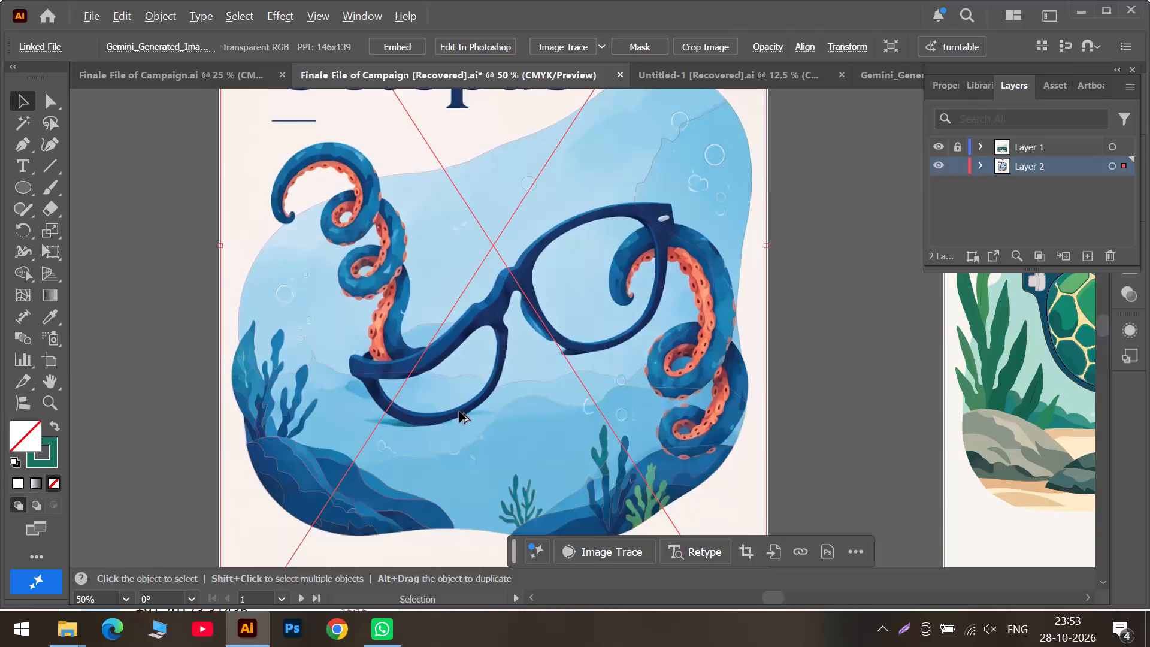
# Examine the glasses and octopus tentacles artwork for shadow areas around the lower lens that are not yet traced.
pyautogui.scroll(1, 459, 412)
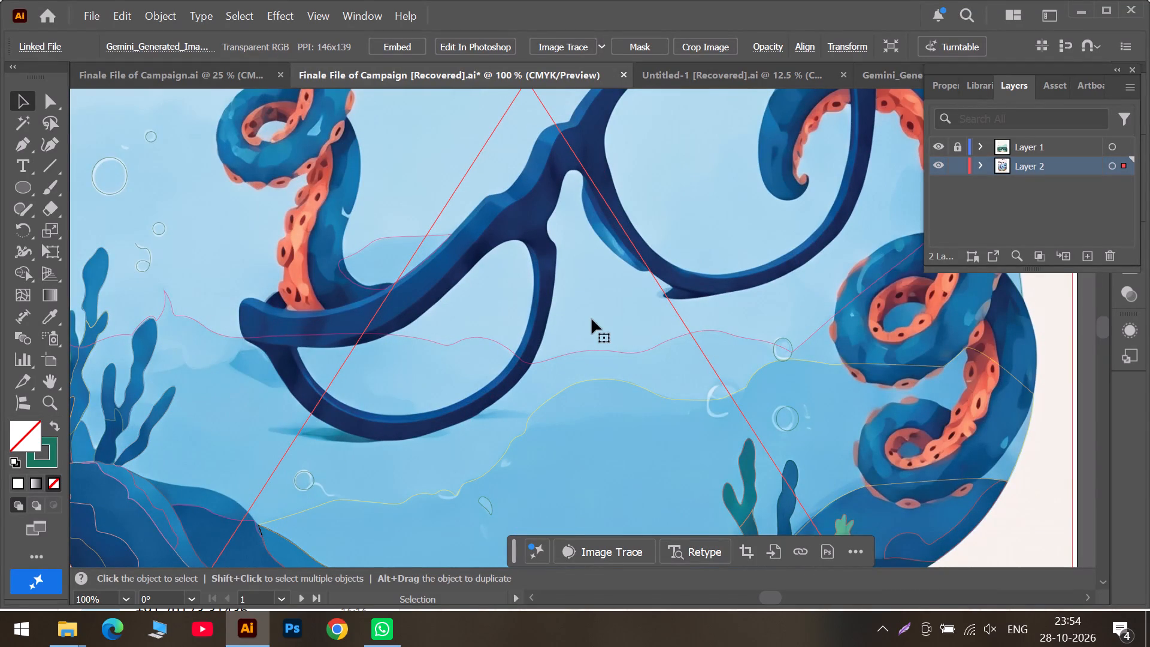
pyautogui.scroll(17, 592, 319)
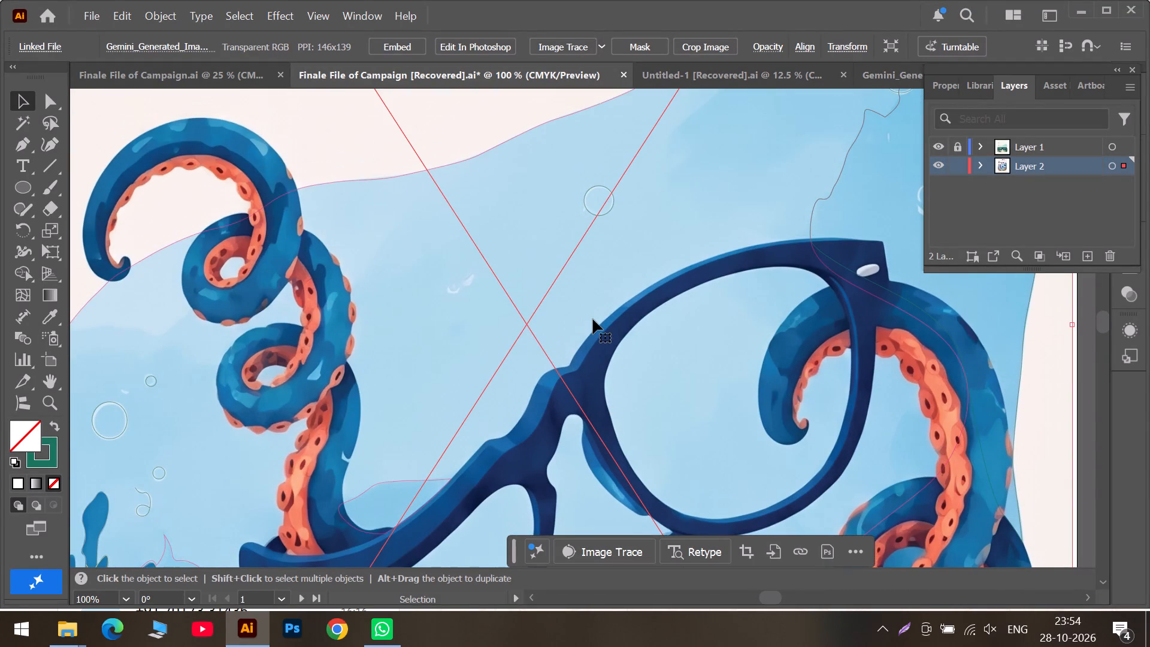
pyautogui.scroll(-16, 516, 470)
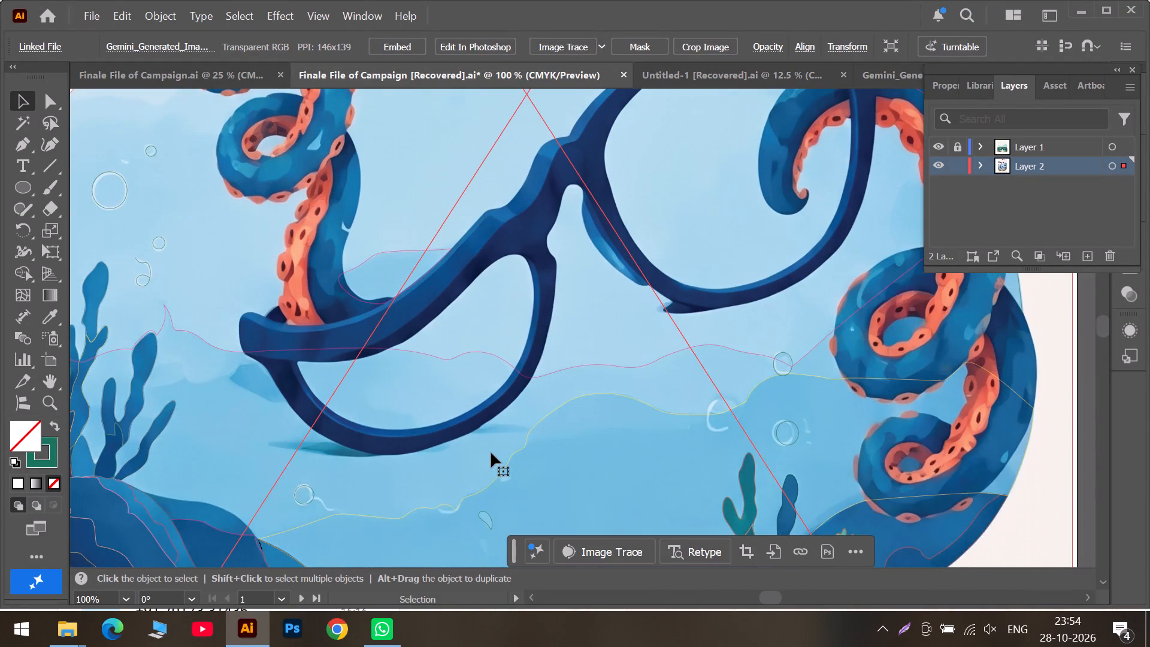
pyautogui.keyDown('alt'); pyautogui.scroll(2, 491, 451); pyautogui.keyUp('alt')
pyautogui.keyDown('alt'); pyautogui.scroll(-3, 783, 445); pyautogui.keyUp('alt')
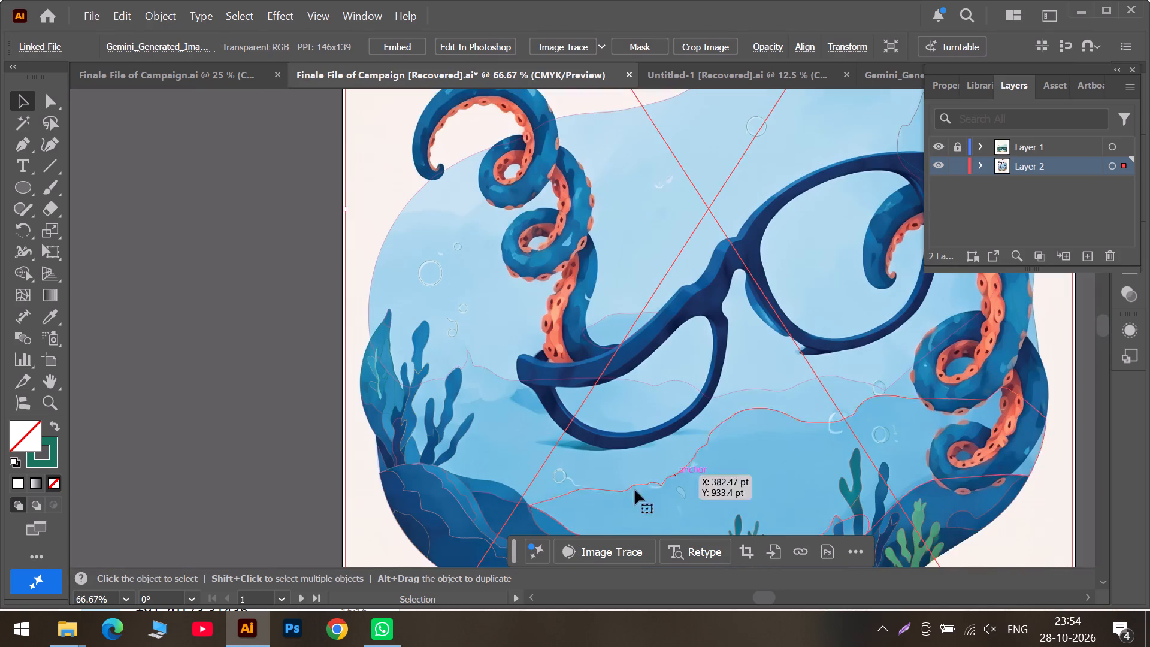
pyautogui.scroll(-3, 606, 510)
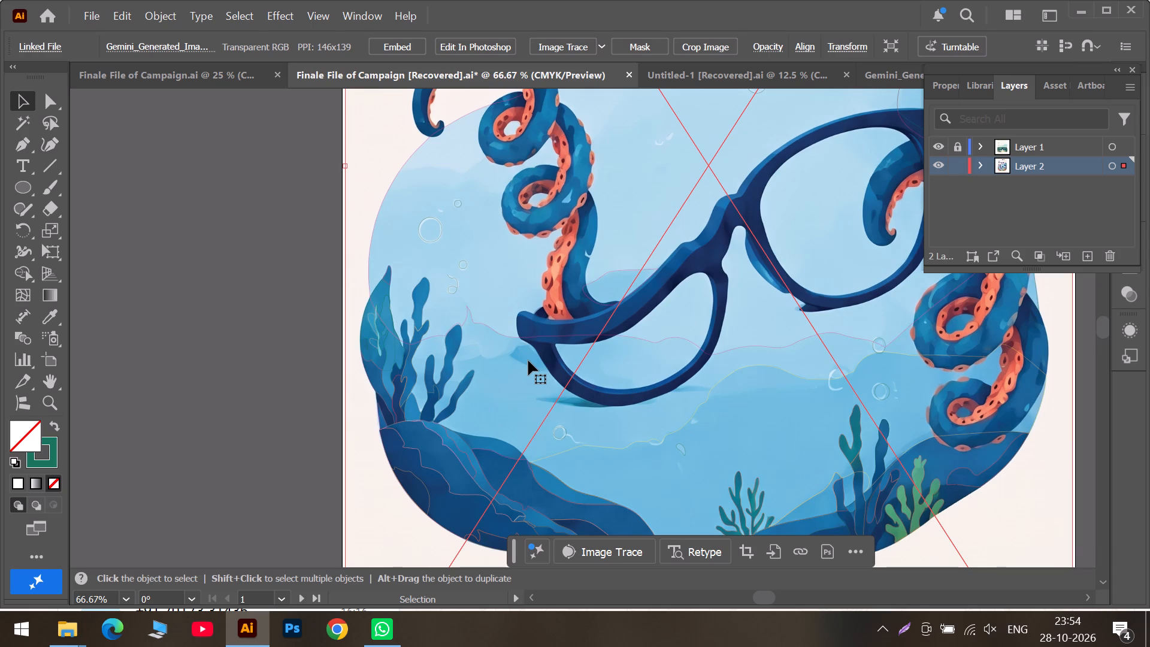
# Trace the upper edge of the blue shadow patch beside the lower lens's hinge with the Curvature tool, from its pointed tip to the frame.
pyautogui.keyDown('alt'); pyautogui.scroll(3, 534, 364); pyautogui.keyUp('alt')
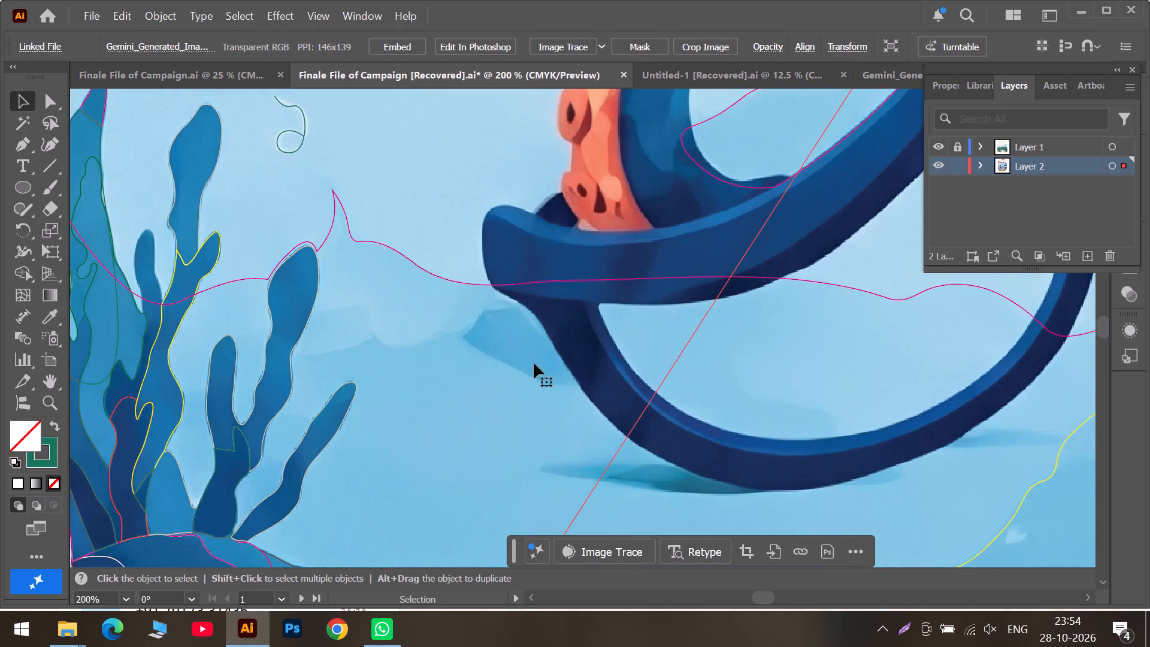
pyautogui.keyDown('alt'); pyautogui.scroll(3, 534, 364); pyautogui.keyUp('alt')
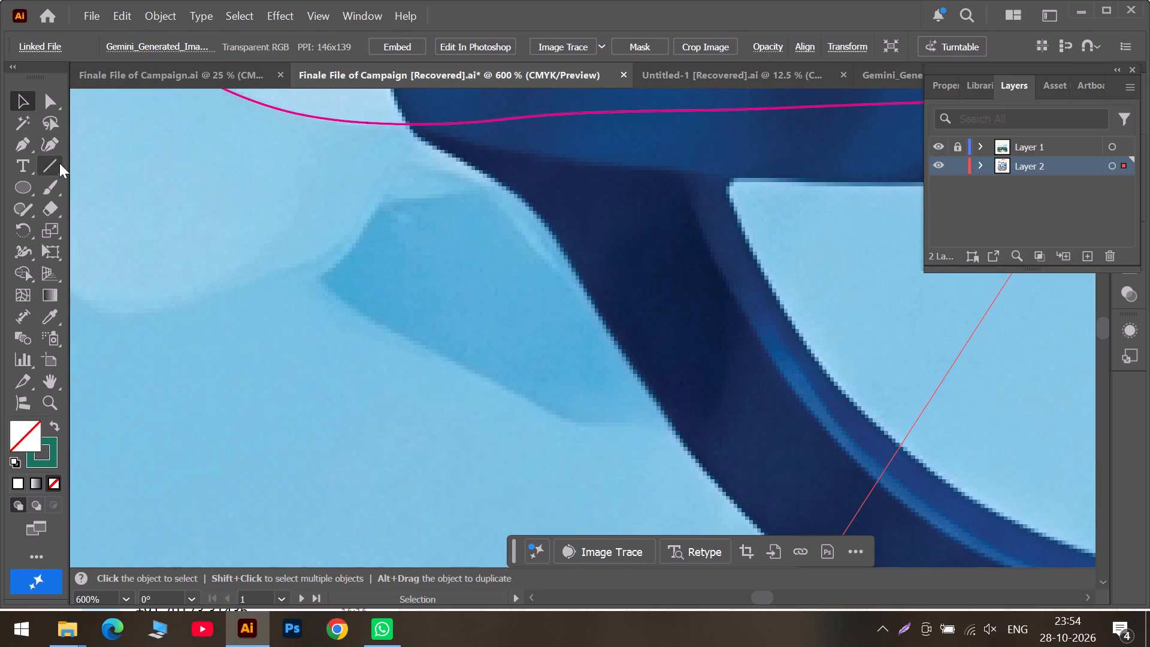
pyautogui.click(49, 145)
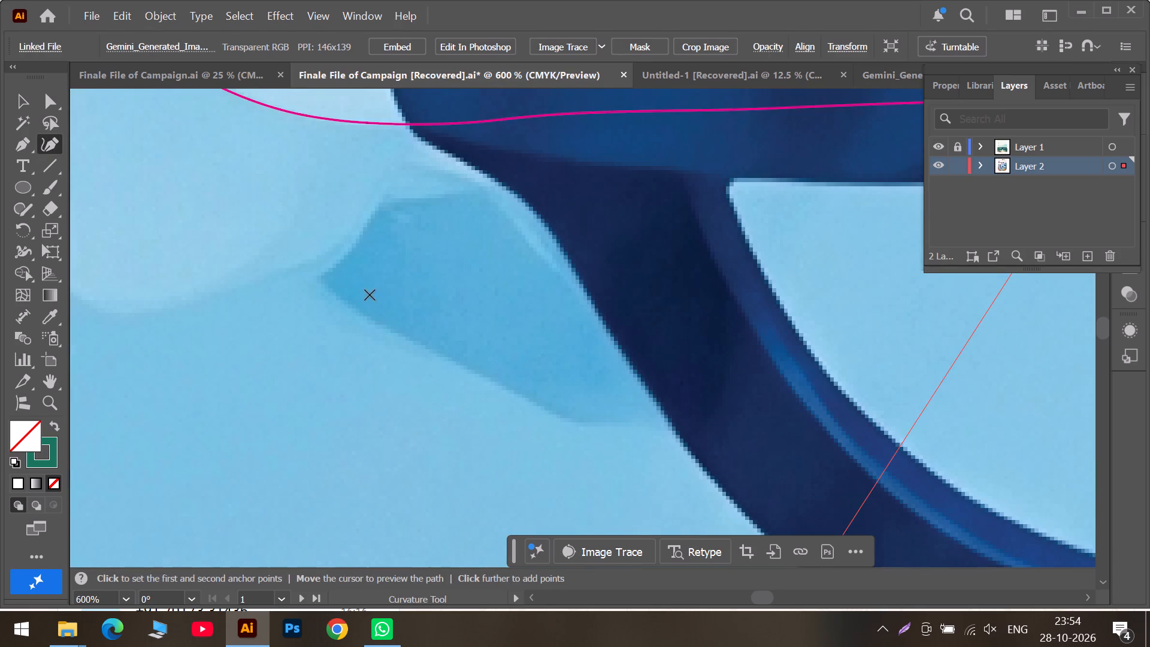
pyautogui.click(321, 279)
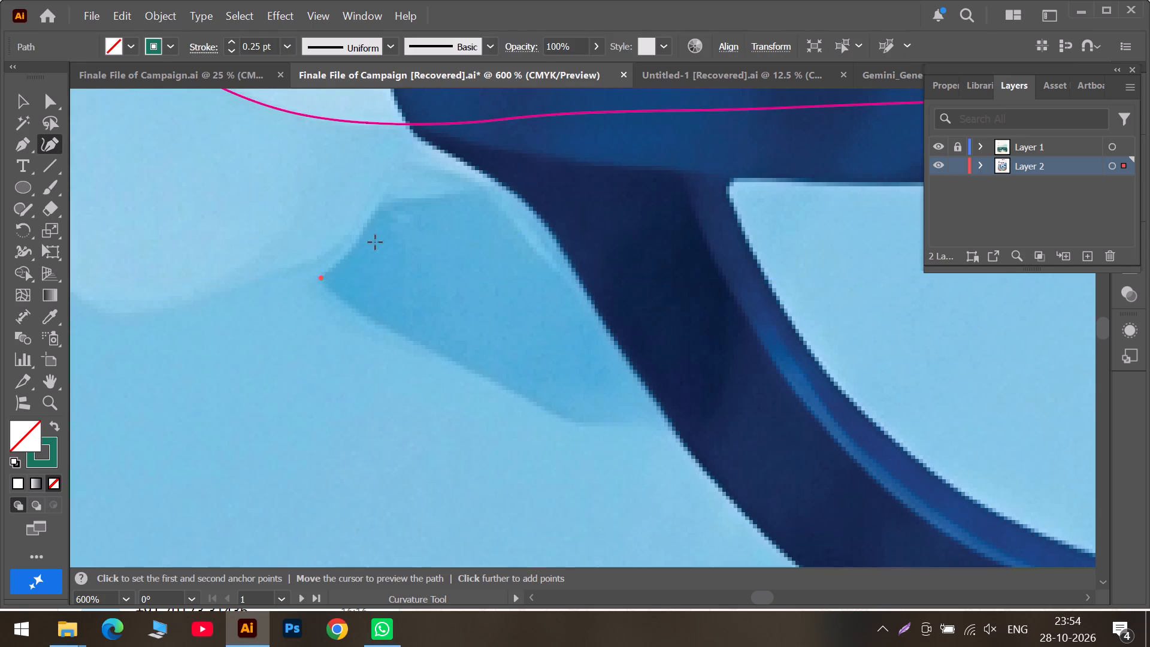
pyautogui.click(360, 237)
pyautogui.click(378, 204)
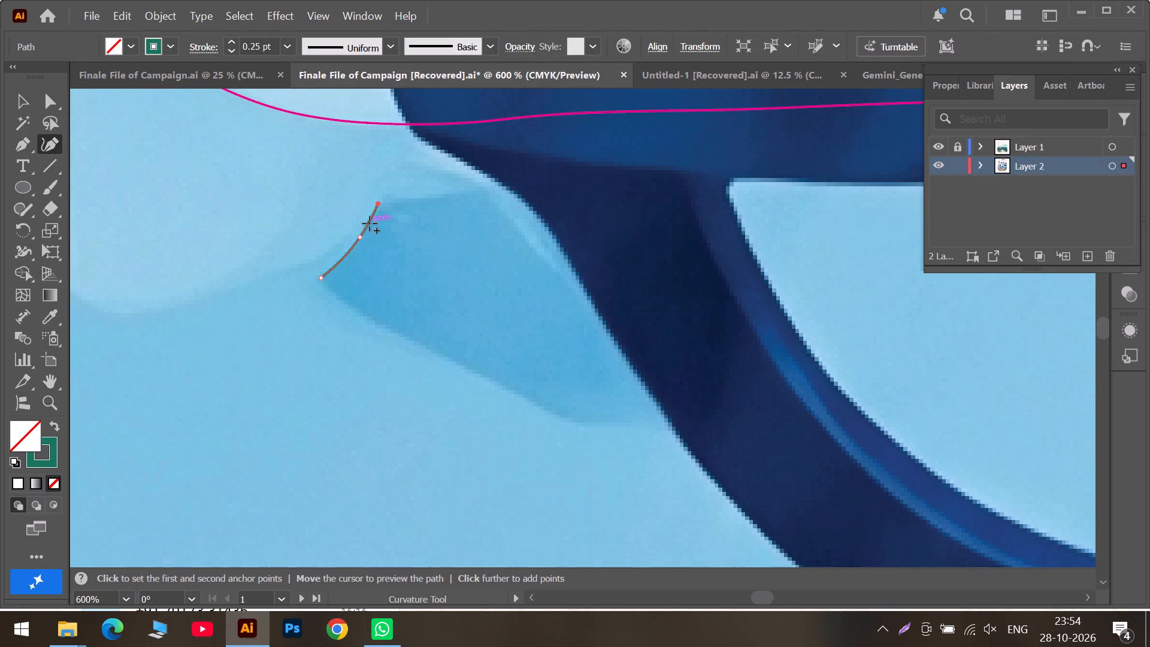
pyautogui.click(370, 223)
pyautogui.click(420, 199)
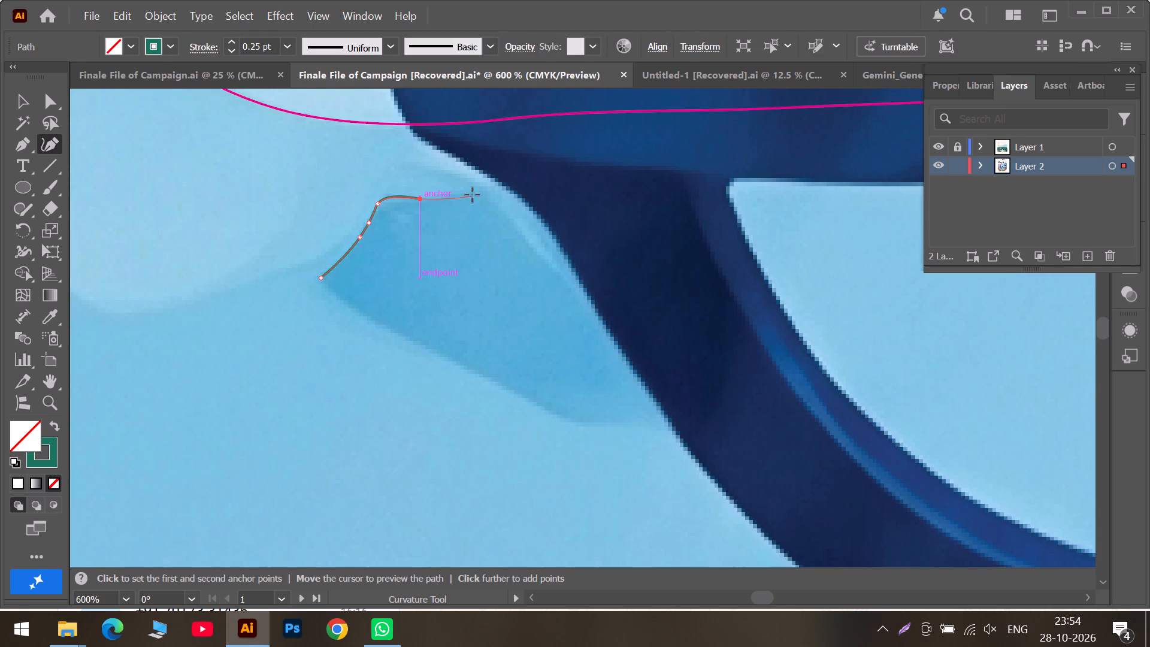
pyautogui.click(460, 190)
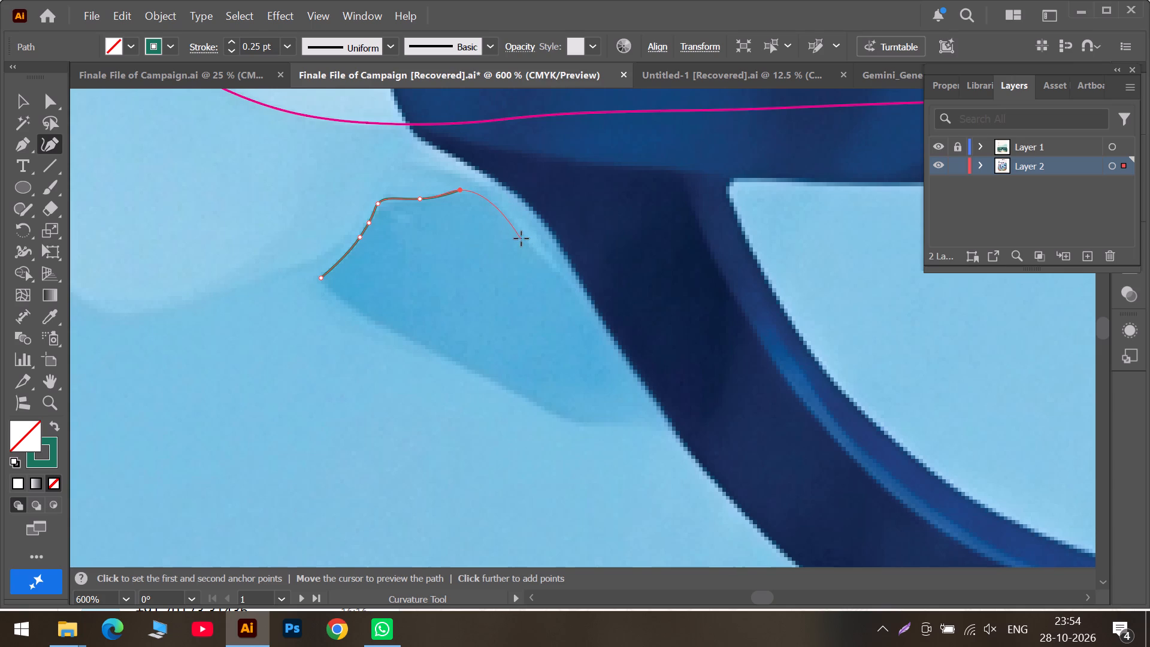
pyautogui.click(521, 238)
pyautogui.click(591, 302)
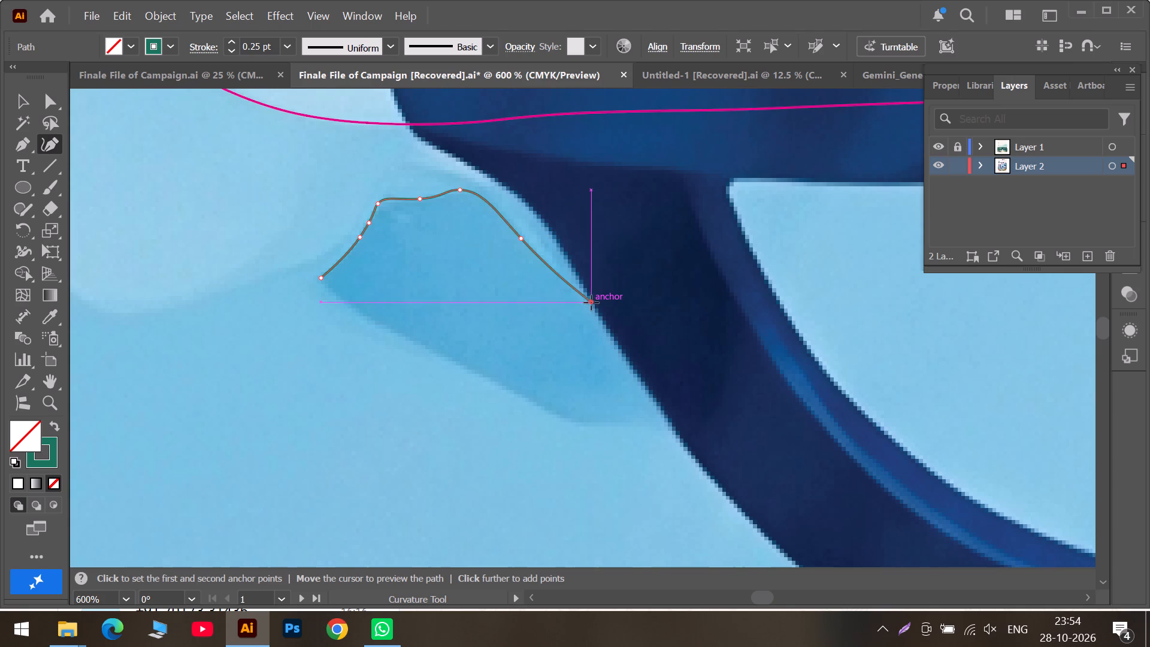
# Continue the patch outline down the frame edge and back along its lower side, close it at the tip, and refine the tip's anchors.
pyautogui.click(591, 303)
pyautogui.moveTo(592, 303); pyautogui.dragTo(597, 309)
pyautogui.click(655, 406)
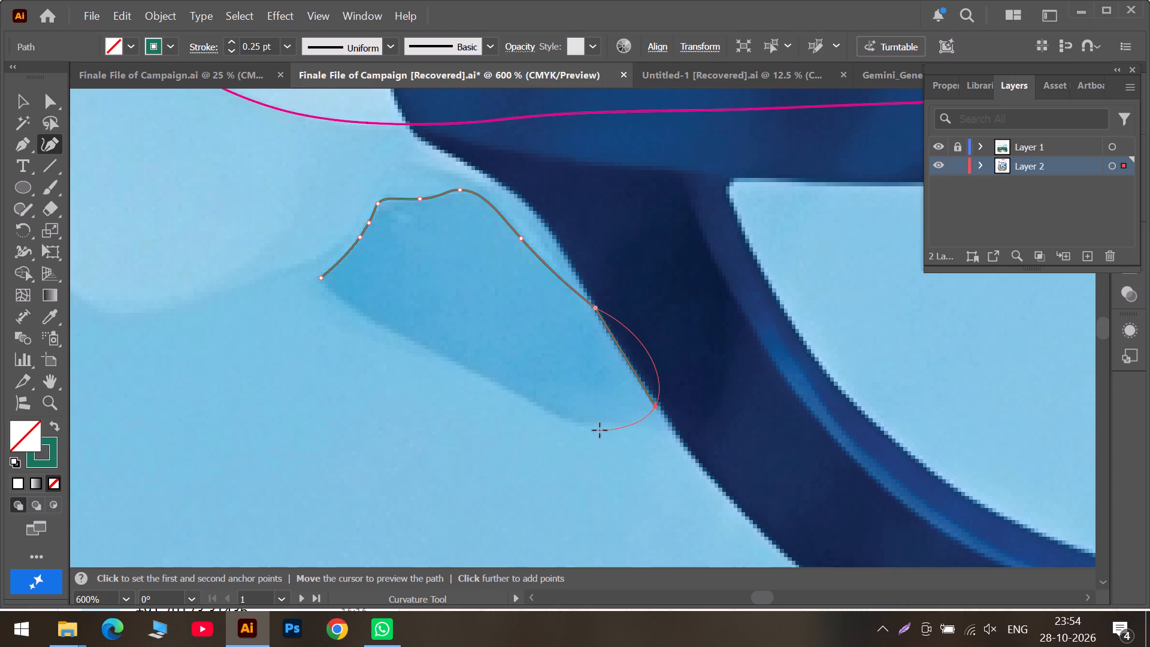
pyautogui.click(582, 424)
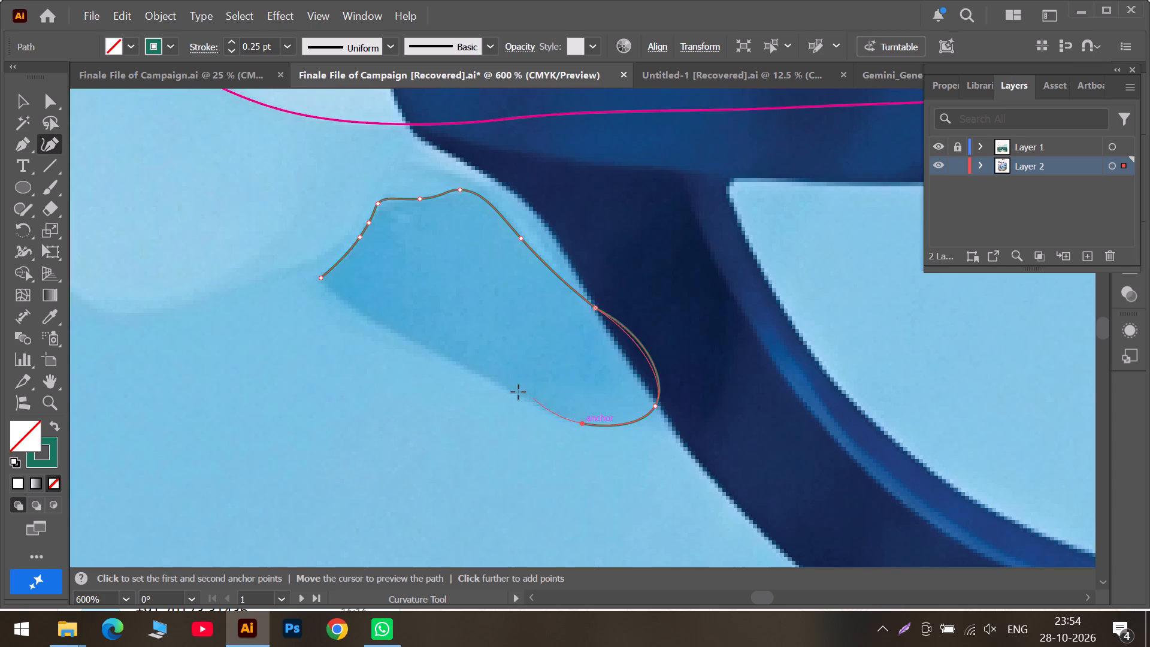
pyautogui.click(543, 408)
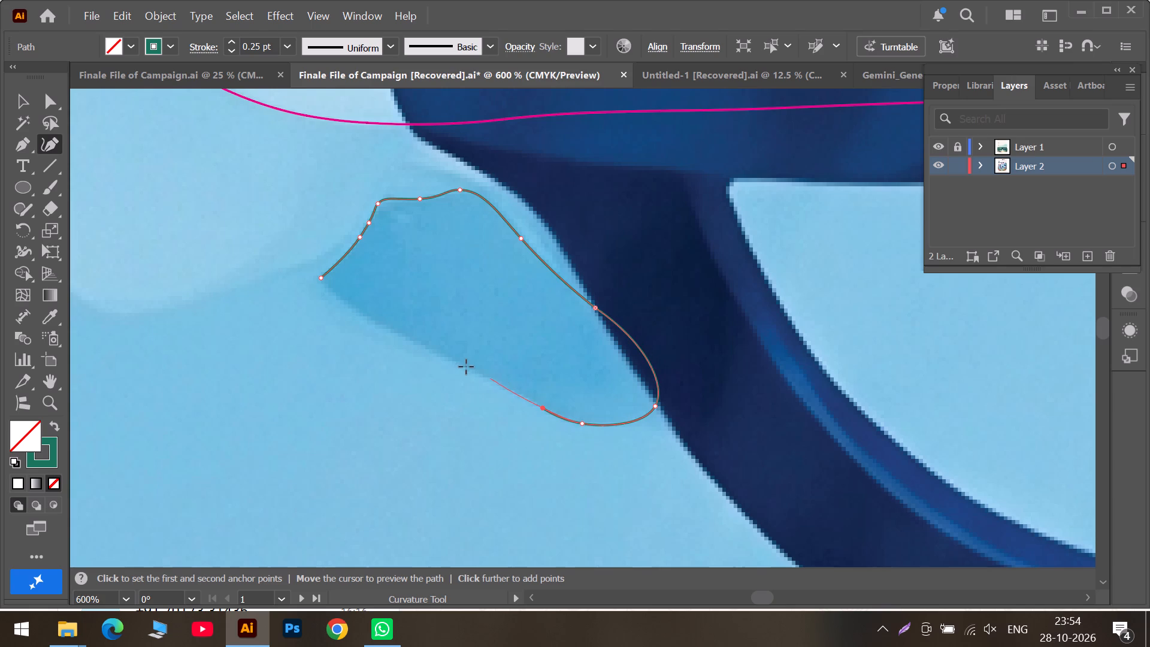
pyautogui.click(456, 362)
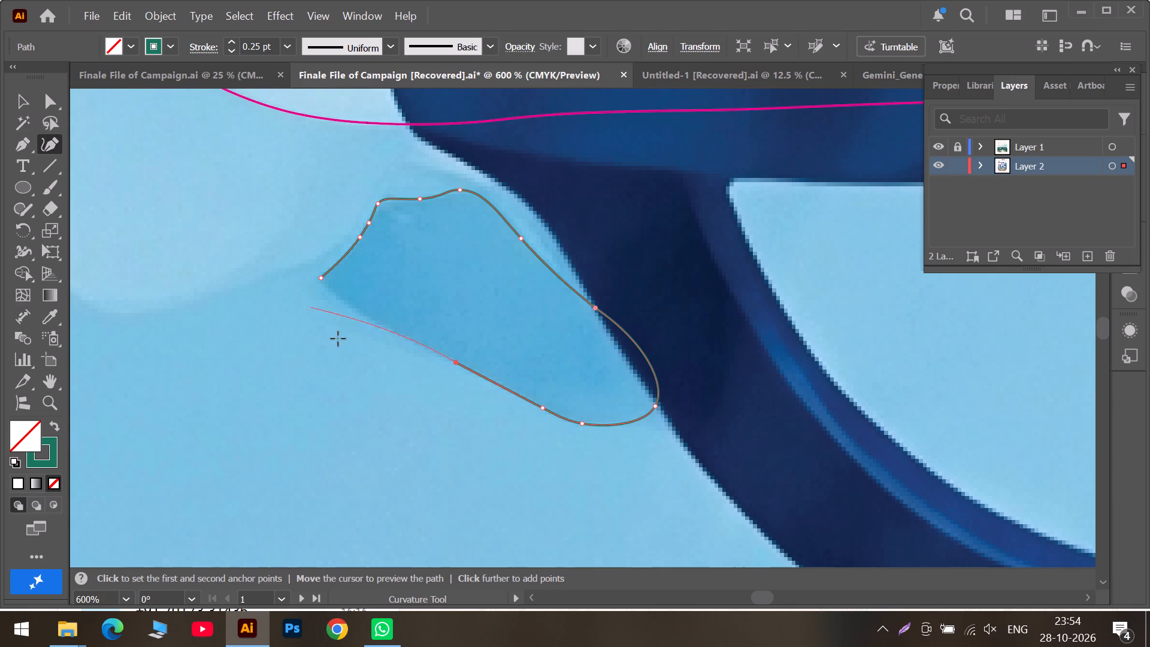
pyautogui.click(395, 331)
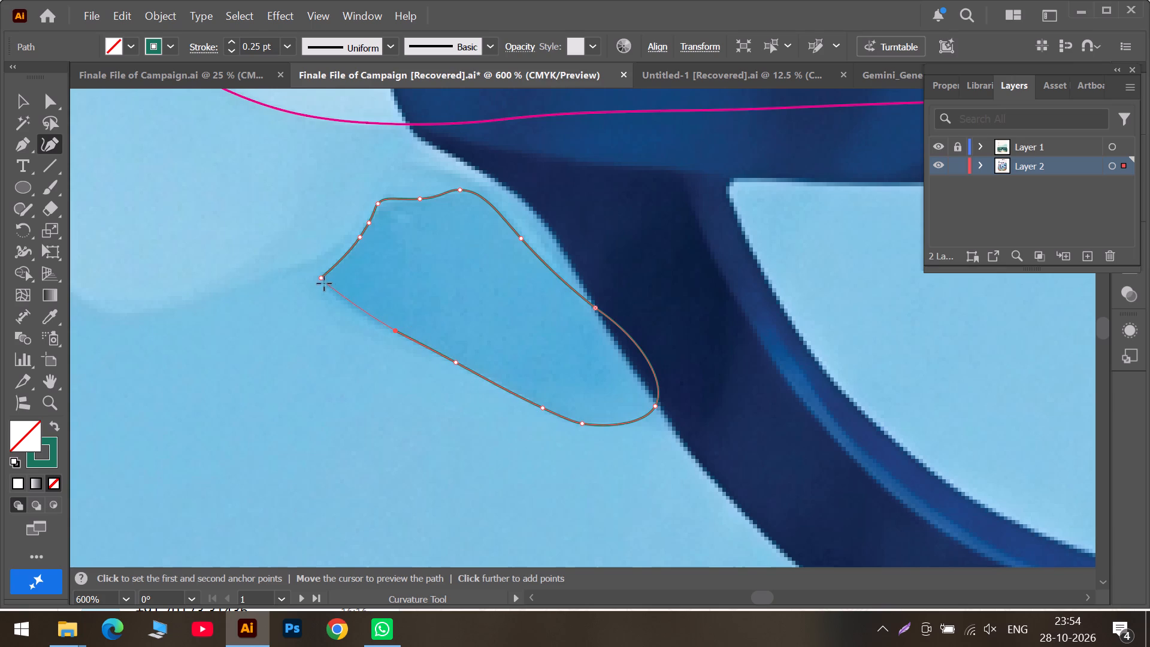
pyautogui.click(321, 281)
pyautogui.click(321, 281)
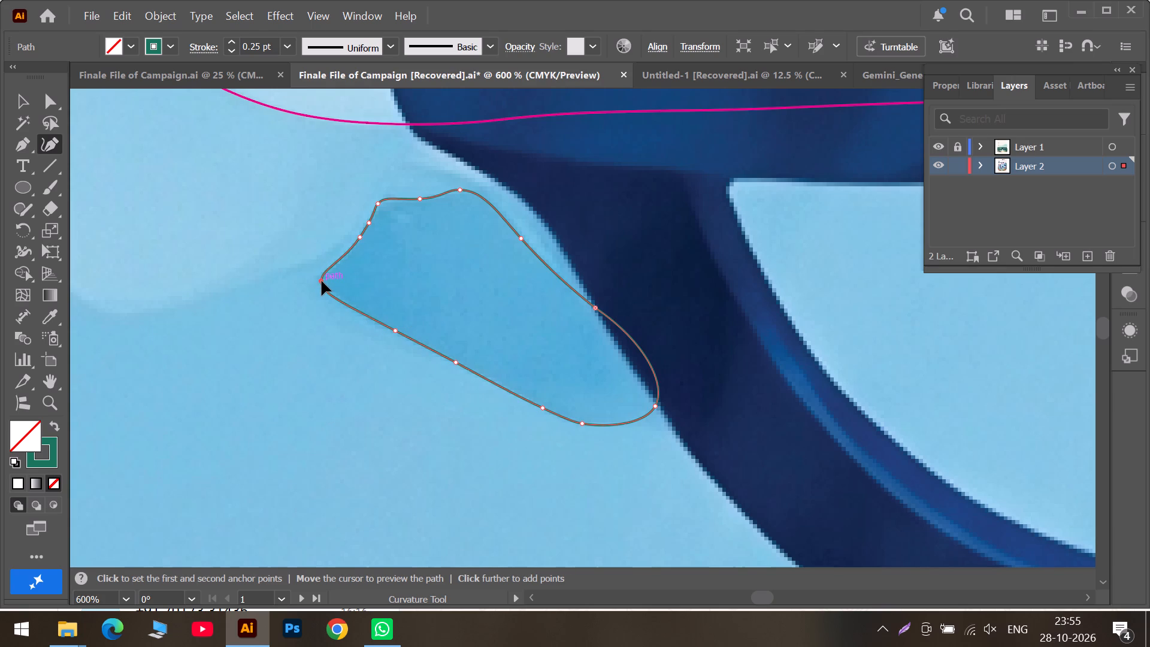
pyautogui.click(340, 262)
pyautogui.click(320, 279)
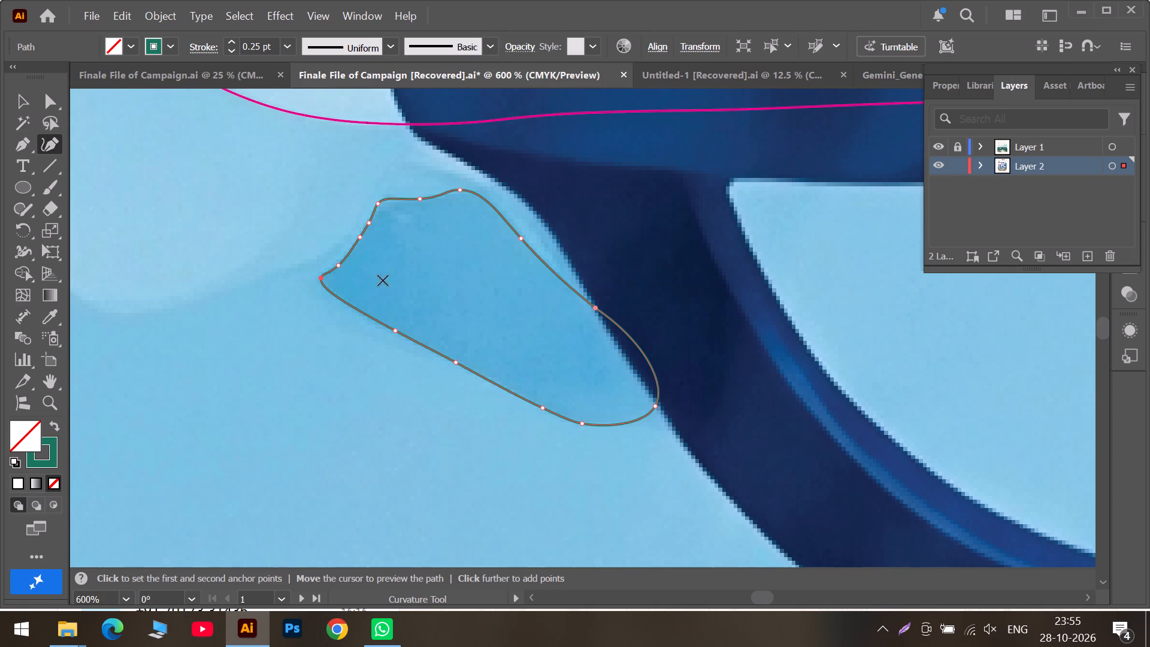
# Trace the darkest teal shadow directly under the lower lens rim as a closed path with the Curvature tool.
pyautogui.keyDown('alt'); pyautogui.scroll(-3, 417, 282); pyautogui.keyUp('alt')
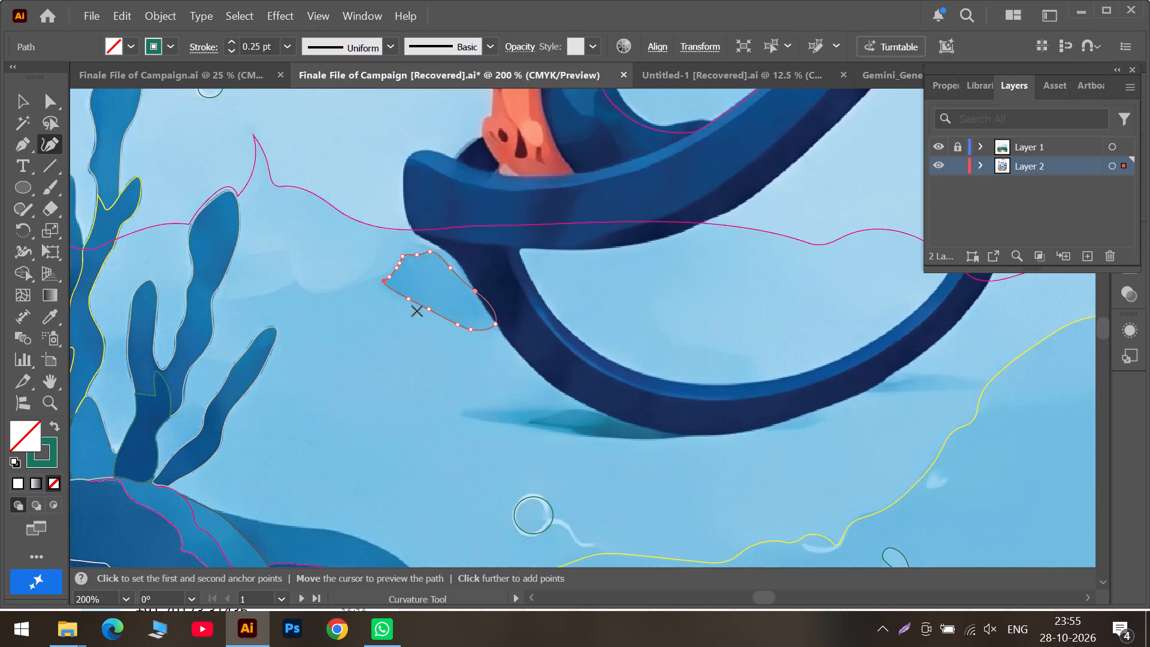
pyautogui.keyDown('alt'); pyautogui.scroll(-2, 417, 318); pyautogui.keyUp('alt')
pyautogui.keyDown('alt'); pyautogui.scroll(5, 483, 366); pyautogui.keyUp('alt')
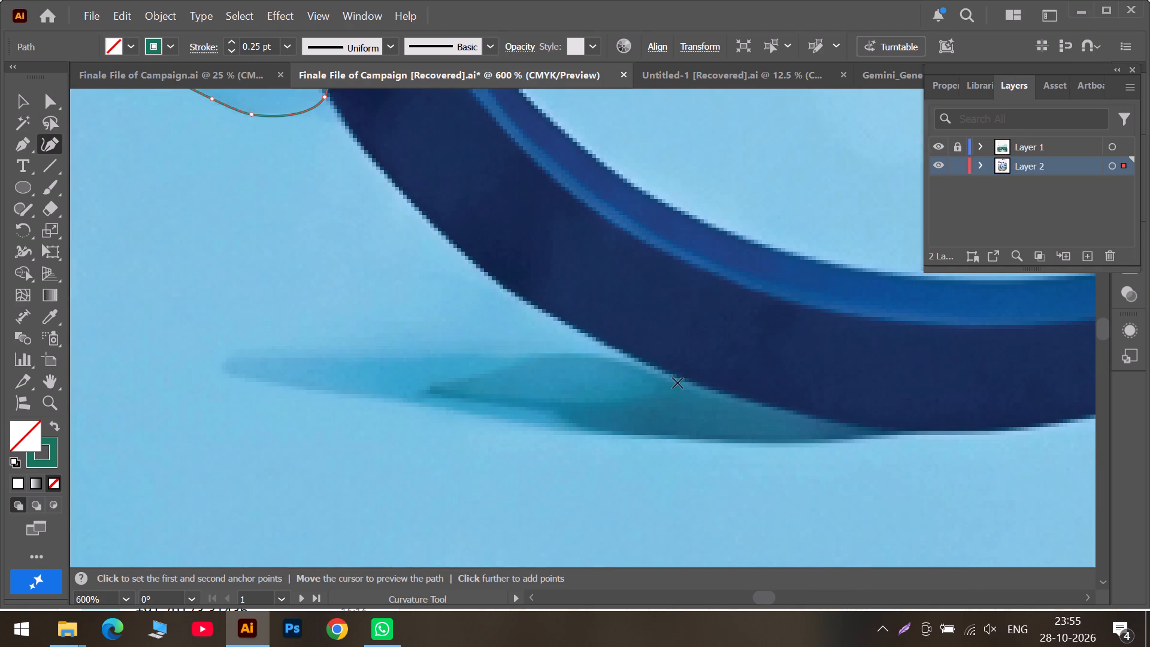
pyautogui.click(733, 399)
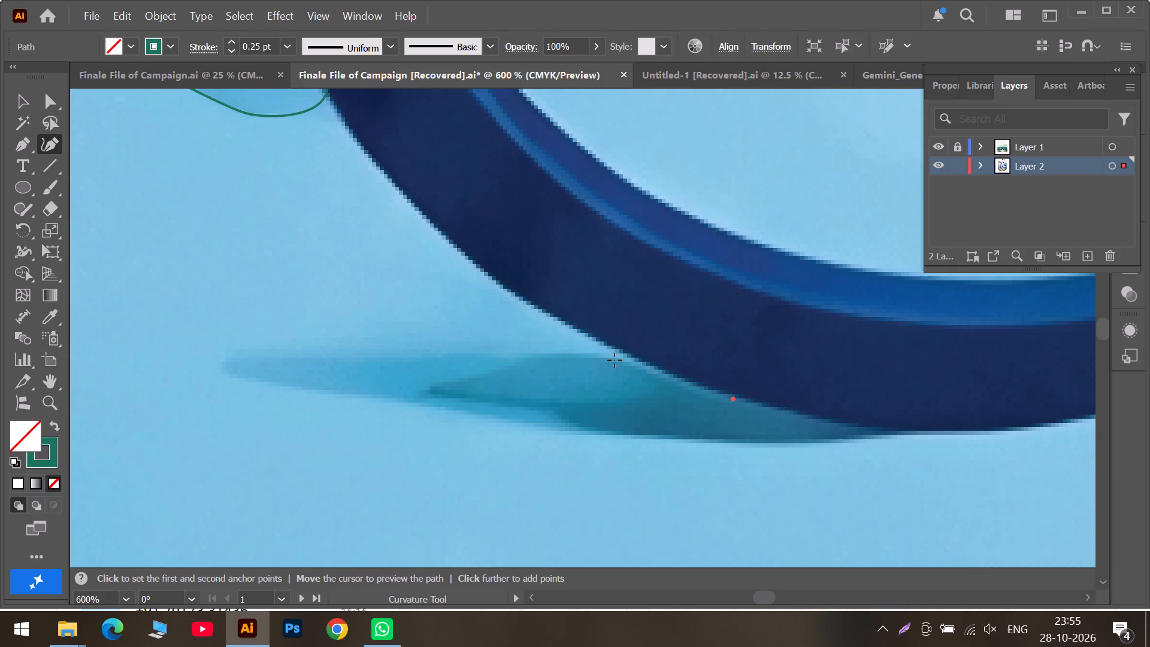
pyautogui.click(691, 398)
pyautogui.click(606, 403)
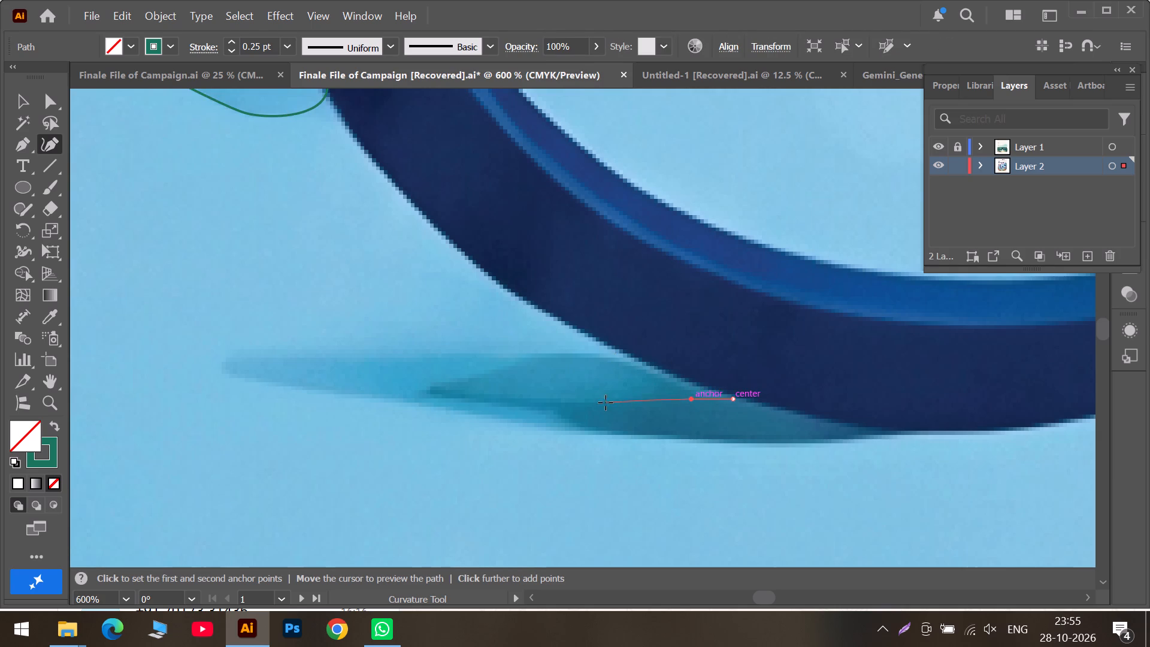
pyautogui.click(561, 404)
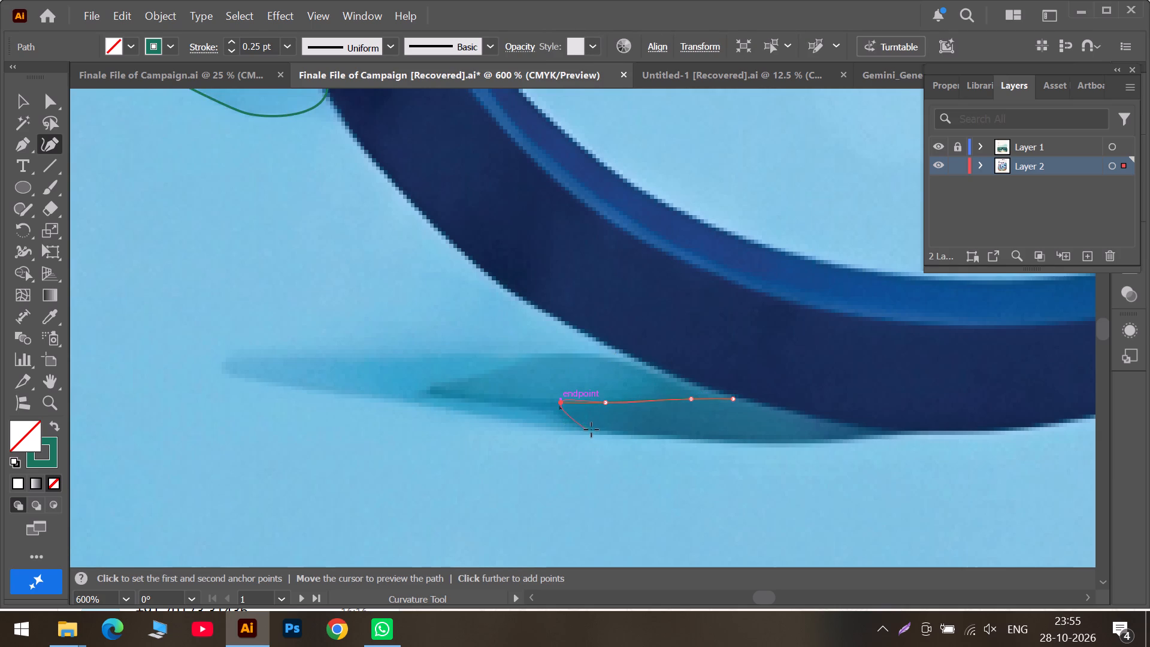
pyautogui.click(592, 430)
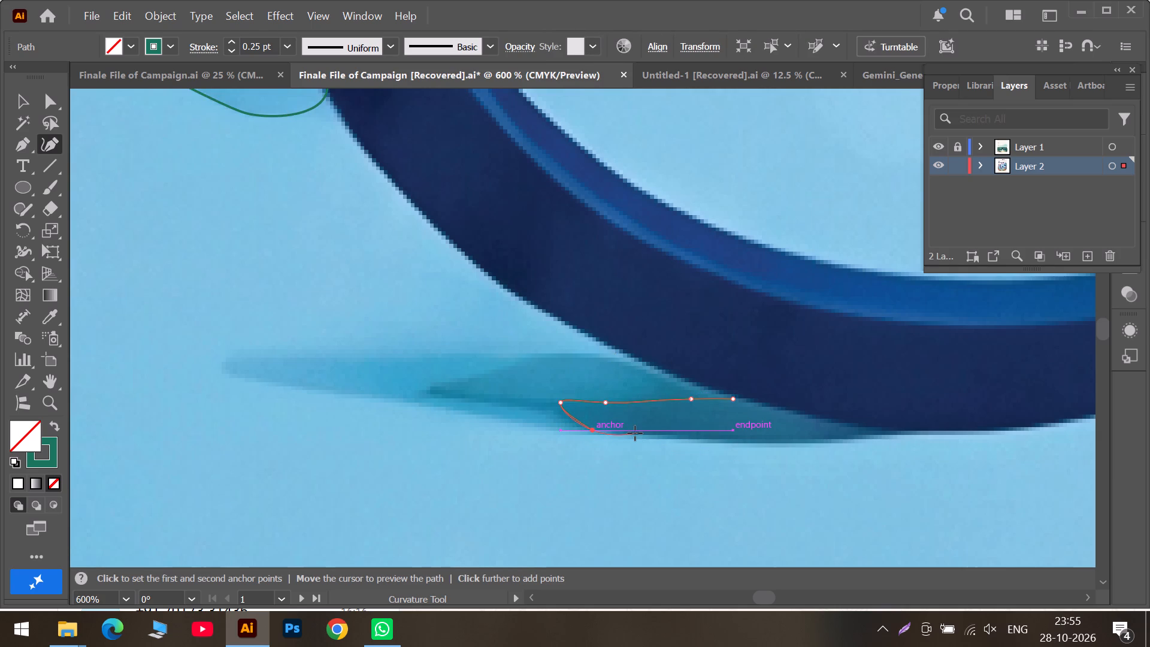
pyautogui.click(635, 433)
pyautogui.click(715, 440)
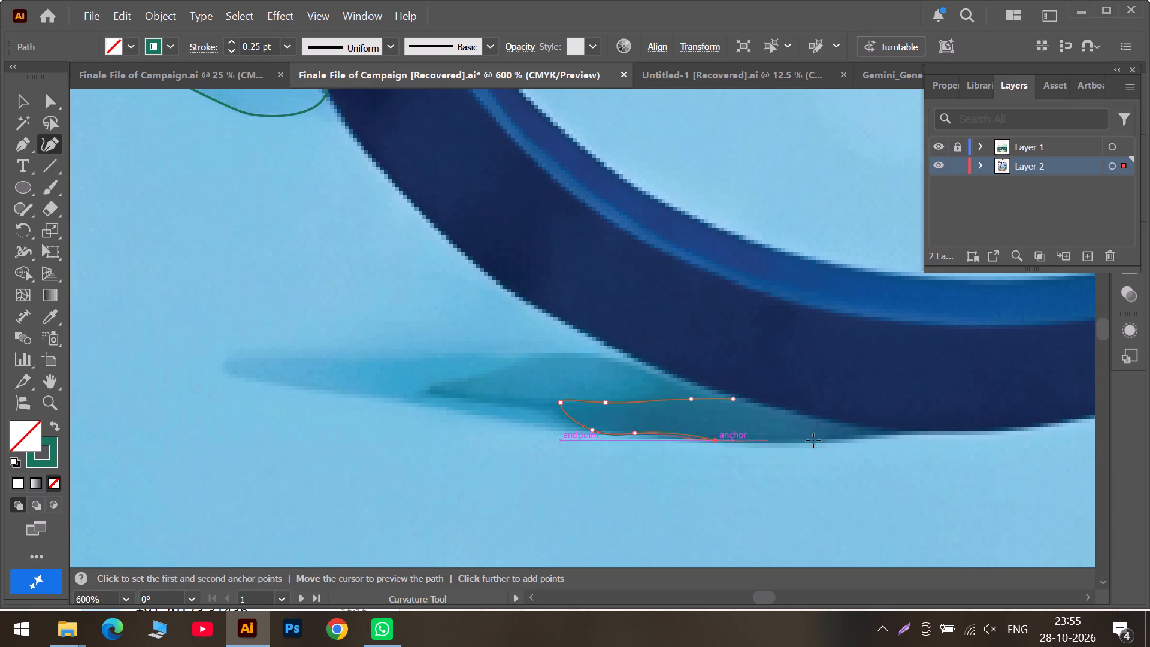
pyautogui.click(871, 434)
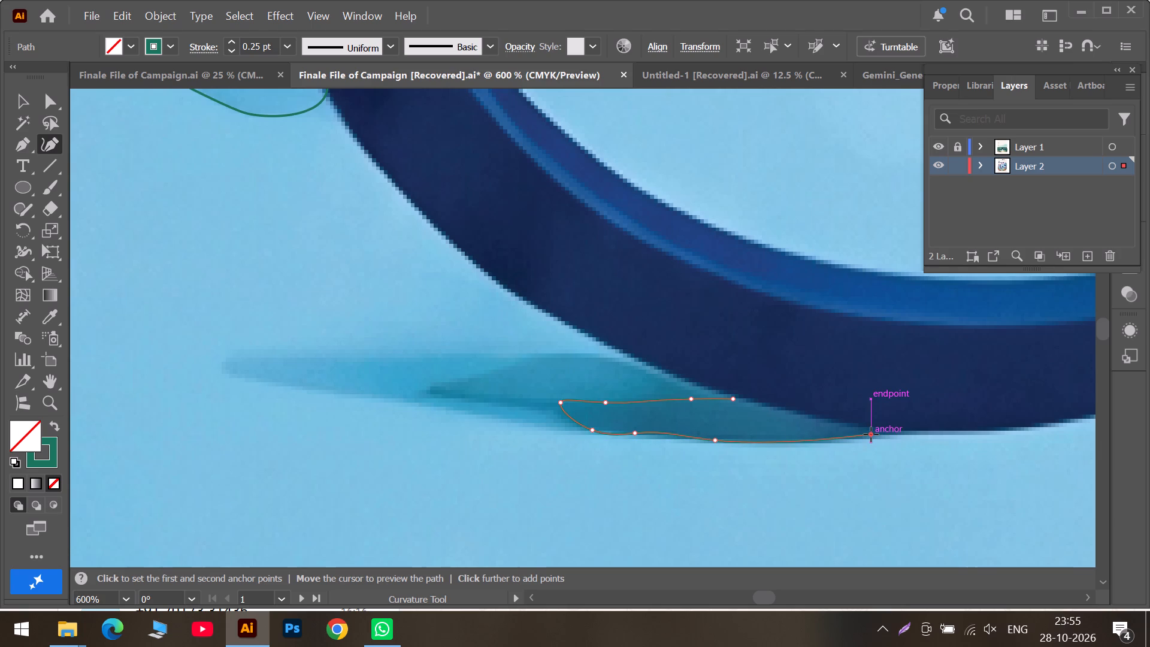
pyautogui.doubleClick(871, 434)
pyautogui.click(786, 413)
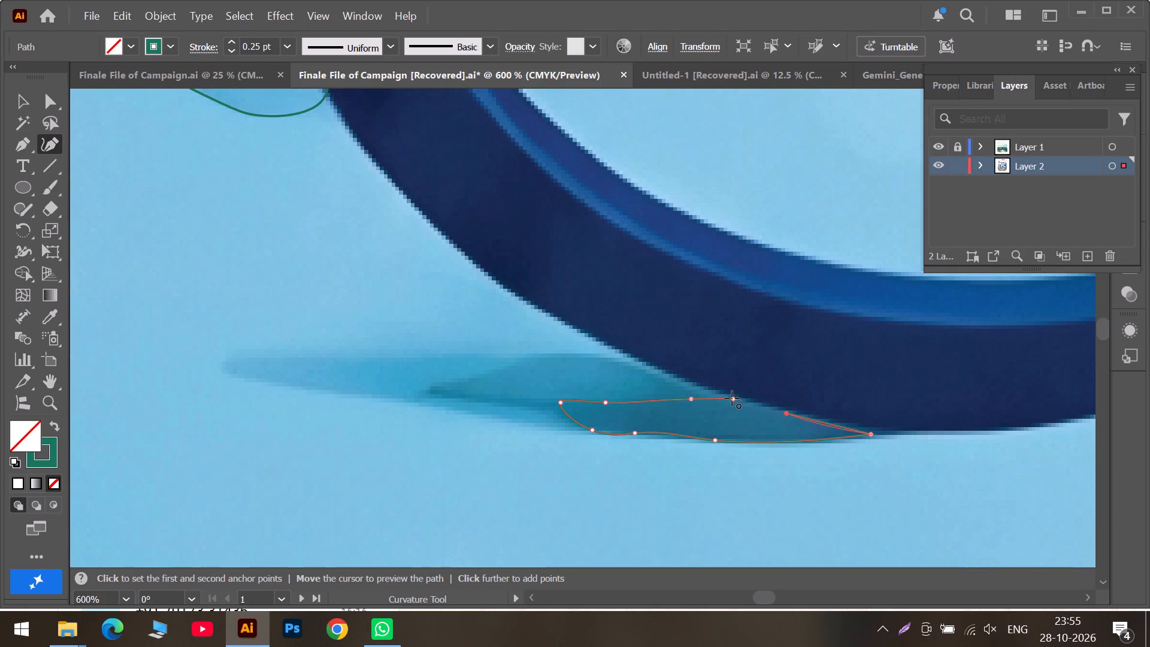
pyautogui.click(732, 398)
# Move the two anchors on the dark shadow outline's upper edge to follow the lens rim more closely.
pyautogui.moveTo(732, 398); pyautogui.dragTo(741, 395)
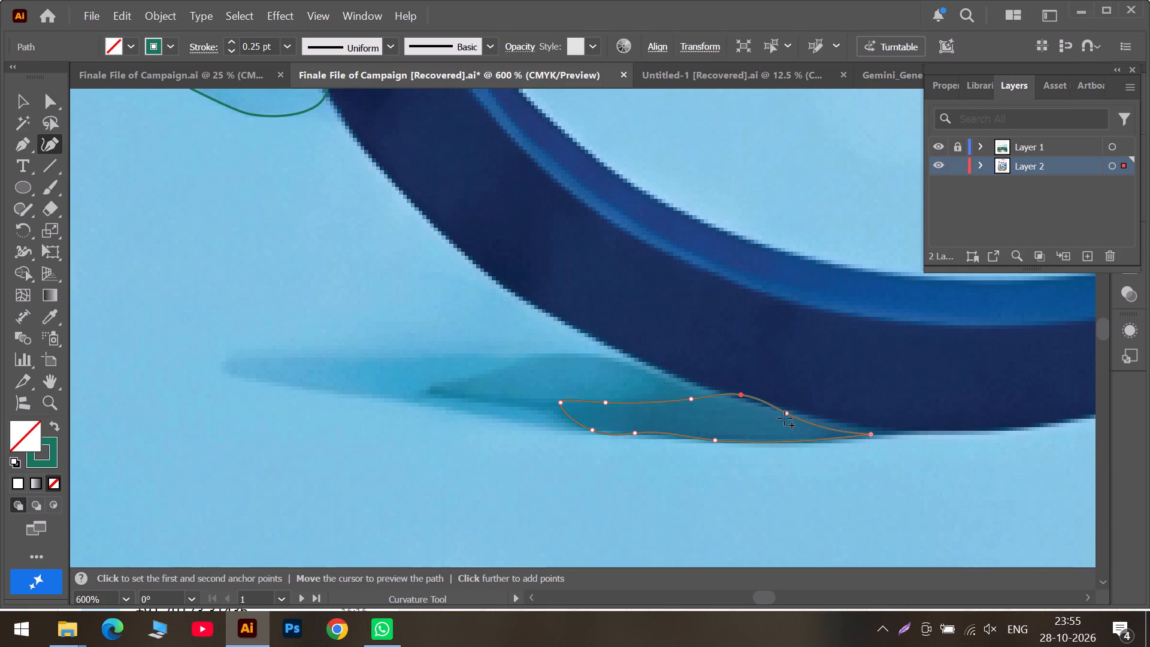
pyautogui.moveTo(787, 416); pyautogui.dragTo(798, 410)
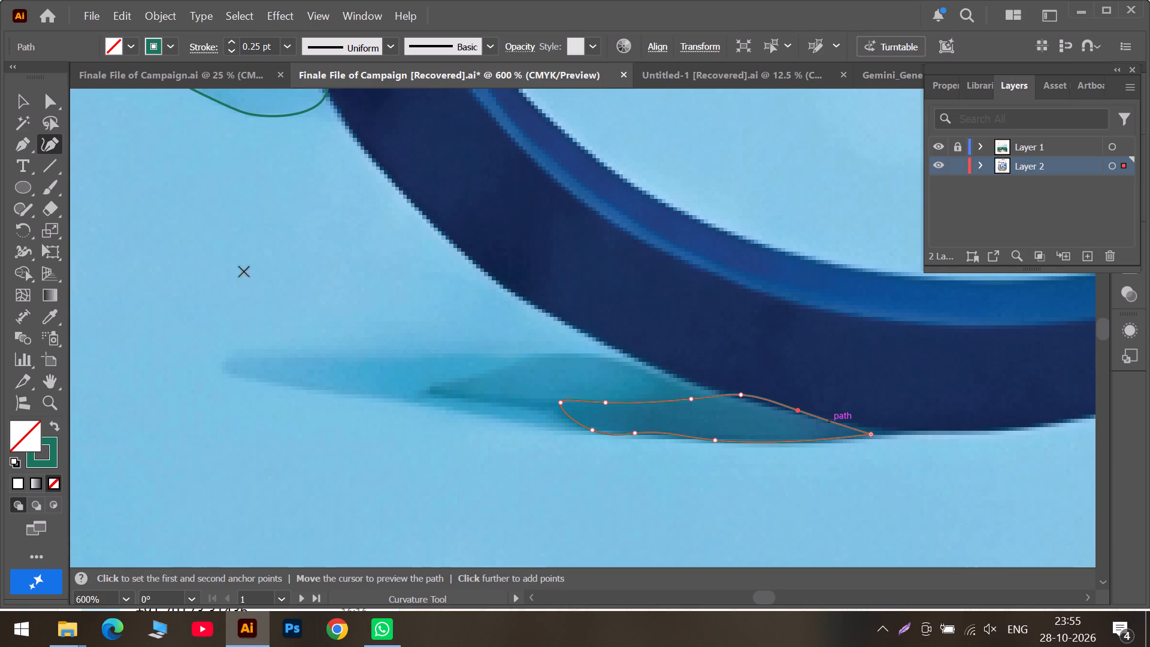
pyautogui.click(25, 96)
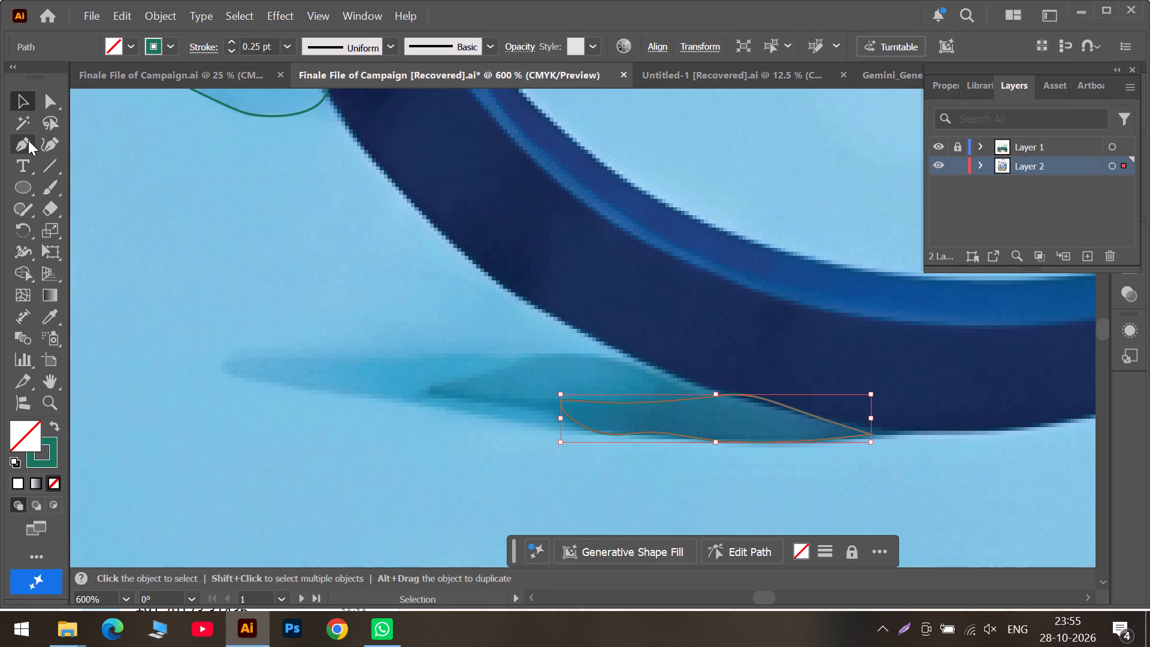
# Trace the light blue shadow's upper edge with the Curvature tool out to its pointed tip and round onto the lower edge, refining the tip anchors.
pyautogui.click(51, 143)
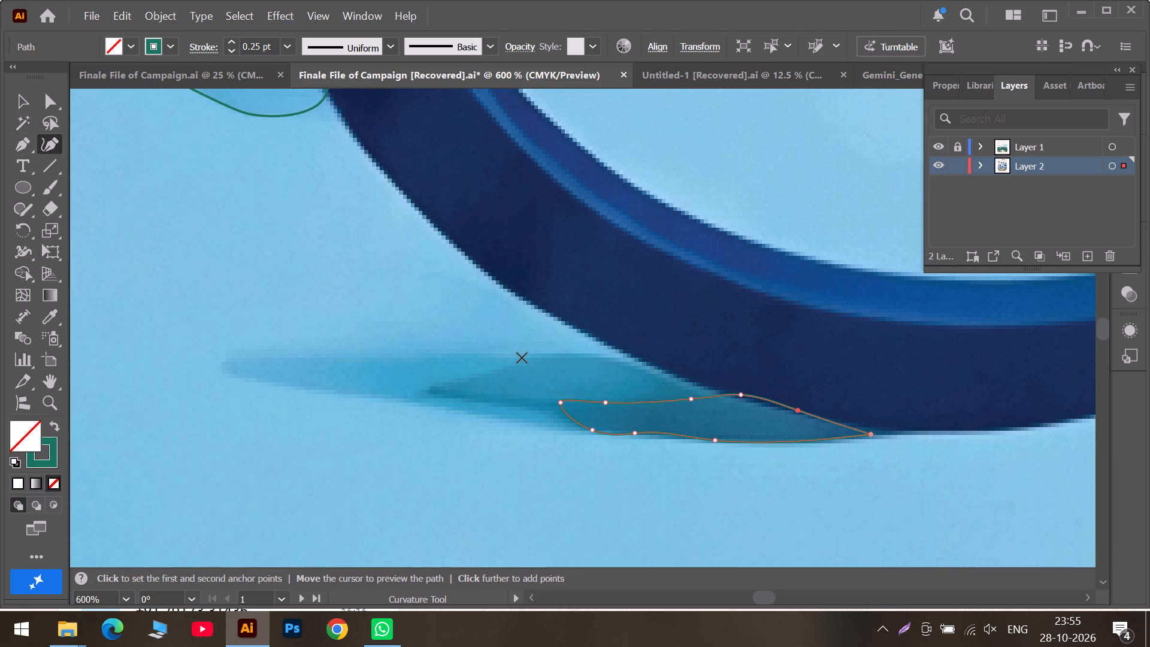
pyautogui.click(522, 358)
pyautogui.click(462, 359)
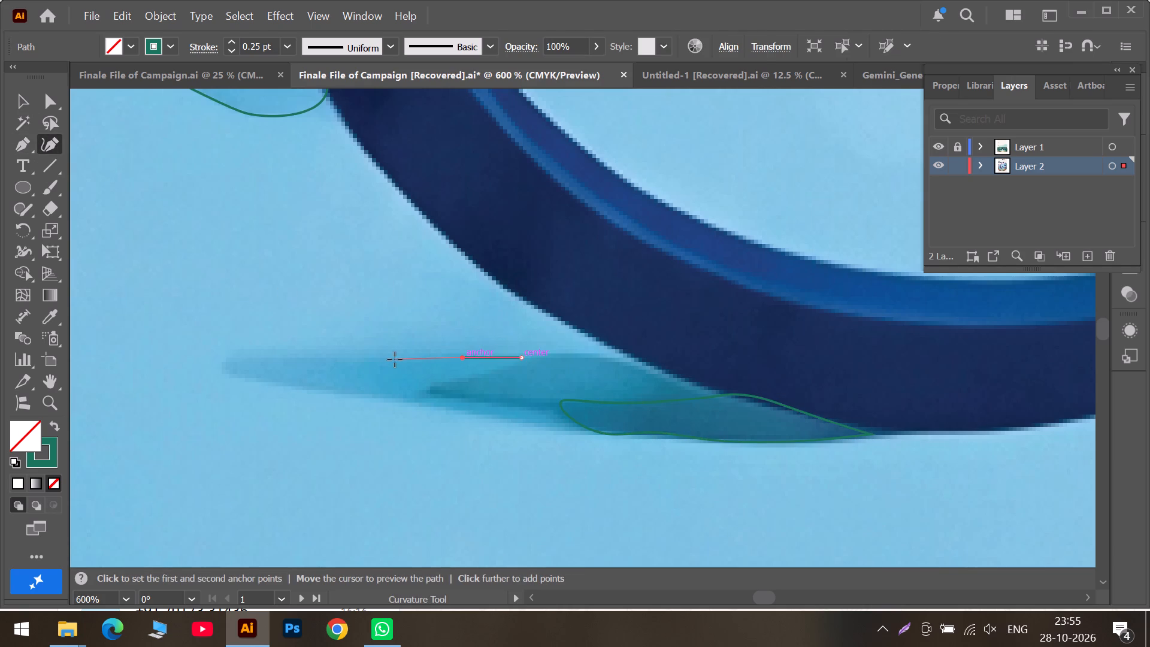
pyautogui.click(394, 359)
pyautogui.click(270, 355)
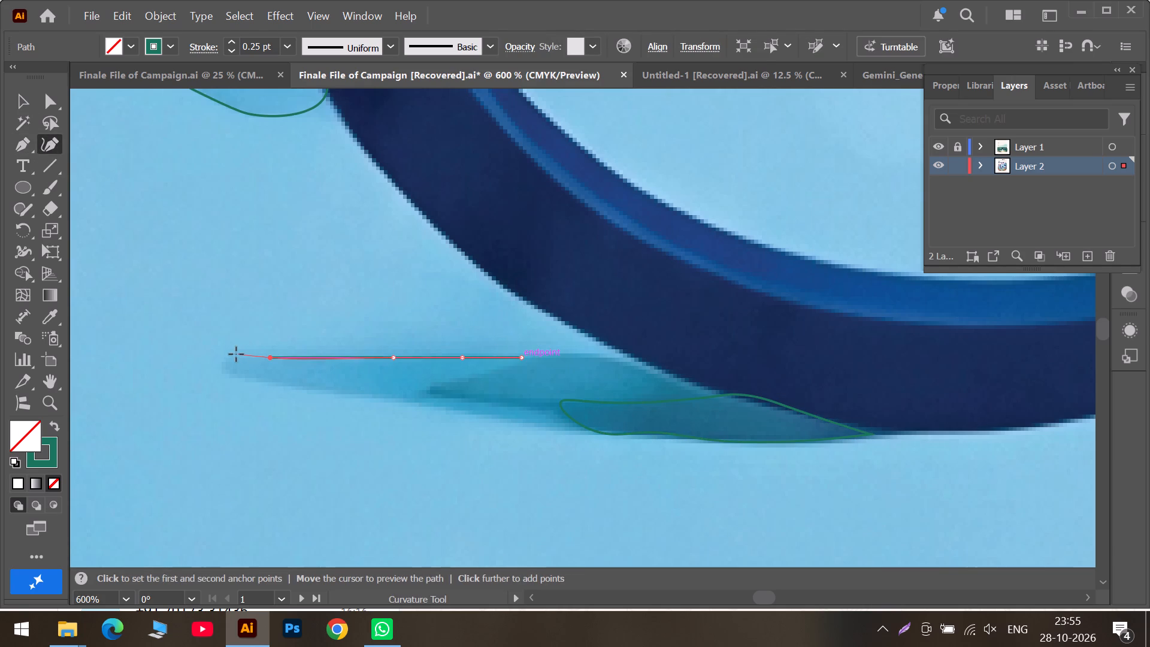
pyautogui.click(231, 358)
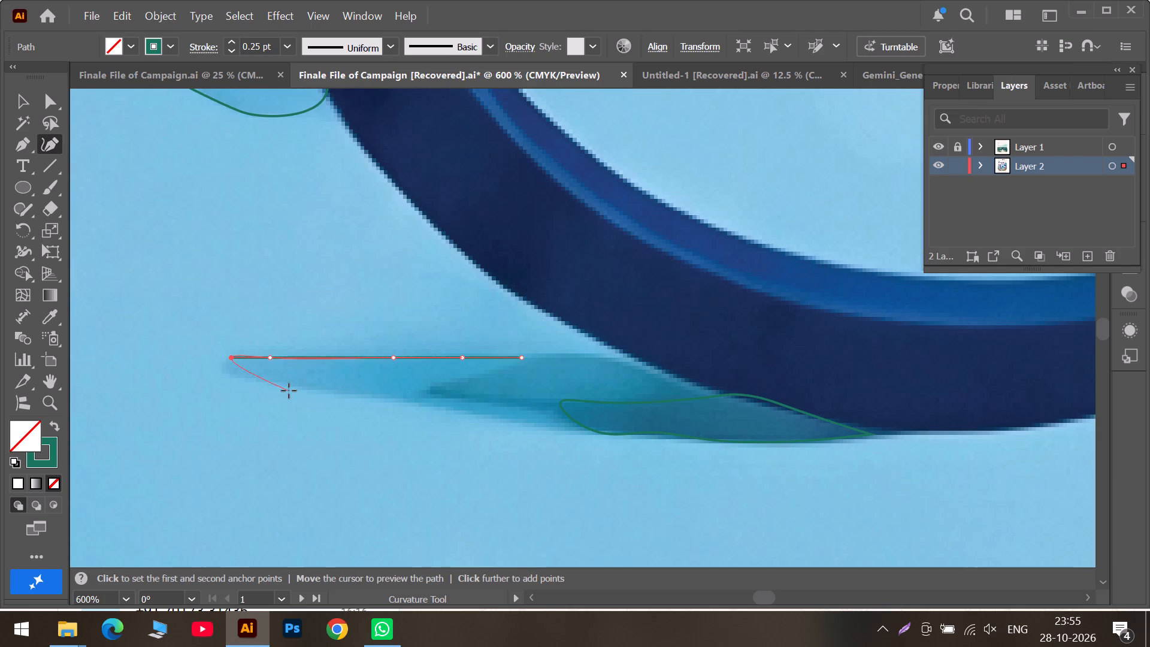
pyautogui.click(289, 391)
pyautogui.moveTo(230, 355); pyautogui.dragTo(225, 365)
pyautogui.moveTo(285, 389); pyautogui.dragTo(286, 383)
pyautogui.hotkey('ctrl', 'z')
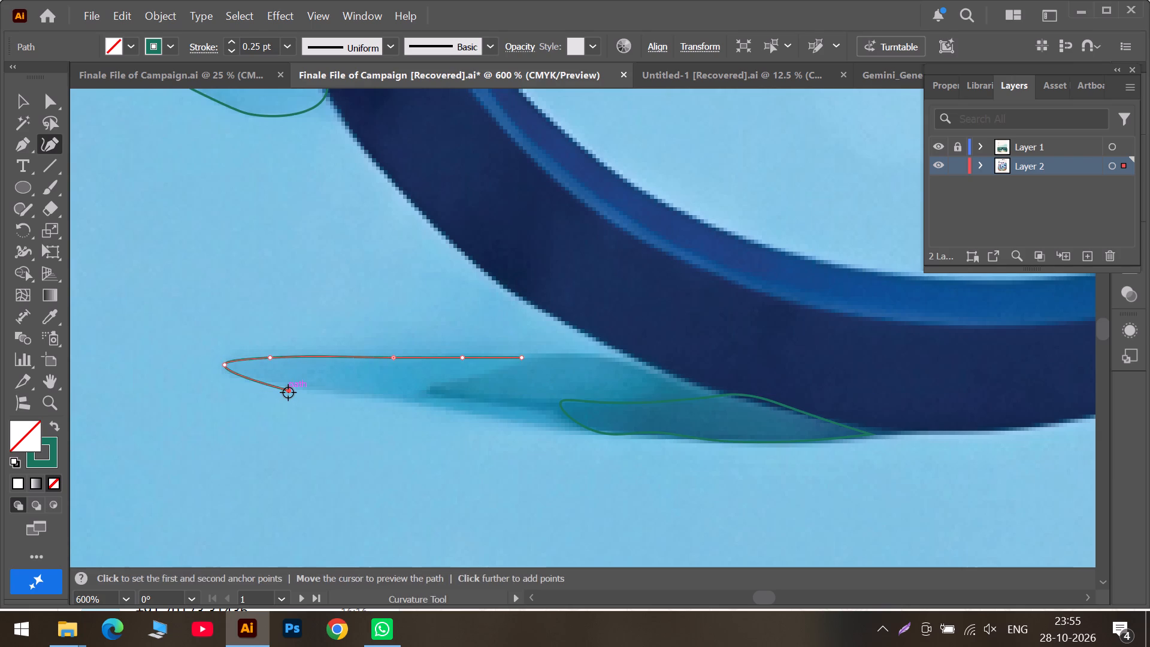
pyautogui.moveTo(288, 392); pyautogui.dragTo(289, 391)
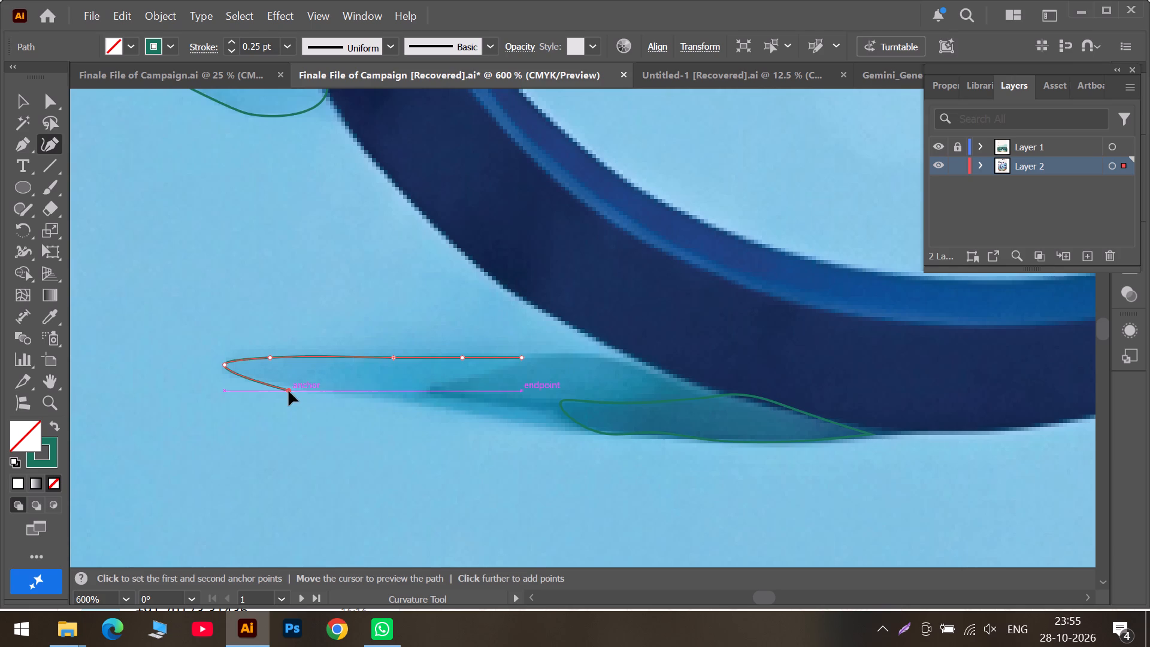
pyautogui.moveTo(289, 391); pyautogui.dragTo(284, 385)
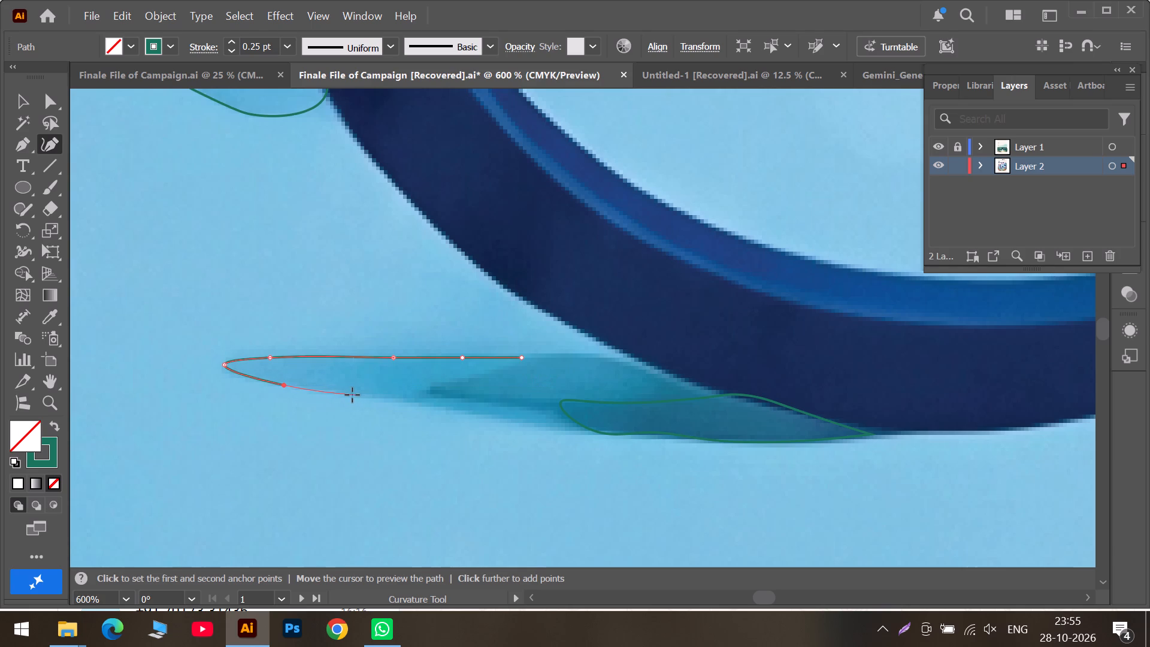
# Continue the outline along the lower edge to the dark shadow, return along the mid-teal shadow's pointed boundary, and close the path.
pyautogui.click(352, 394)
pyautogui.click(443, 406)
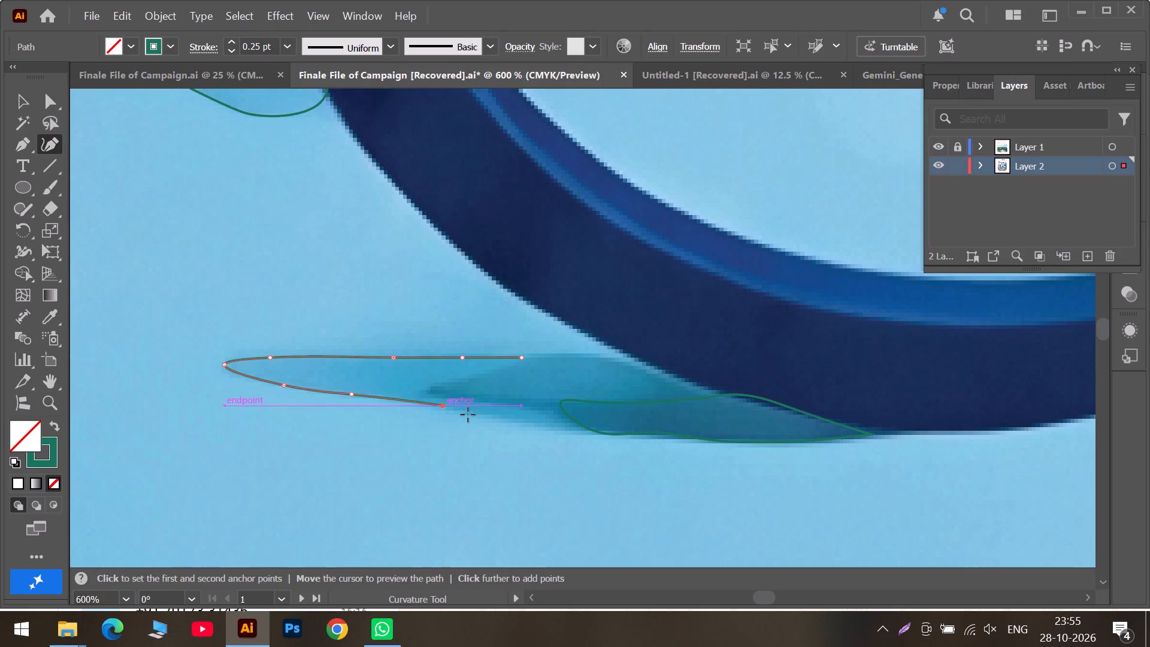
pyautogui.click(523, 419)
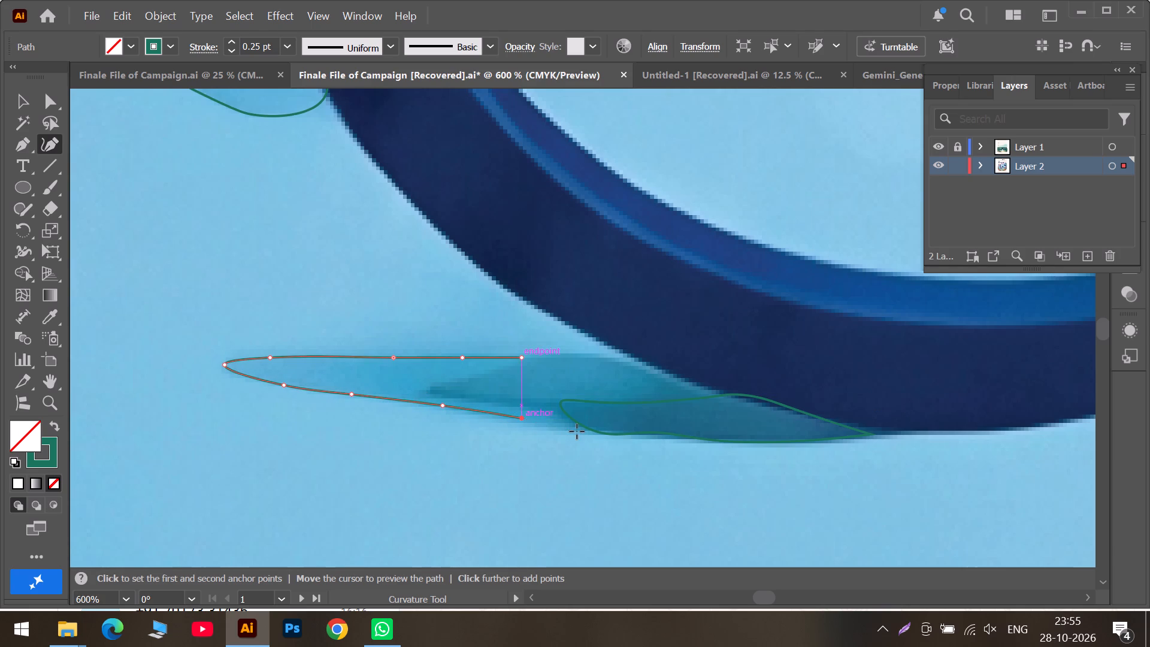
pyautogui.doubleClick(577, 428)
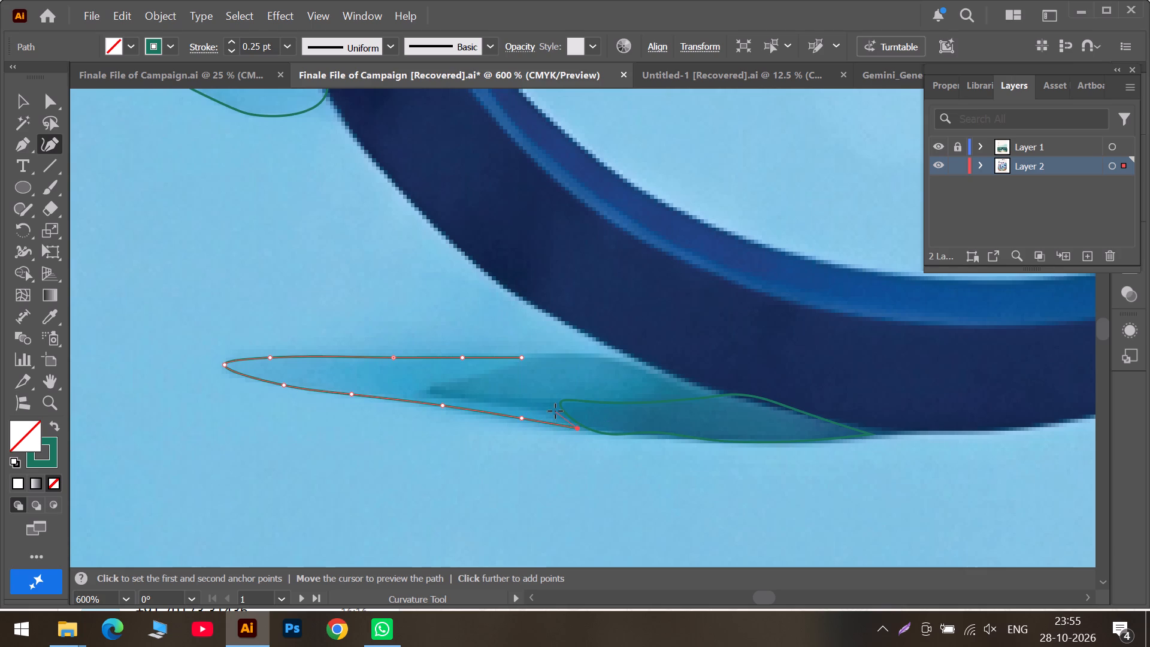
pyautogui.doubleClick(555, 411)
pyautogui.click(492, 404)
pyautogui.click(434, 394)
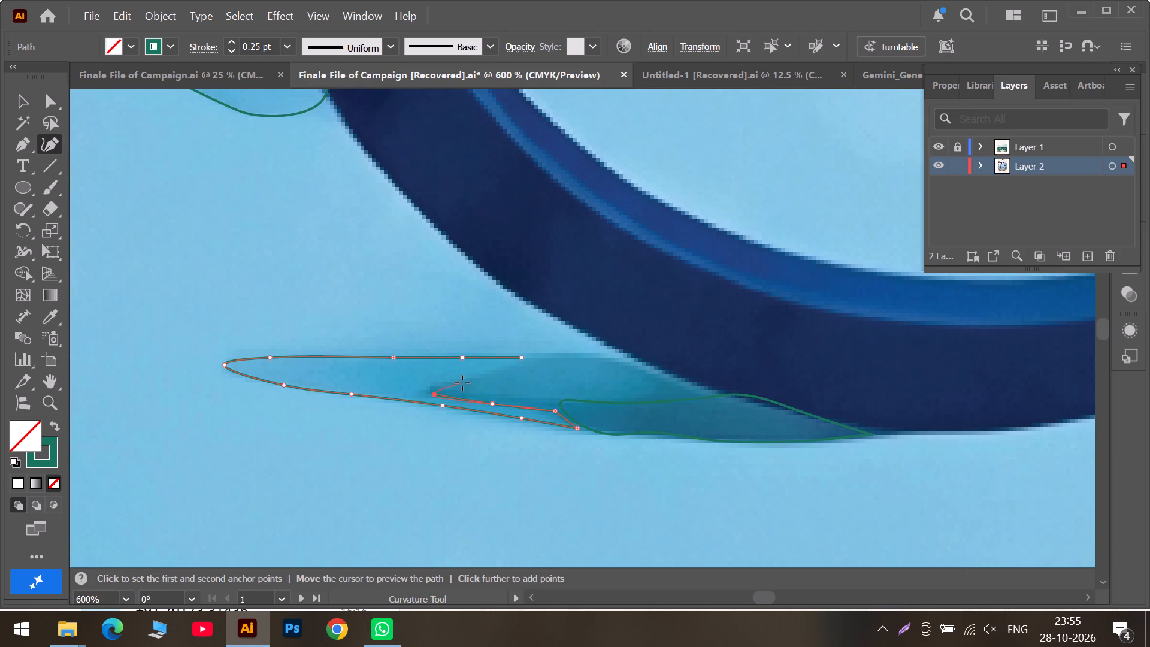
pyautogui.click(474, 376)
pyautogui.click(522, 358)
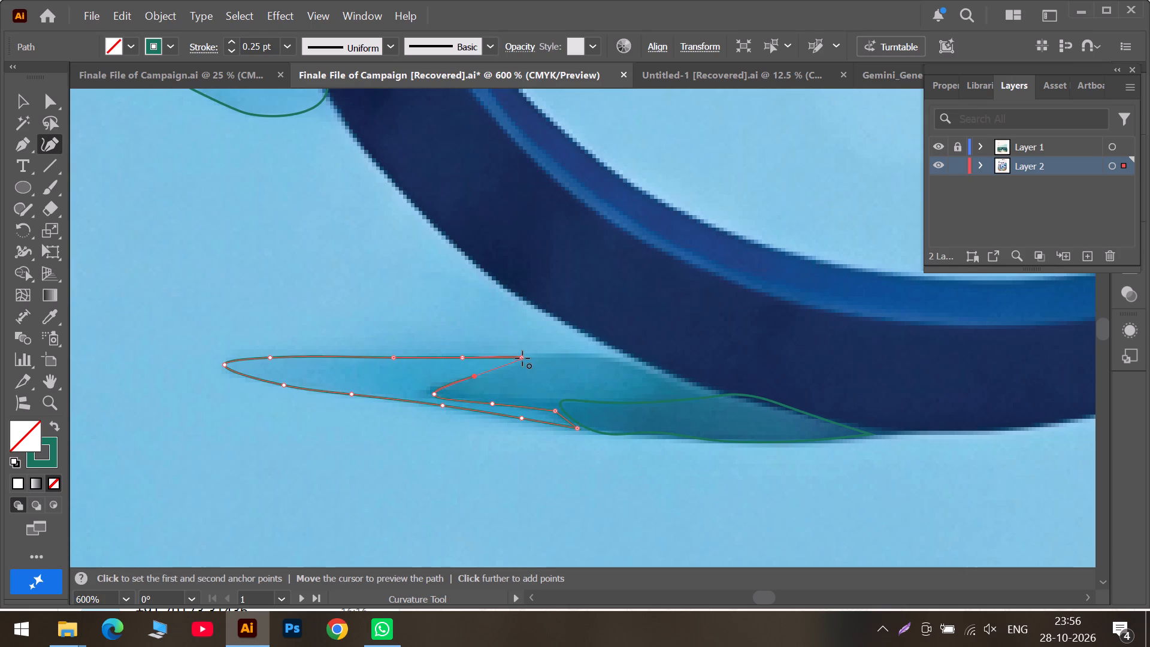
pyautogui.click(523, 358)
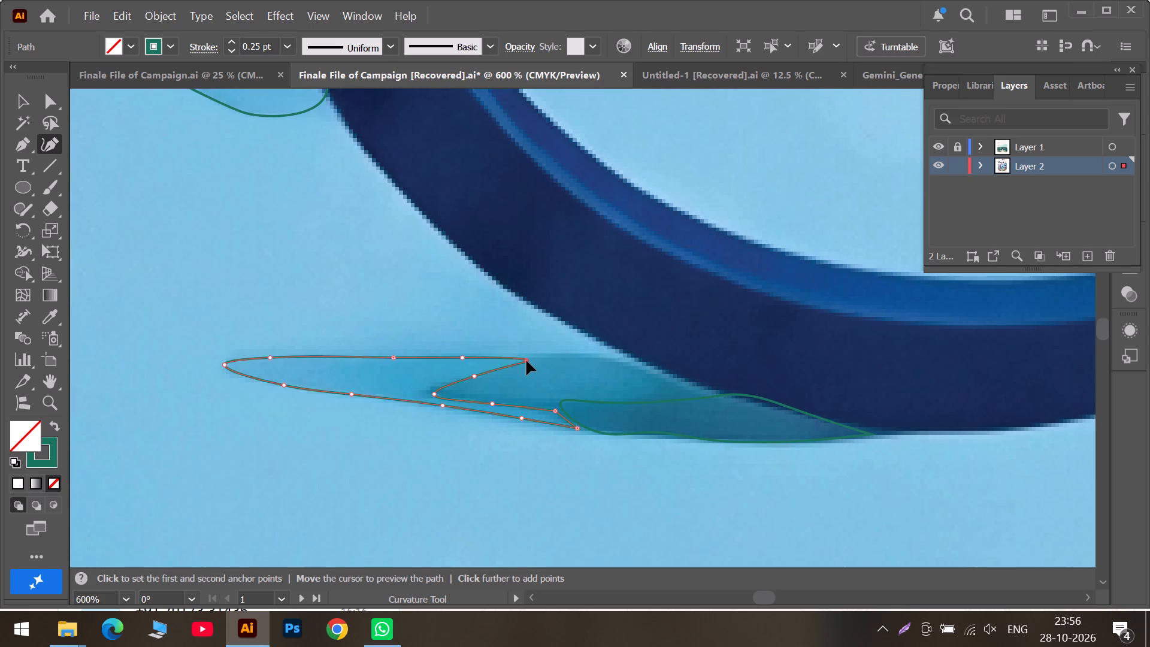
pyautogui.moveTo(437, 393); pyautogui.dragTo(431, 390)
# Set the closed light blue shadow outline's stroke colour to red.
pyautogui.click(16, 105)
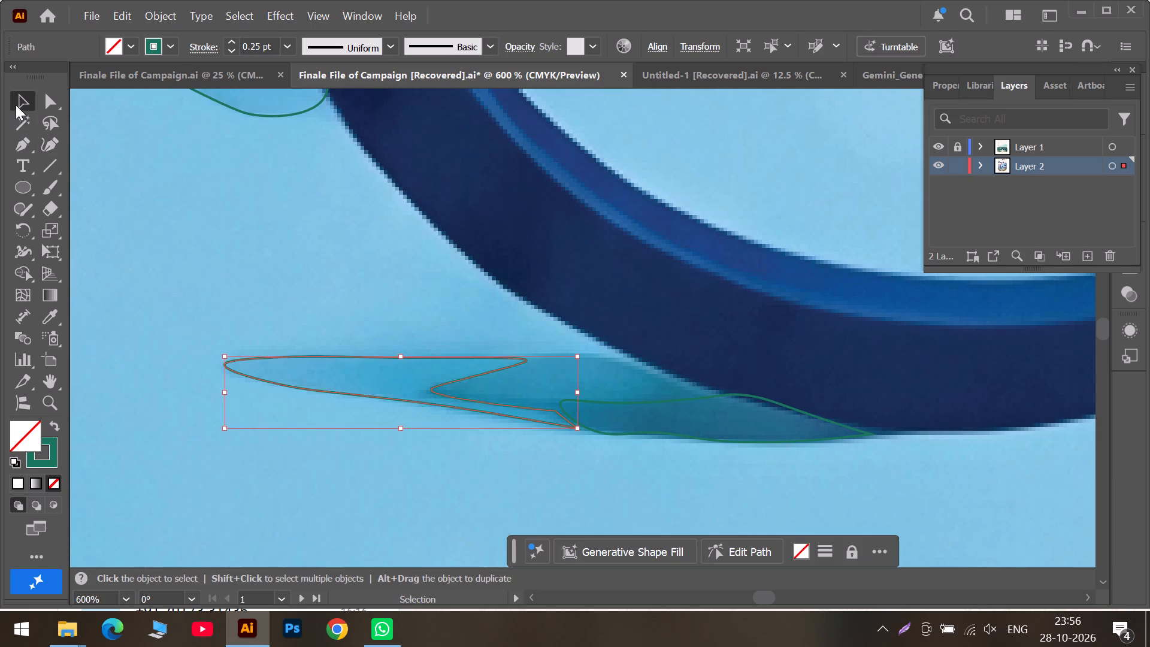
pyautogui.click(613, 373)
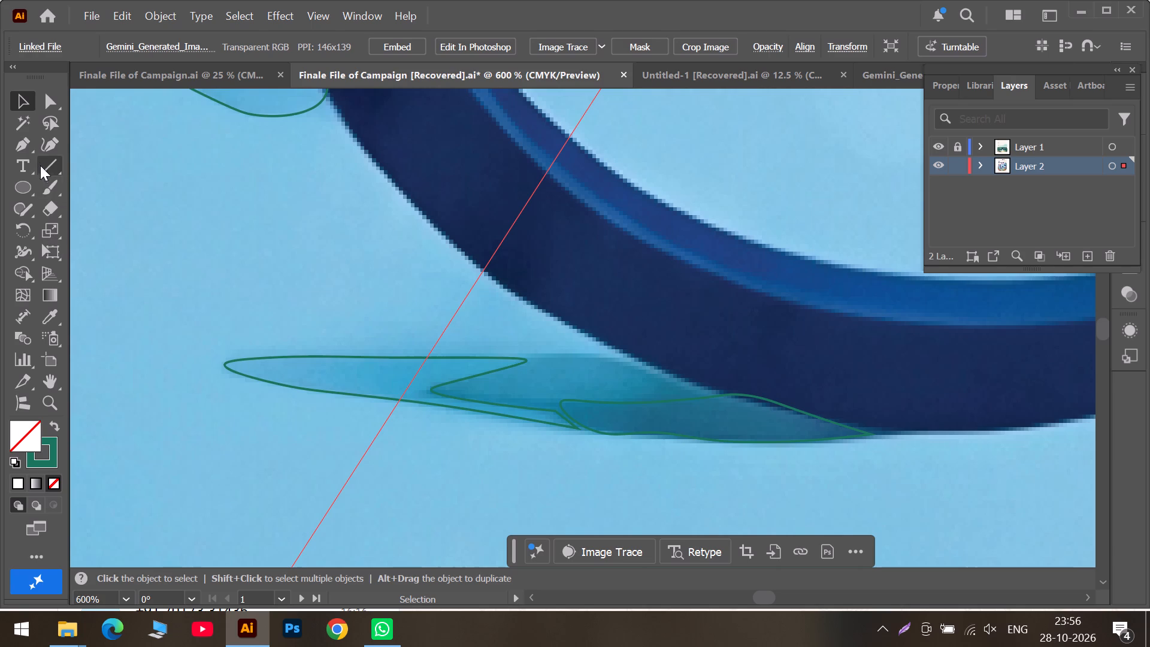
pyautogui.click(365, 358)
pyautogui.click(173, 42)
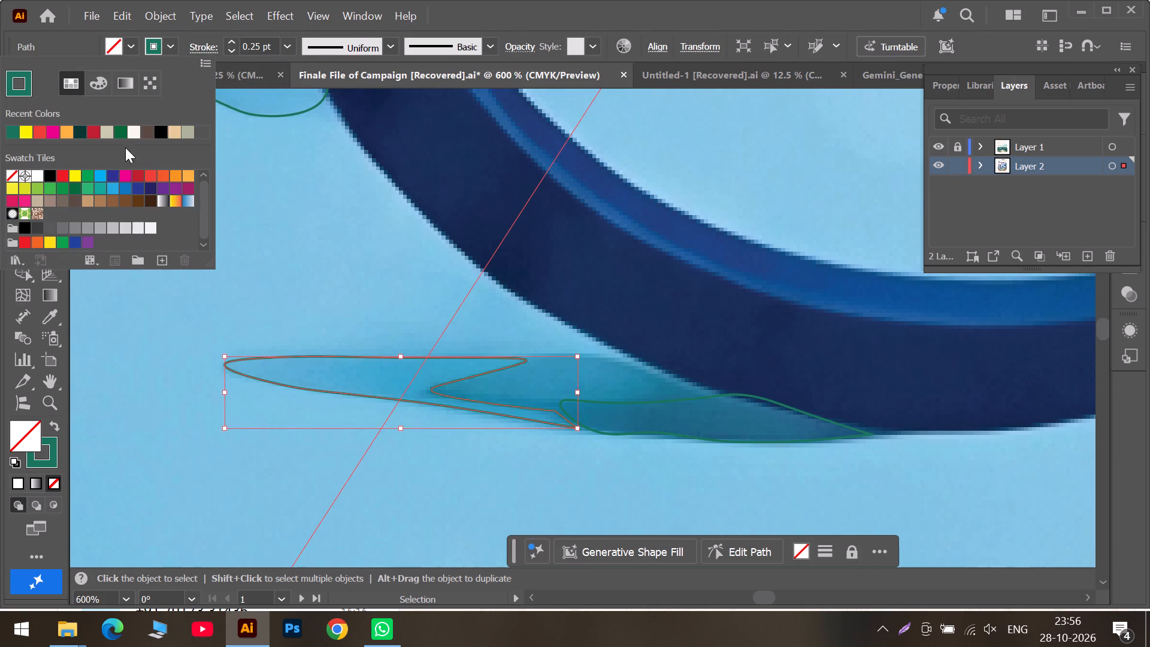
pyautogui.click(90, 135)
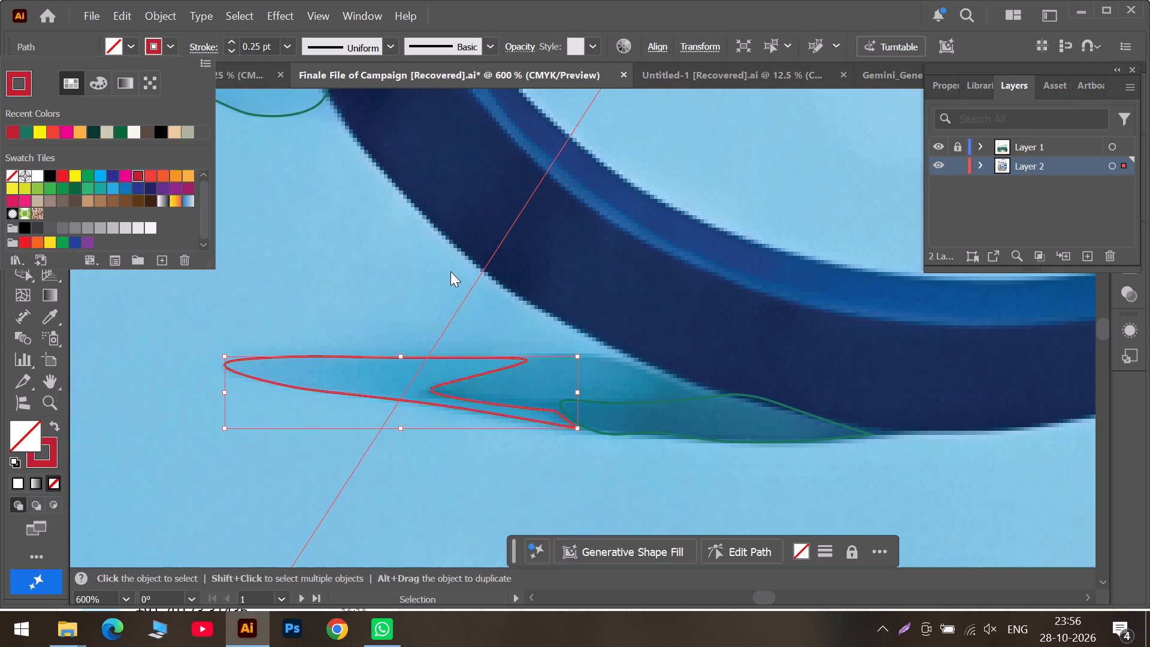
pyautogui.click(438, 263)
# Start a Curvature path for the mid-teal shadow, tracing from the lens rim along its upper edge past the red outline's inner corner.
pyautogui.click(49, 145)
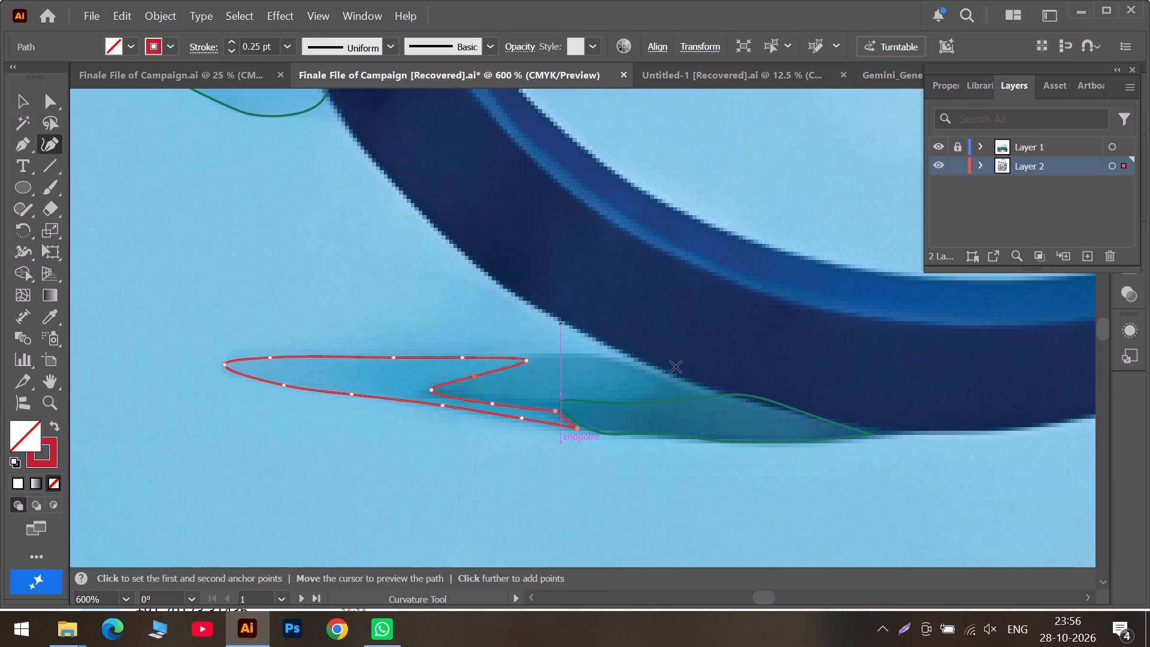
pyautogui.click(612, 352)
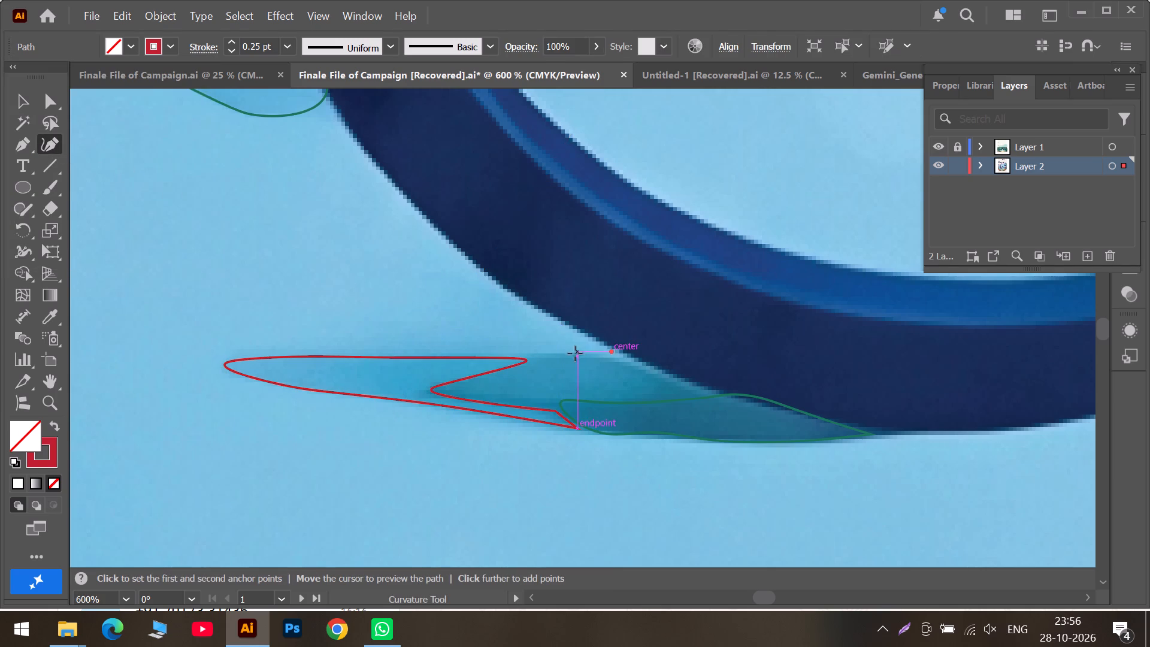
pyautogui.click(573, 356)
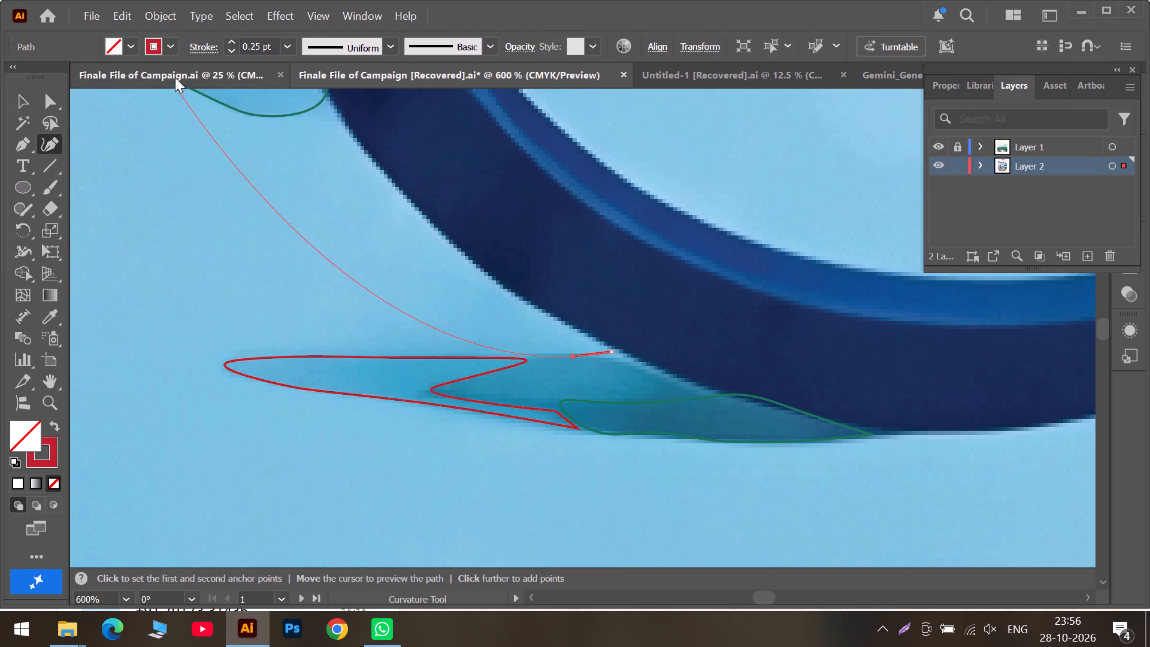
pyautogui.click(171, 45)
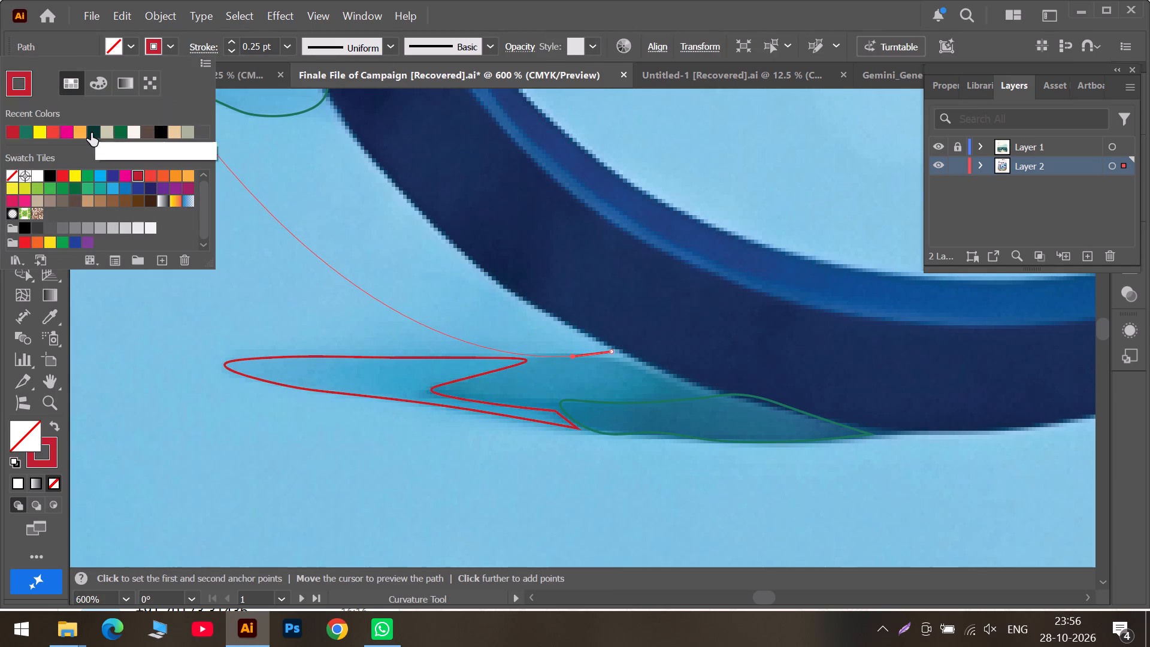
pyautogui.click(77, 135)
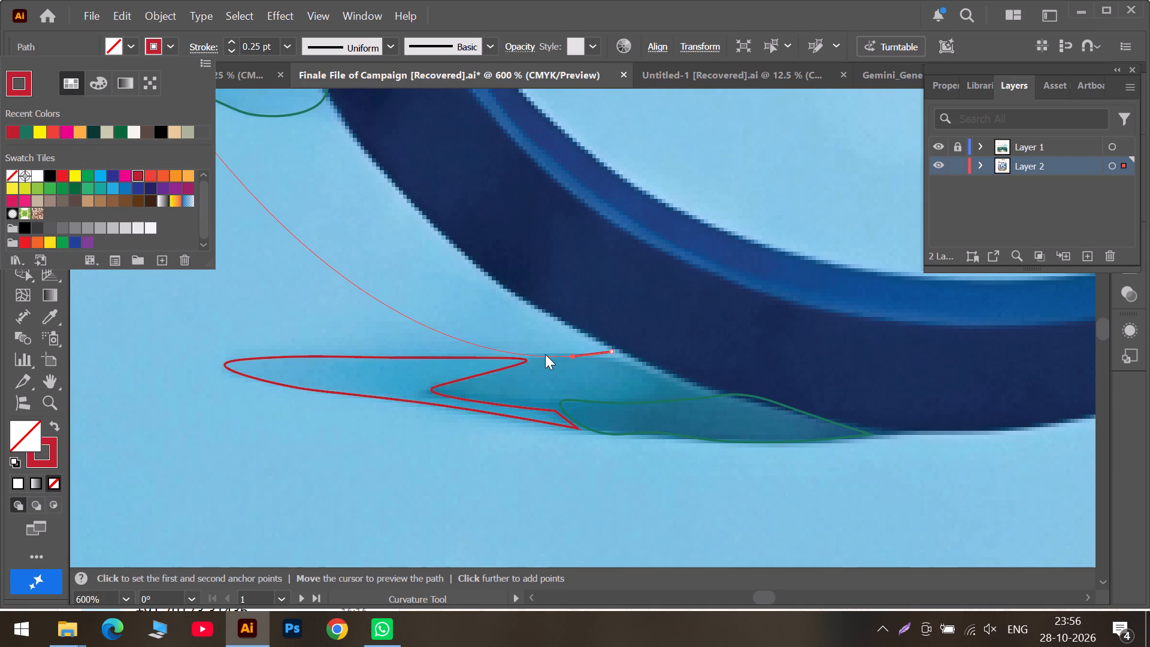
pyautogui.click(545, 354)
pyautogui.keyDown('alt'); pyautogui.scroll(3, 544, 361); pyautogui.keyUp('alt')
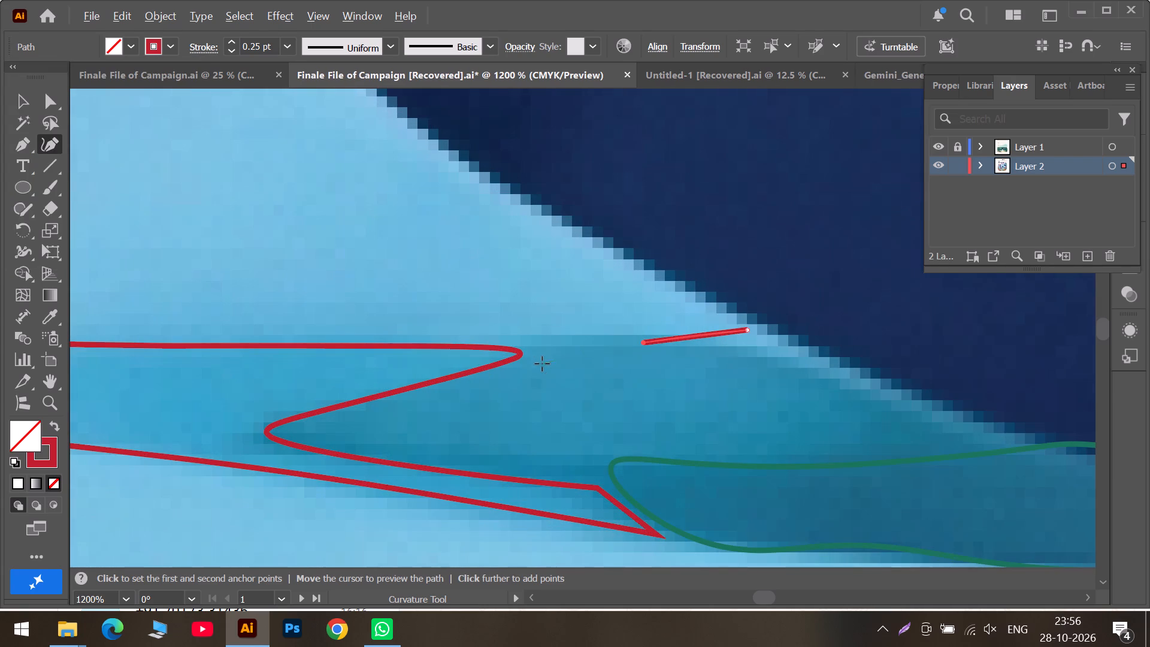
pyautogui.click(530, 349)
pyautogui.click(467, 385)
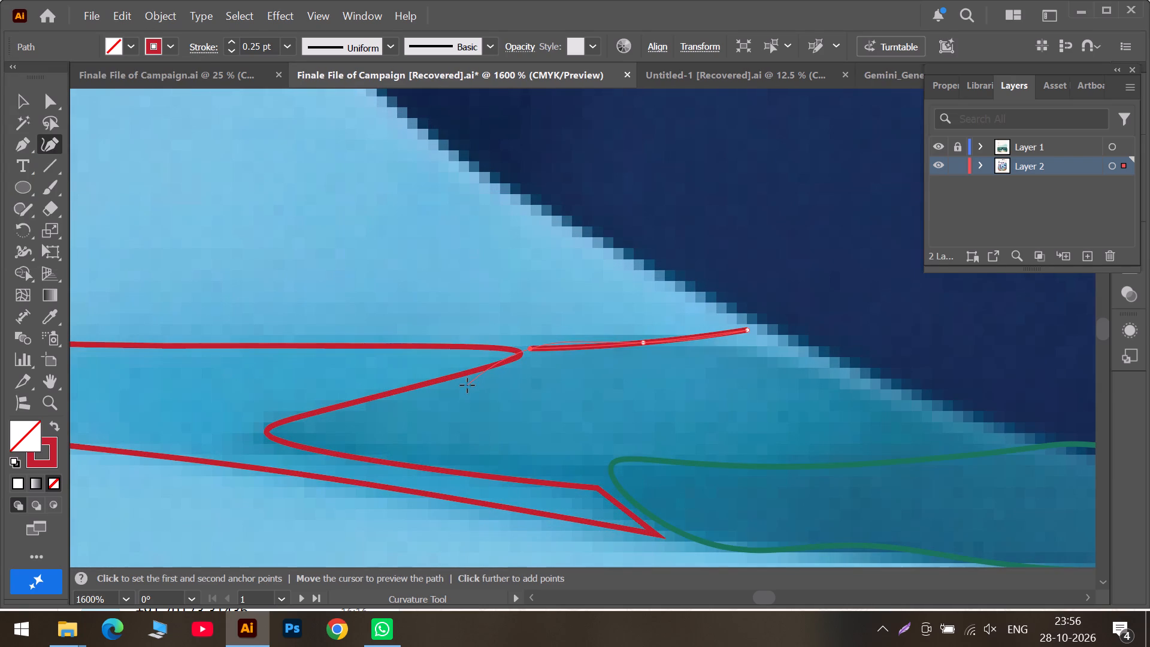
# Set the stroke colour of the mid-teal shadow path to yellow.
pyautogui.click(168, 44)
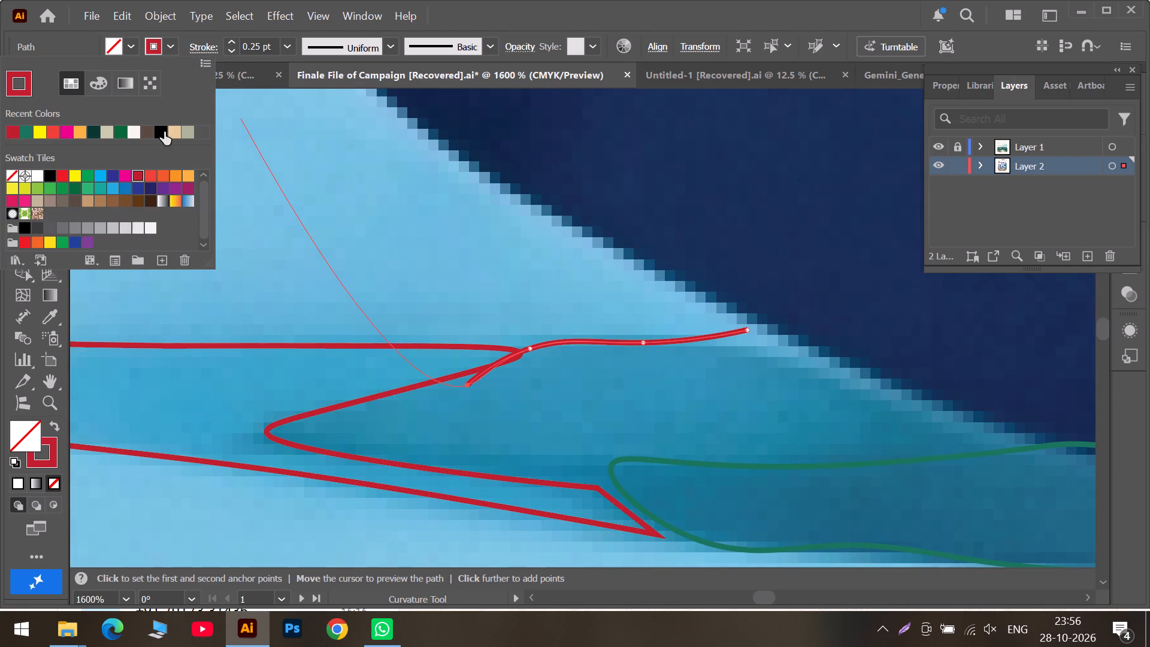
pyautogui.click(40, 135)
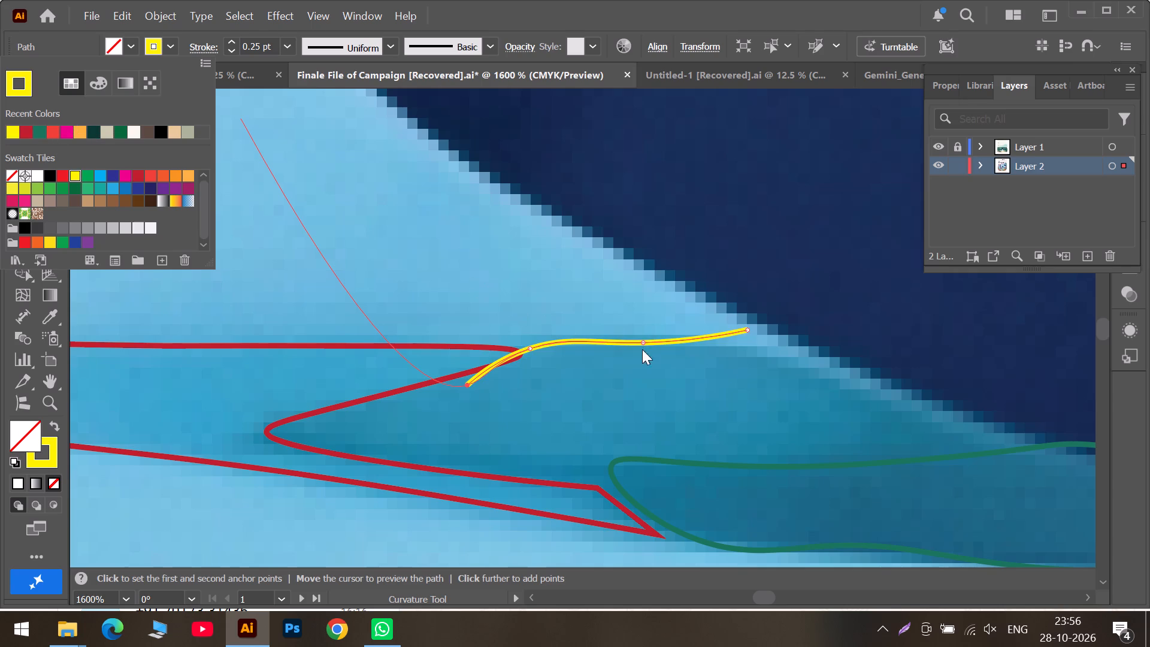
pyautogui.click(749, 328)
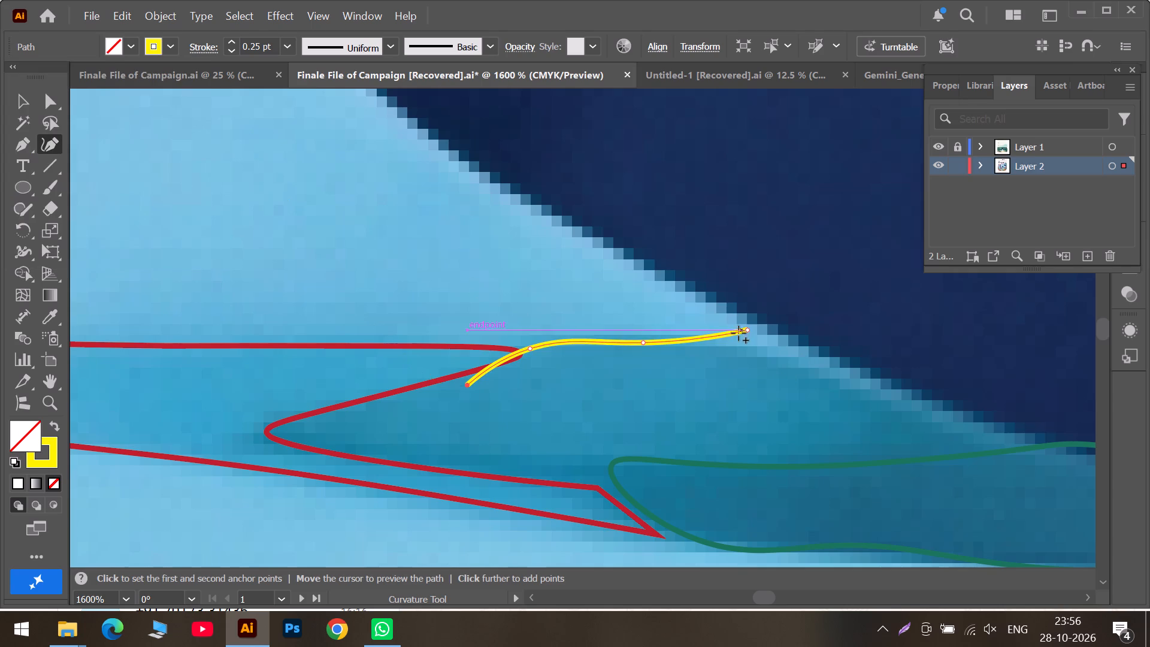
# Extend the yellow path's starting anchor onto the lens rim and shift the anchor beside the red outline's inner corner.
pyautogui.moveTo(746, 333); pyautogui.dragTo(773, 328)
pyautogui.doubleClick(773, 328)
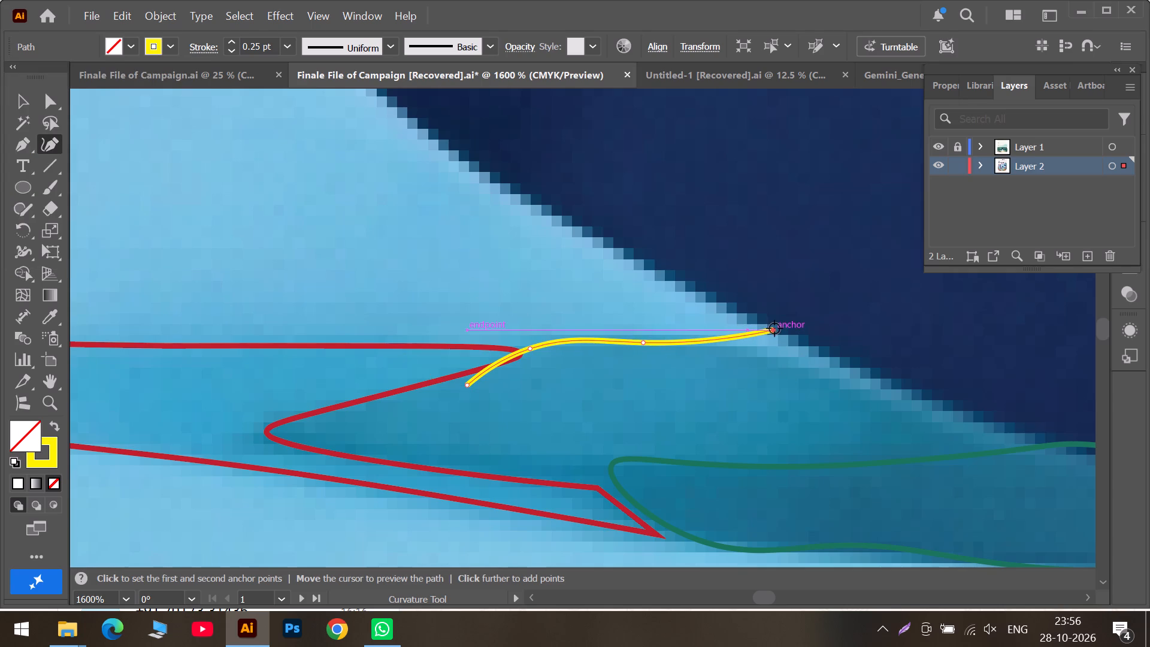
pyautogui.moveTo(530, 350); pyautogui.dragTo(541, 350)
# Continue the yellow path along the inside of the red outline's notch to a corner point at the notch's lower inner corner.
pyautogui.click(381, 410)
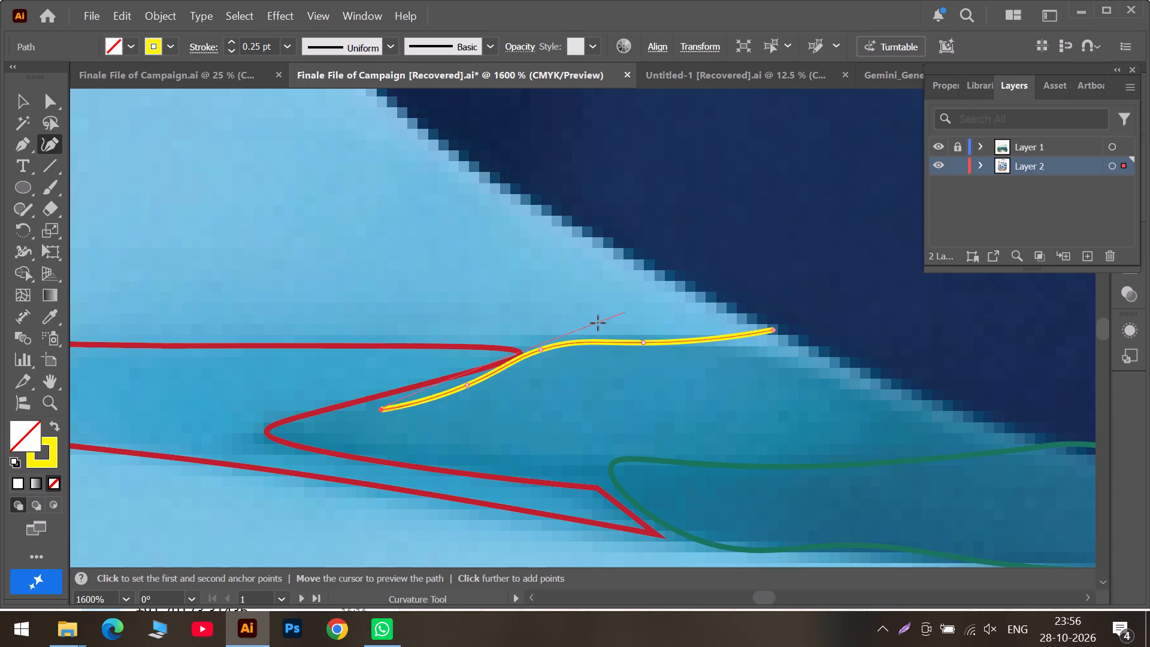
pyautogui.click(283, 431)
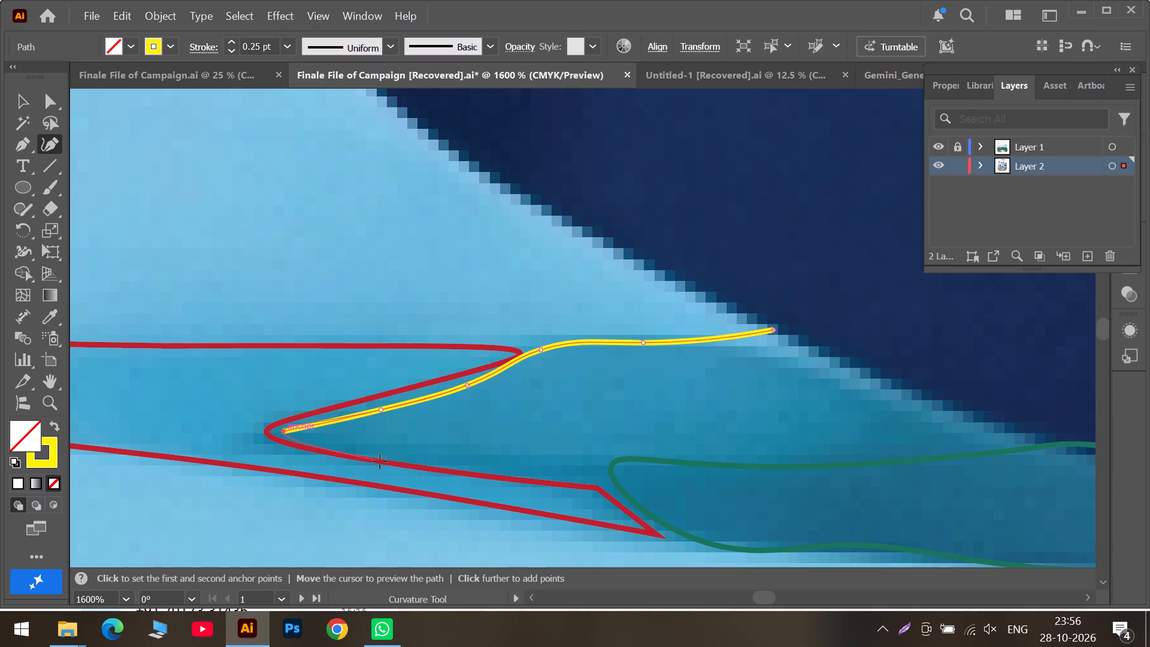
pyautogui.click(395, 452)
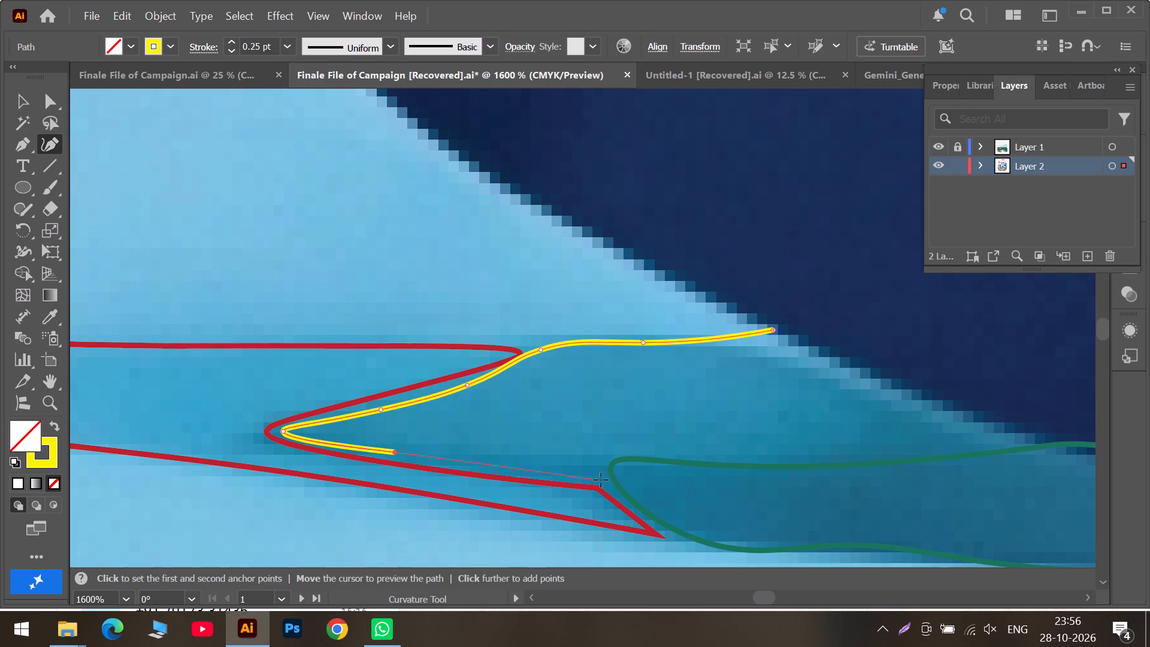
pyautogui.tripleClick(601, 480)
# Trace the yellow path around the green outline's rounded tip and along its upper edge to the lens rim, closing it at its starting anchor.
pyautogui.click(605, 464)
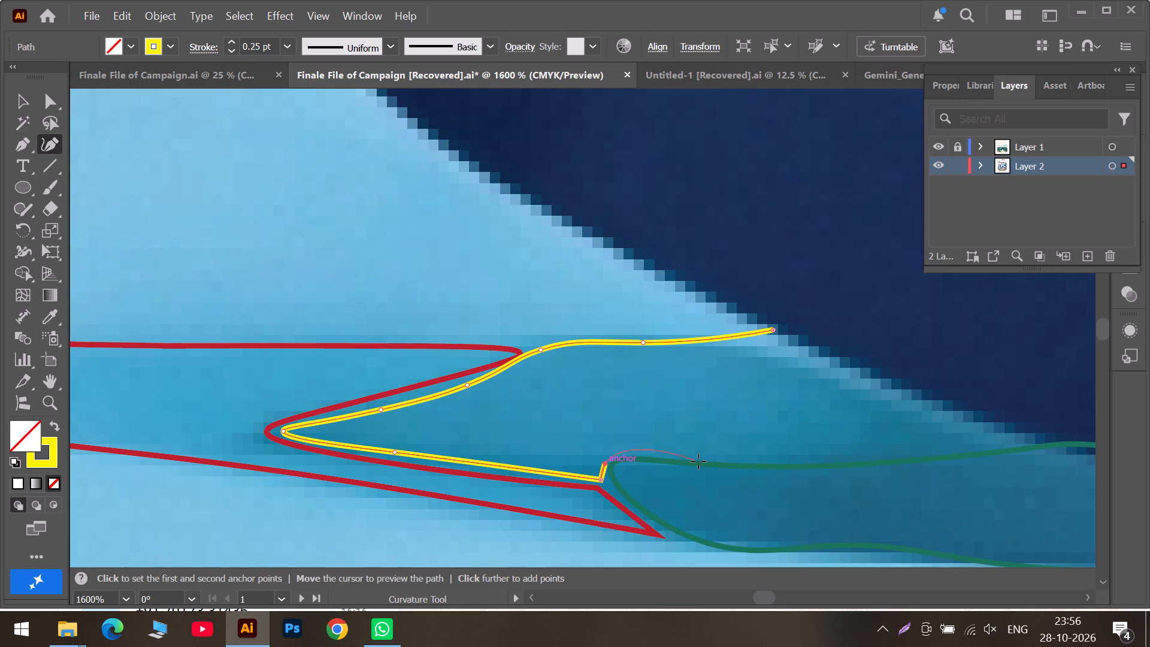
pyautogui.click(697, 457)
pyautogui.moveTo(605, 466); pyautogui.dragTo(611, 463)
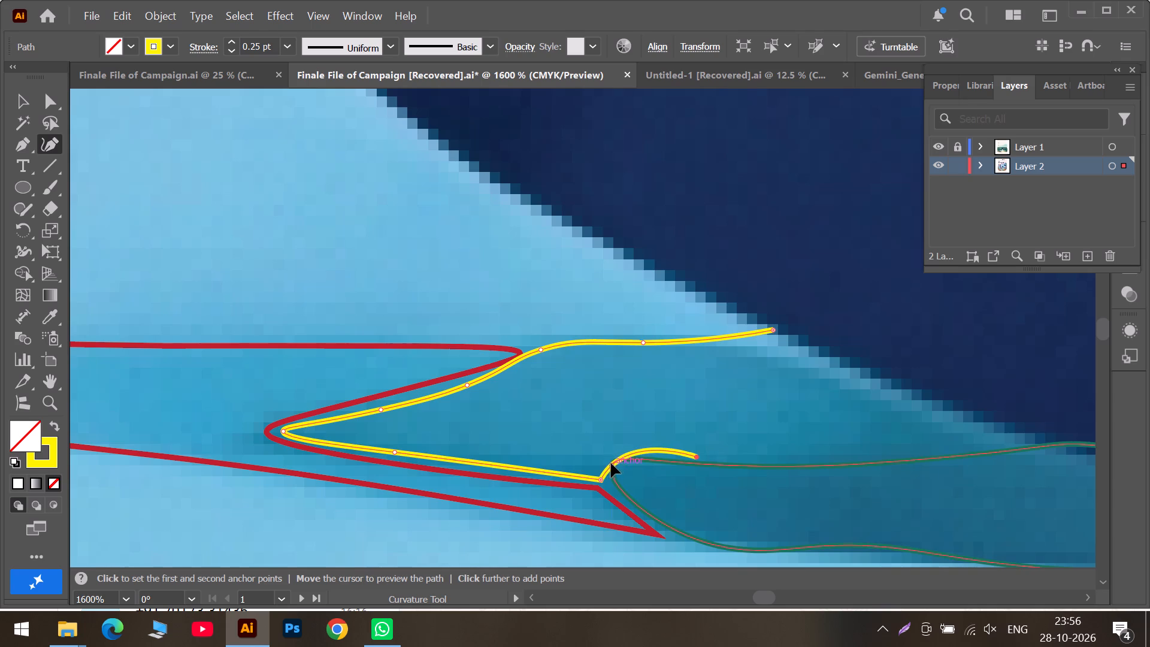
pyautogui.moveTo(611, 463); pyautogui.dragTo(613, 462)
pyautogui.click(786, 456)
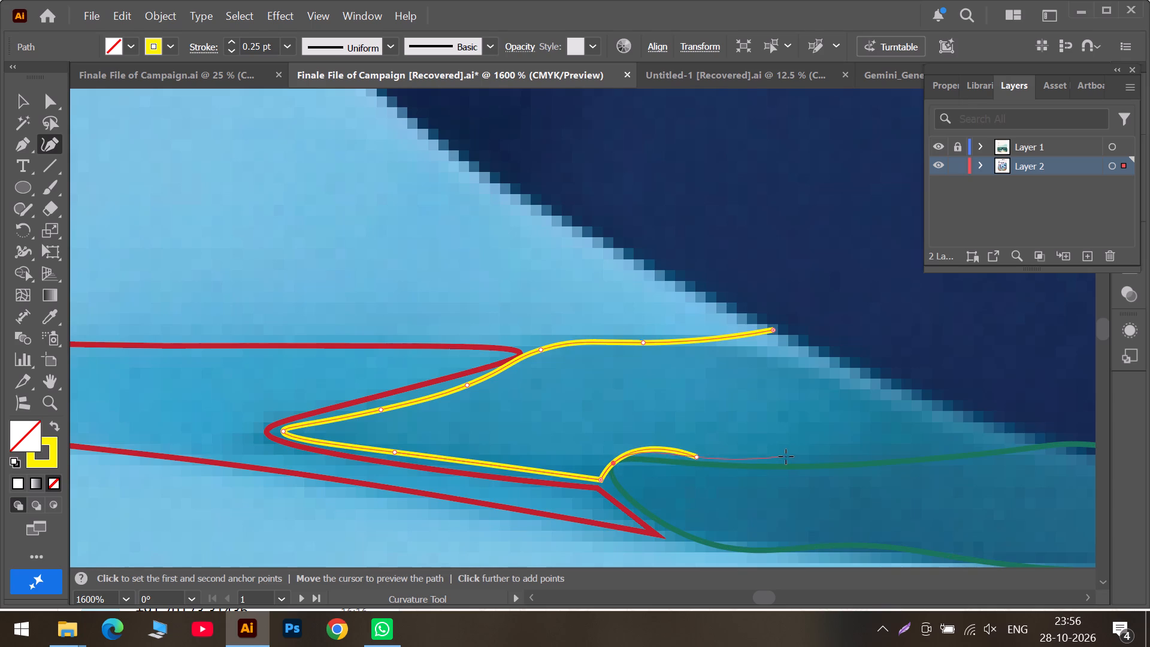
pyautogui.doubleClick(1048, 438)
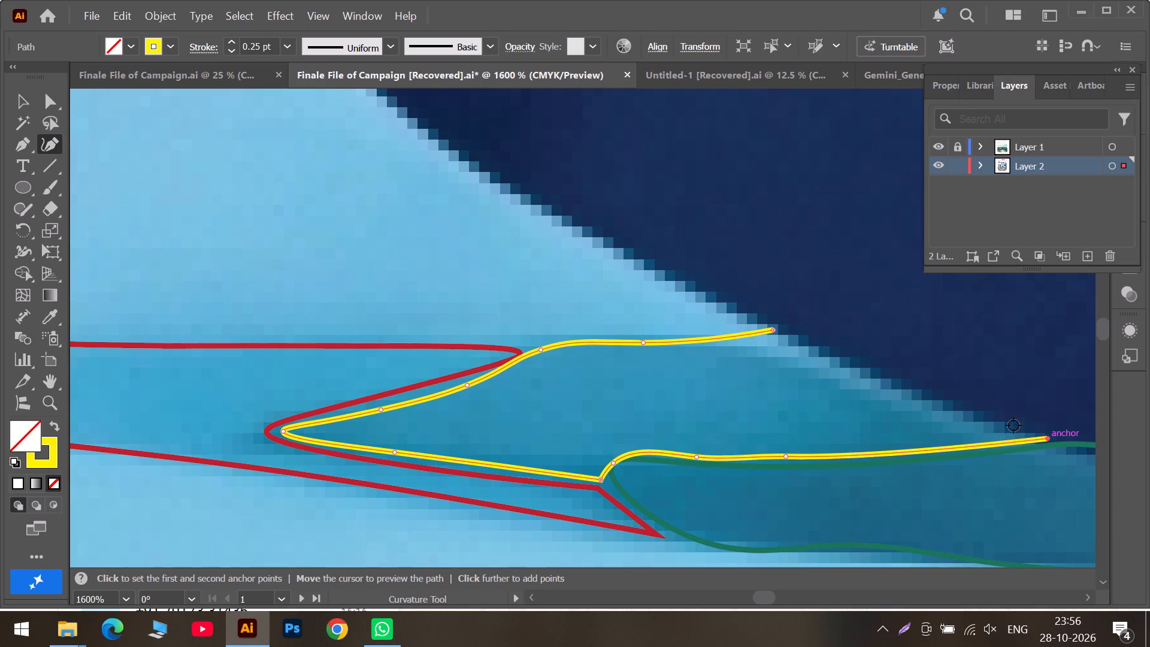
pyautogui.click(775, 329)
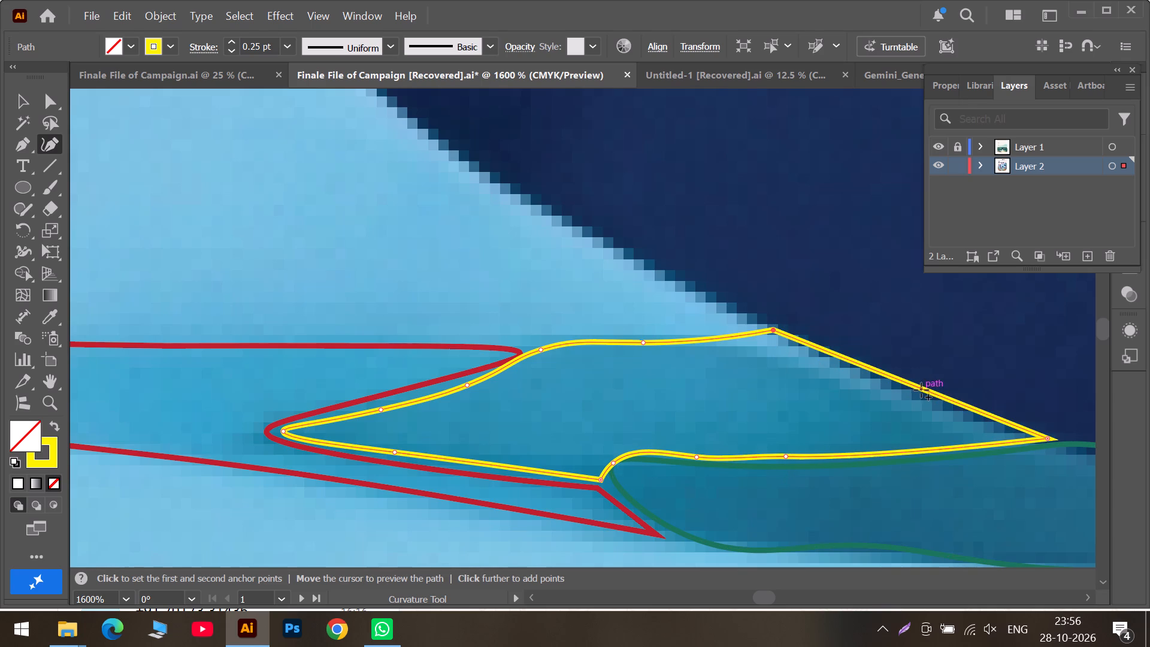
# Bend the yellow outline's rim edge to follow the lens and move its far corner onto the green outline's crest.
pyautogui.moveTo(922, 390); pyautogui.dragTo(914, 391)
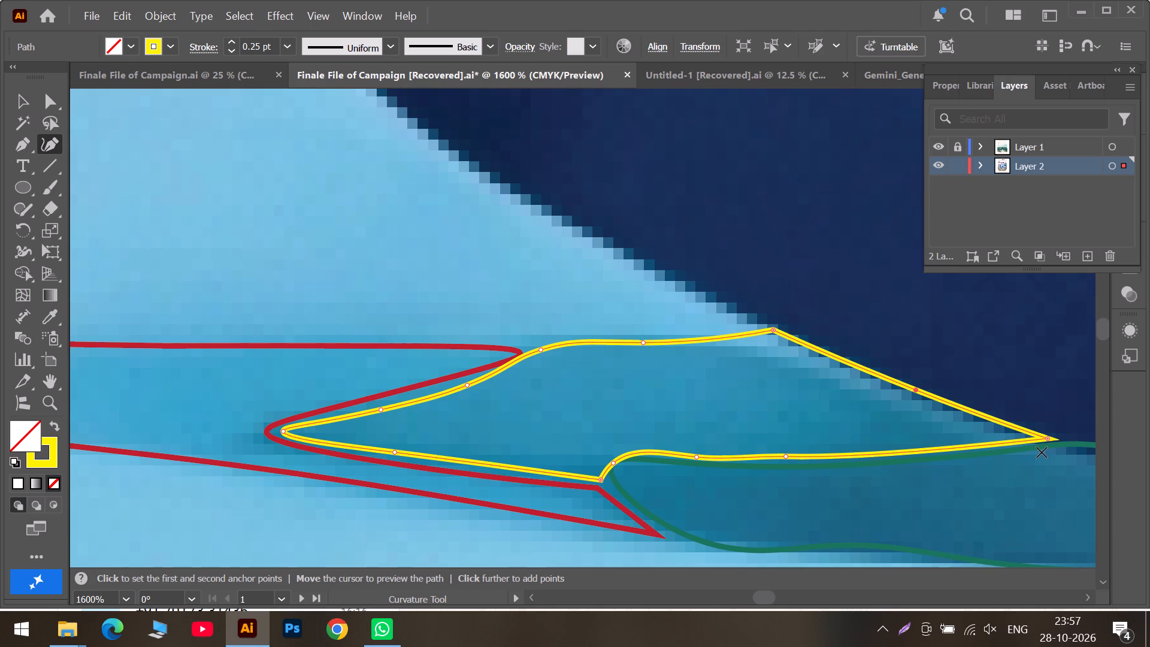
pyautogui.keyDown('alt'); pyautogui.scroll(2, 1042, 451); pyautogui.keyUp('alt')
pyautogui.keyDown('alt'); pyautogui.scroll(-1, 1041, 464); pyautogui.keyUp('alt')
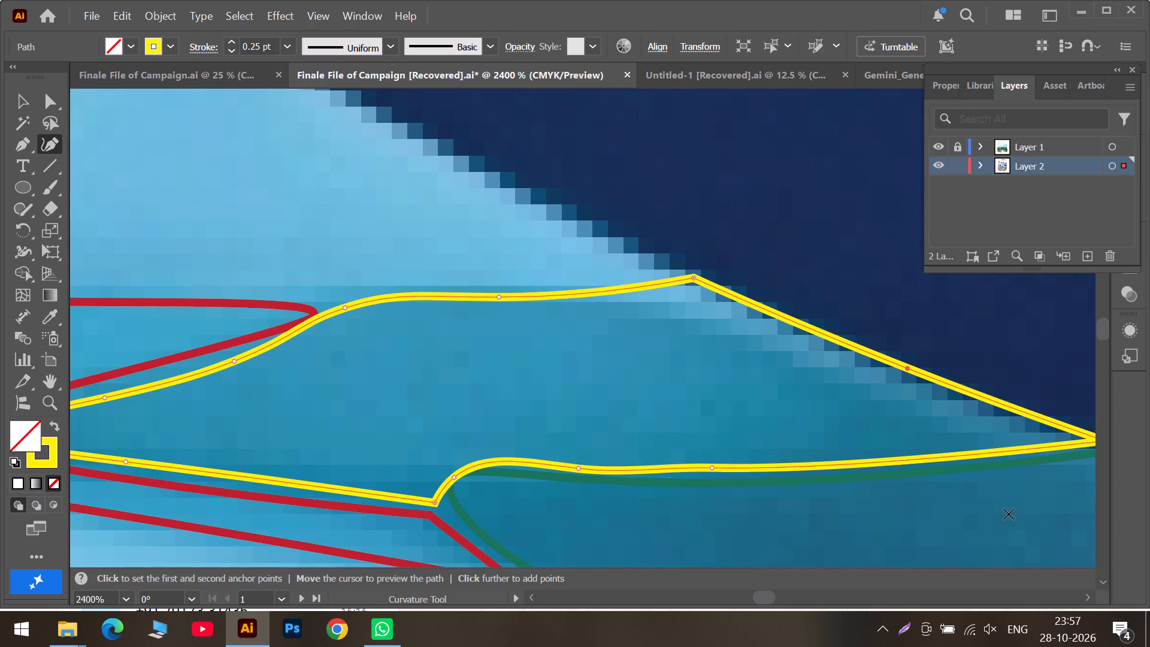
pyautogui.click(842, 592)
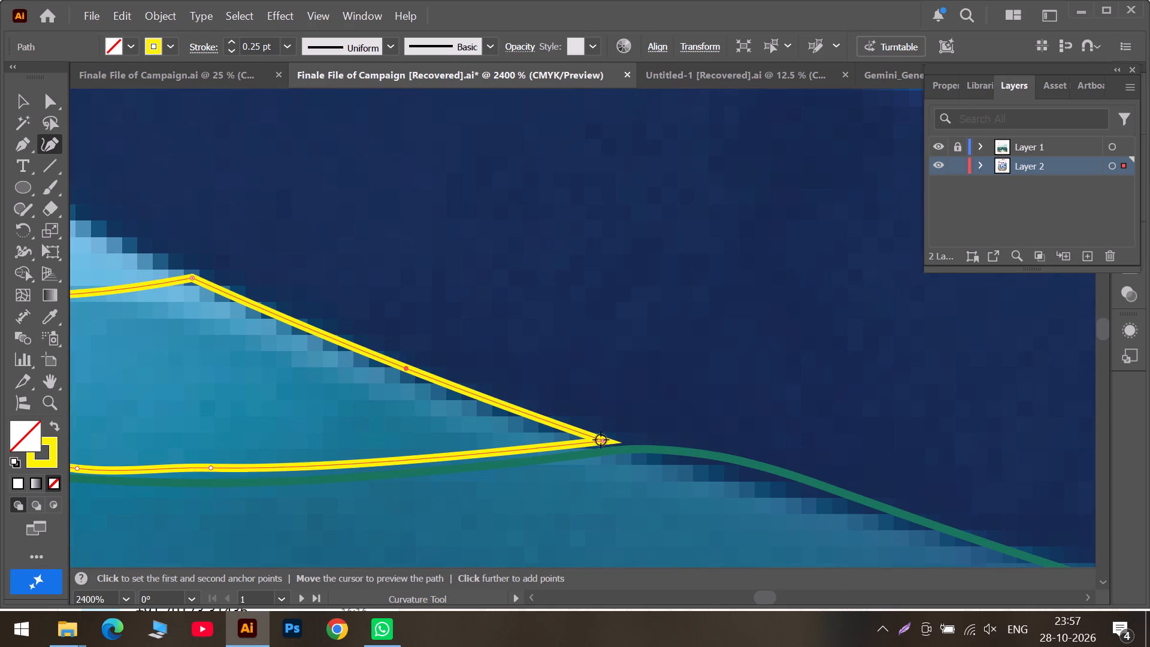
pyautogui.moveTo(604, 441); pyautogui.dragTo(649, 442)
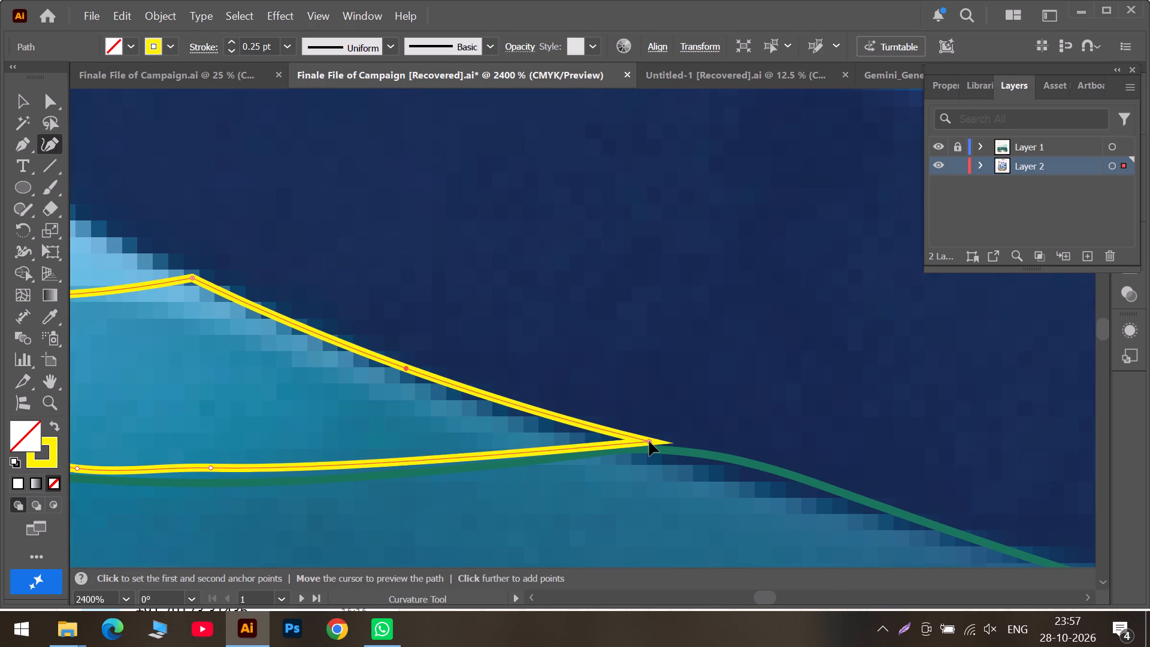
pyautogui.moveTo(649, 442); pyautogui.dragTo(632, 447)
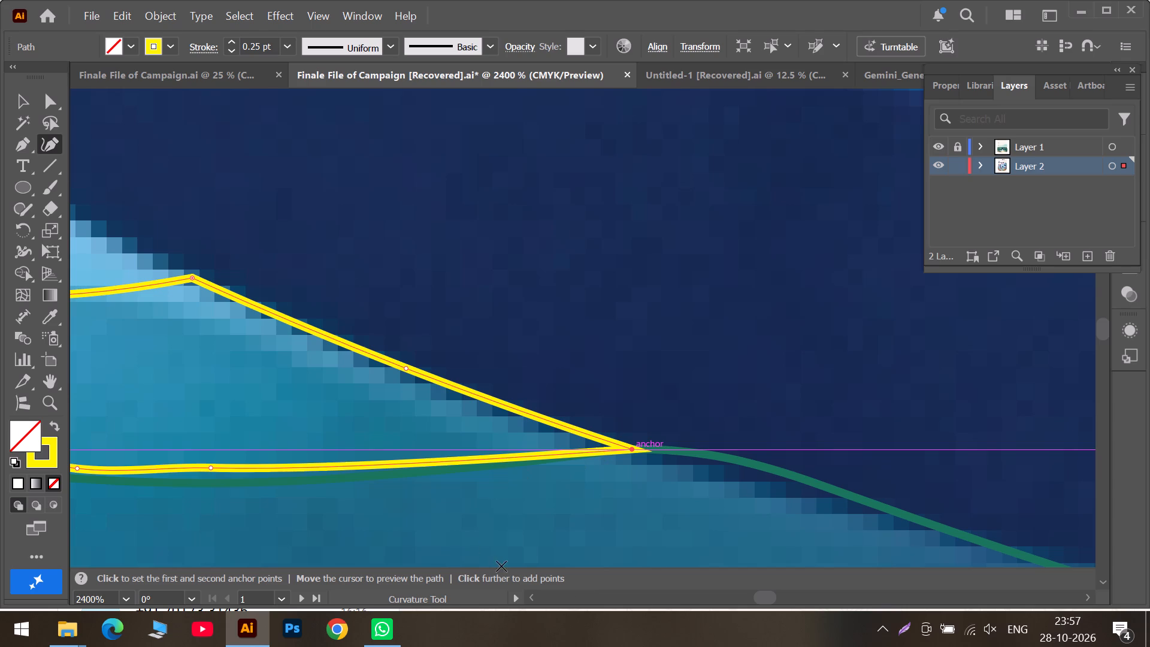
# Add an anchor to the yellow outline's lower edge near the rim and lower the neighbouring anchors onto the green outline.
pyautogui.keyDown('alt'); pyautogui.scroll(2, 372, 469); pyautogui.keyUp('alt')
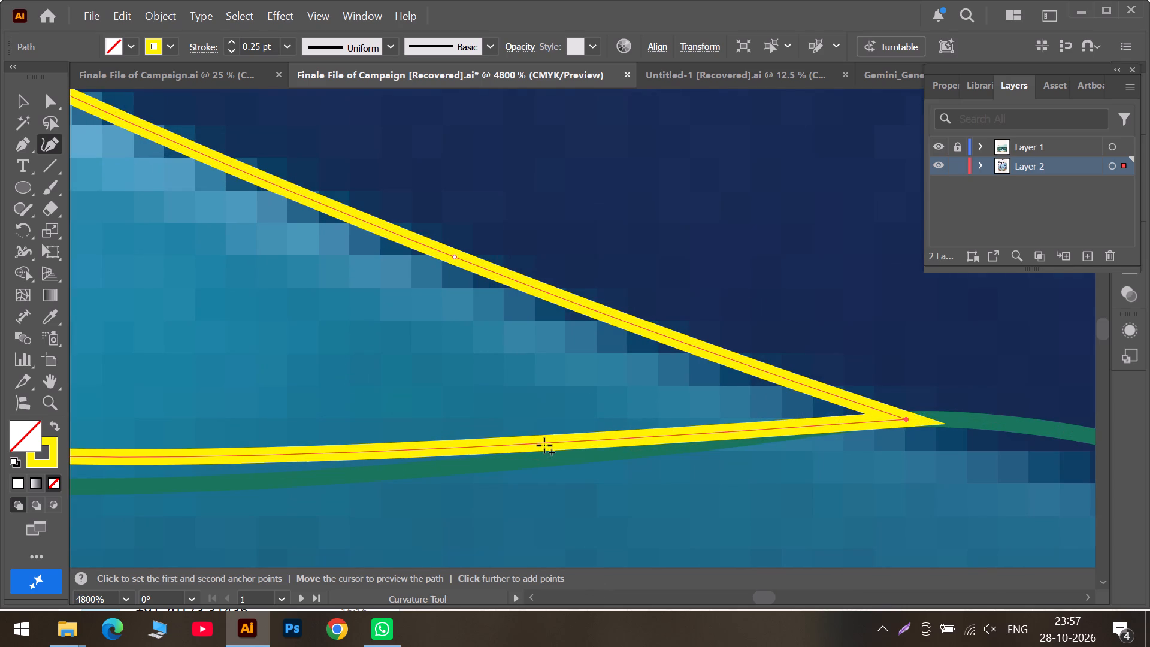
pyautogui.moveTo(553, 443); pyautogui.dragTo(559, 451)
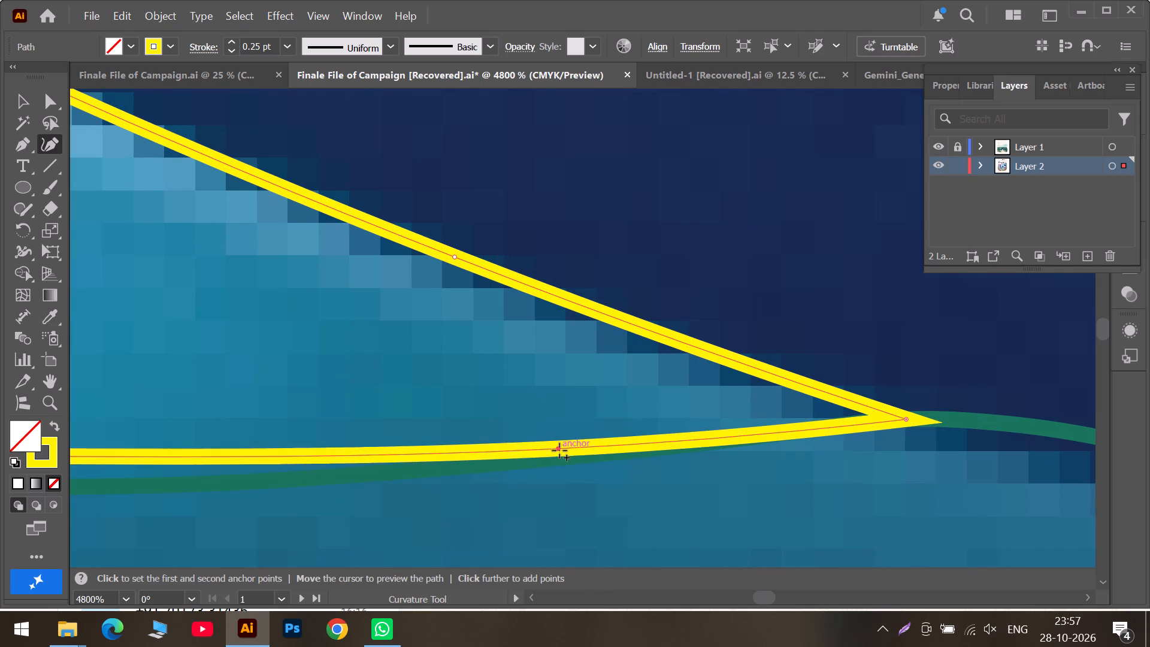
pyautogui.moveTo(559, 451); pyautogui.dragTo(562, 451)
pyautogui.click(676, 597)
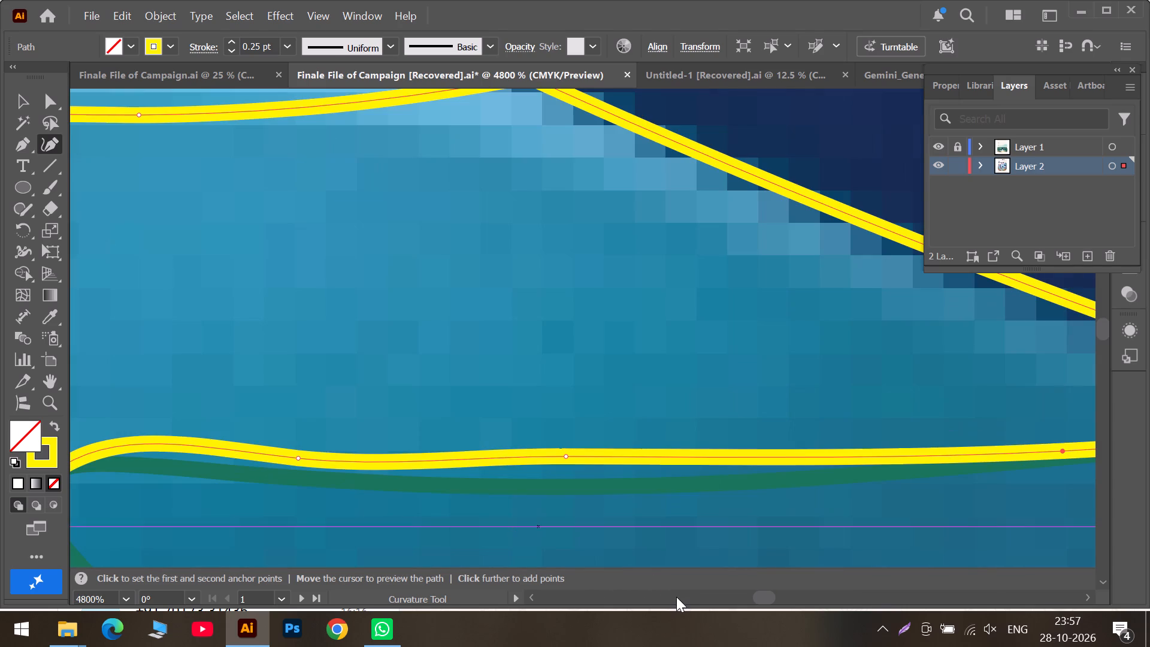
pyautogui.moveTo(567, 458); pyautogui.dragTo(641, 470)
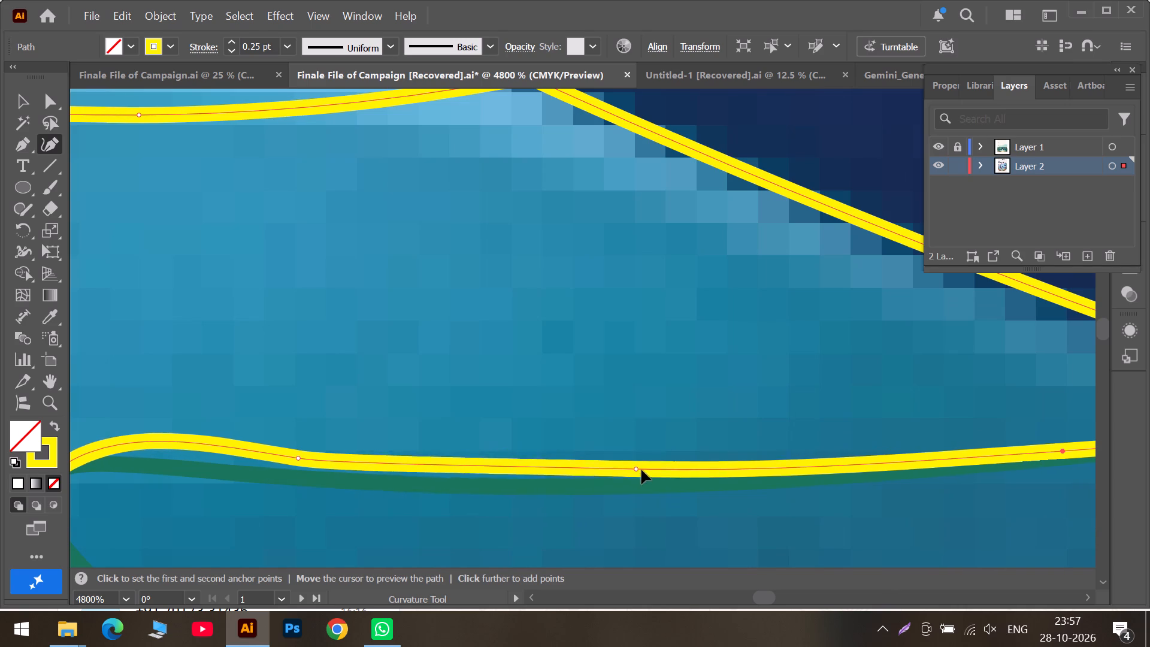
pyautogui.moveTo(641, 470); pyautogui.dragTo(676, 484)
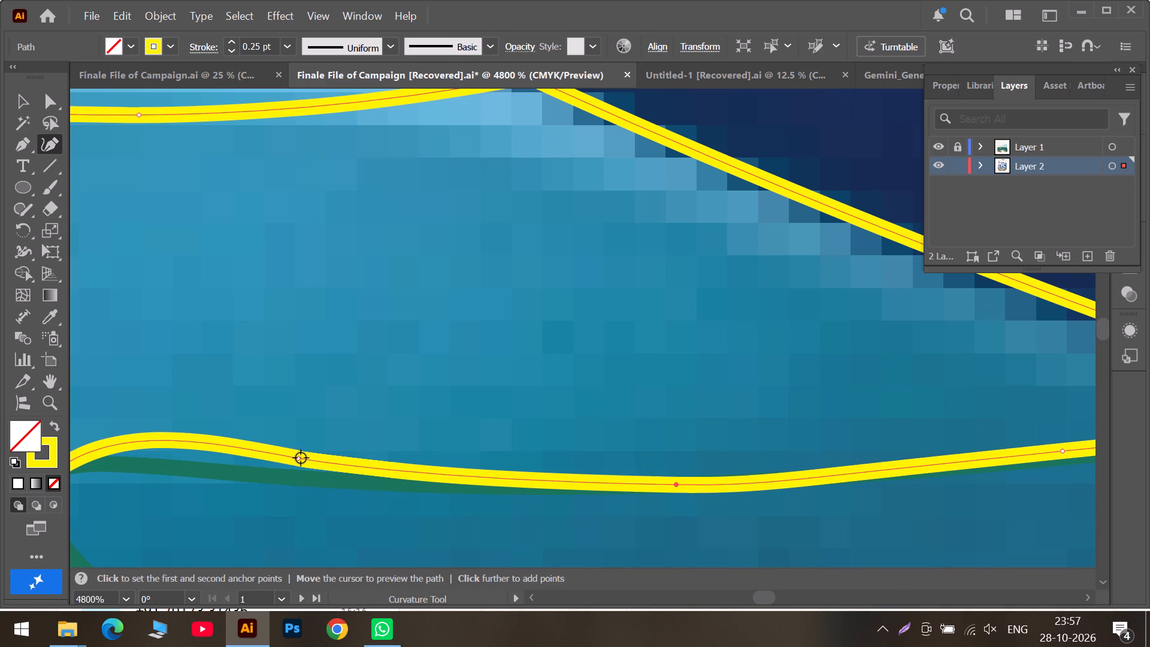
pyautogui.moveTo(301, 458); pyautogui.dragTo(291, 473)
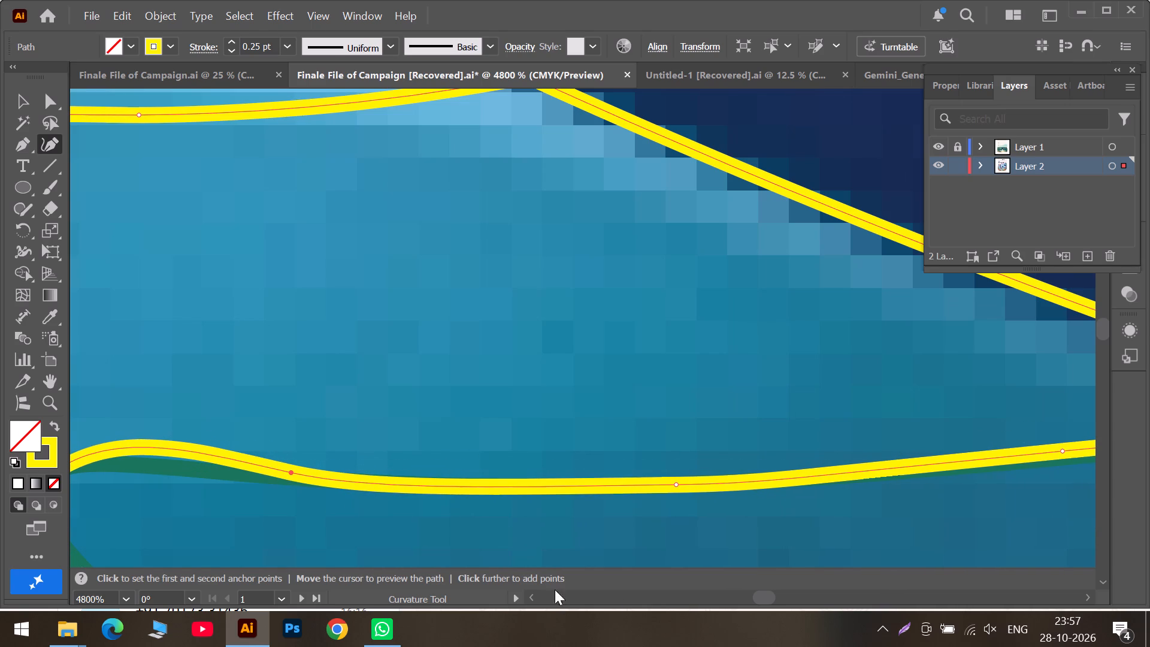
# Reshape the yellow outline's lower corner and adjoining anchors to hug the green outline's rounded tip.
pyautogui.click(671, 600)
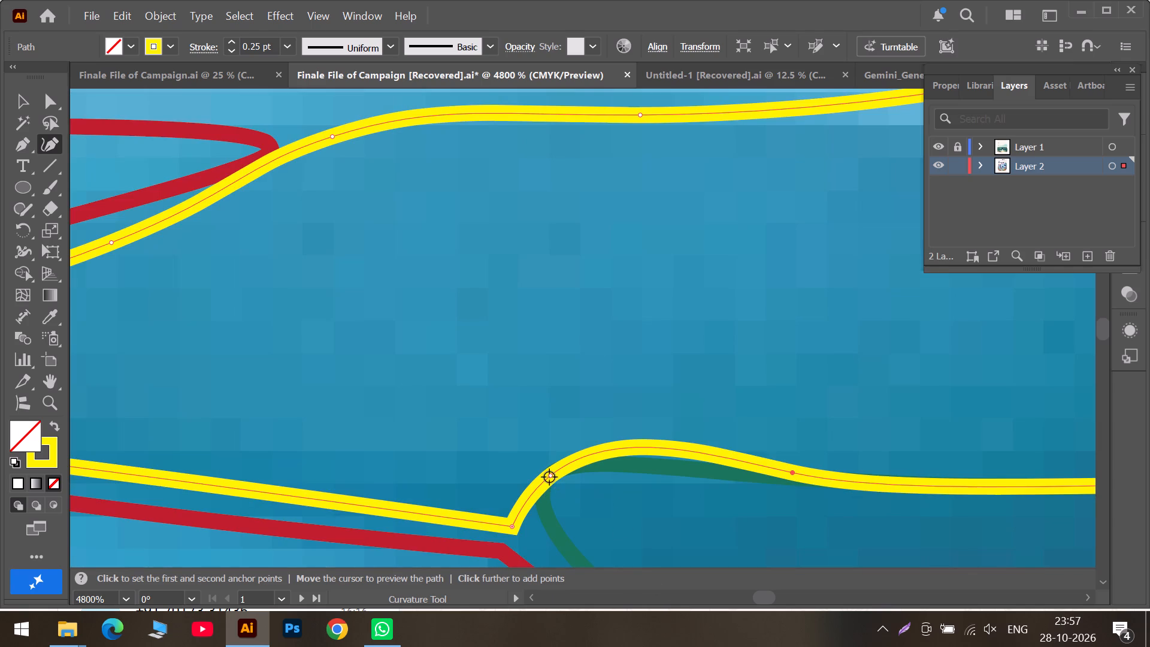
pyautogui.moveTo(512, 528); pyautogui.dragTo(541, 524)
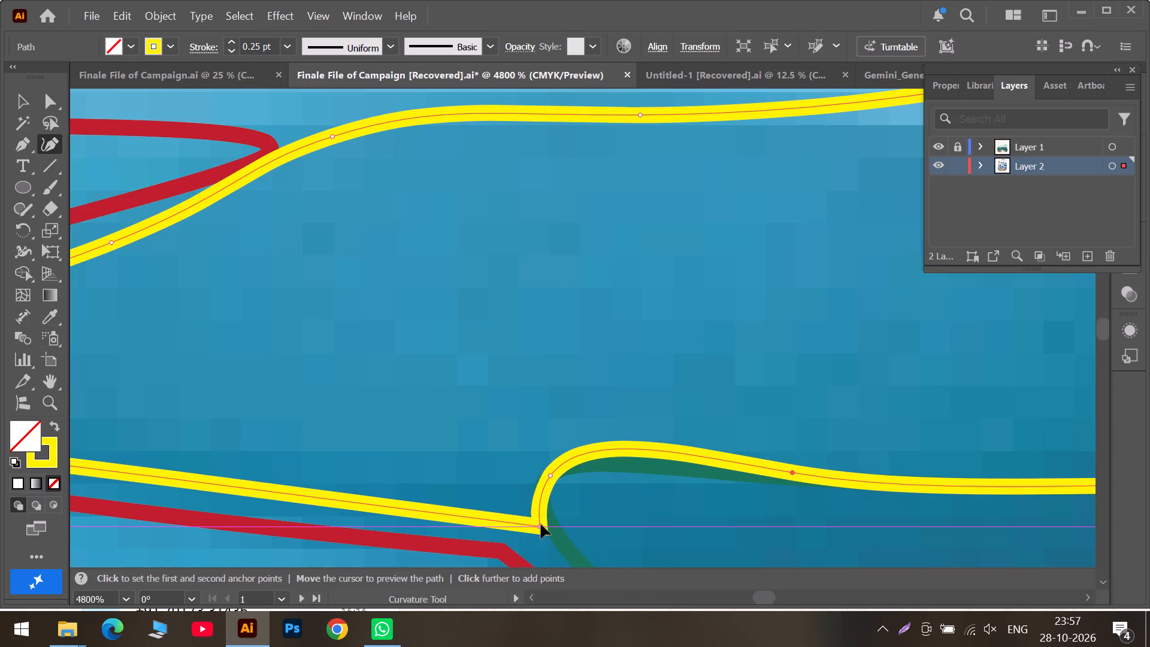
pyautogui.moveTo(541, 524); pyautogui.dragTo(562, 537)
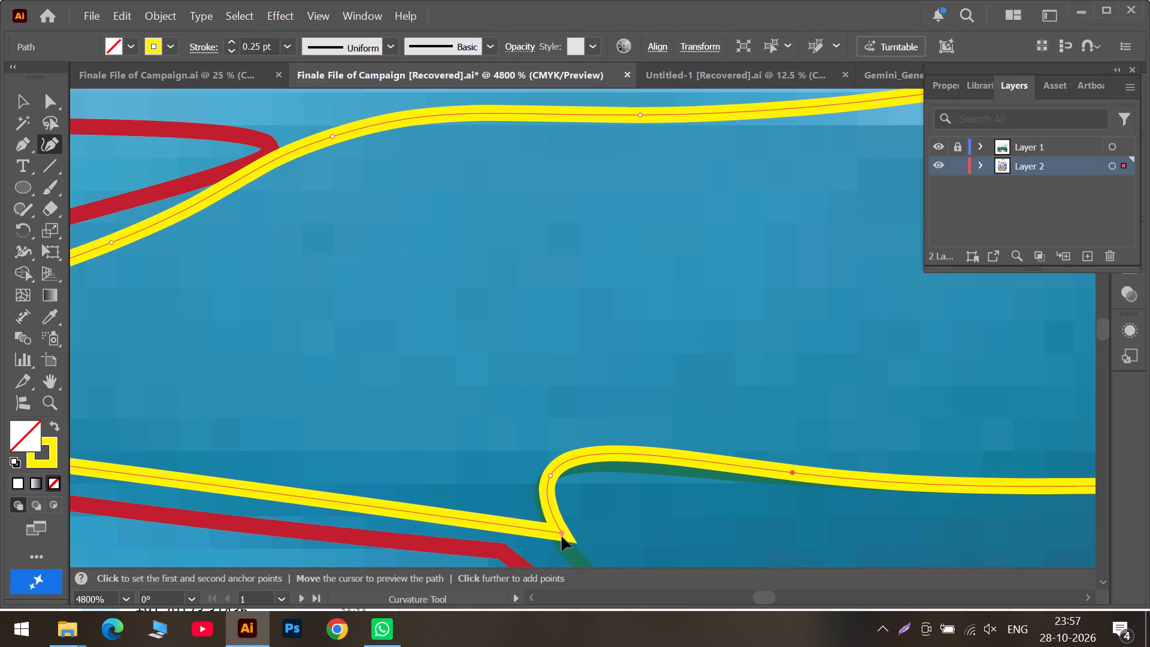
pyautogui.moveTo(562, 537); pyautogui.dragTo(561, 539)
pyautogui.moveTo(550, 477); pyautogui.dragTo(546, 483)
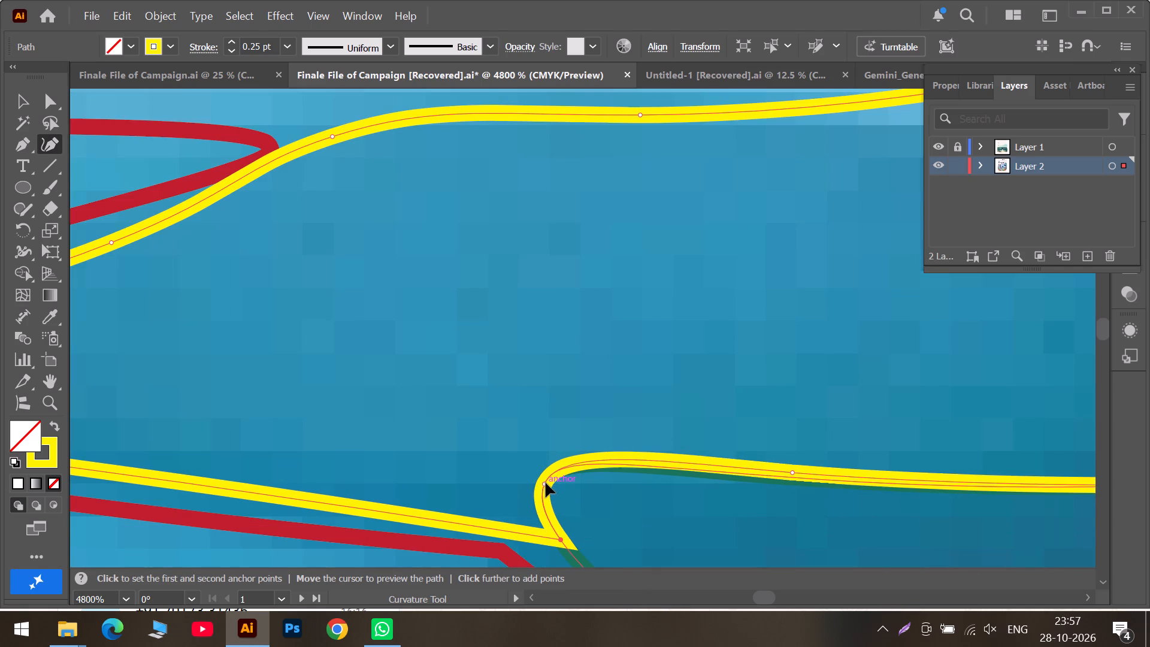
pyautogui.moveTo(546, 483); pyautogui.dragTo(544, 485)
pyautogui.moveTo(794, 473); pyautogui.dragTo(794, 475)
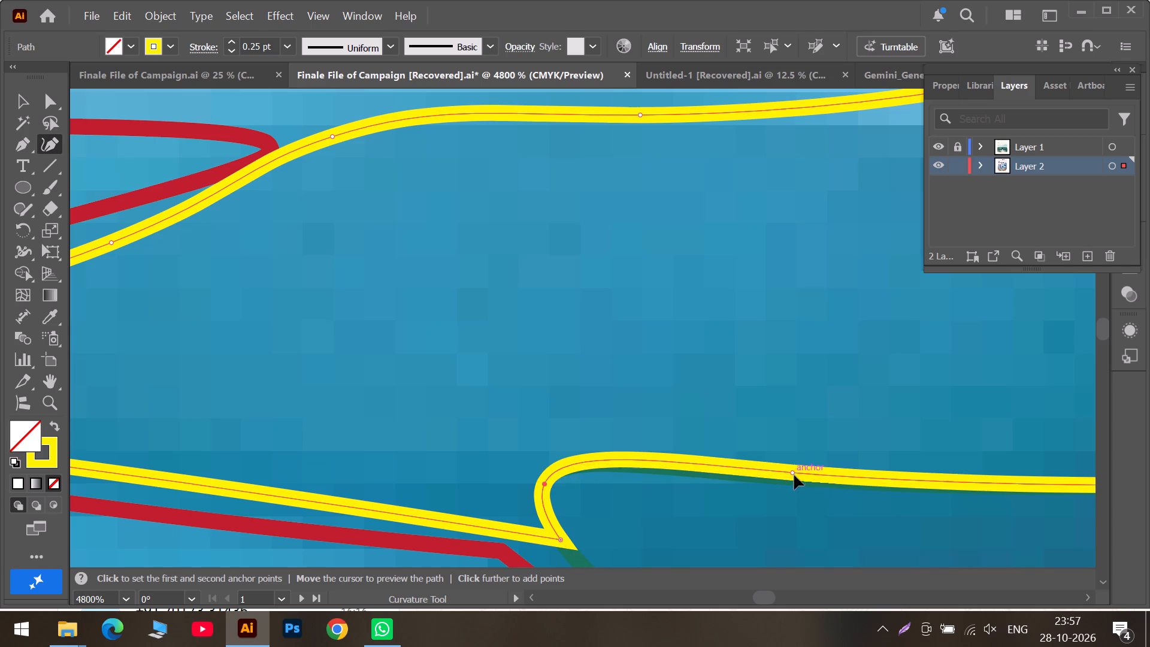
pyautogui.moveTo(794, 475); pyautogui.dragTo(787, 476)
# Reshape the red outline's end by moving its two corners onto the green and yellow outlines and curving the edge between them.
pyautogui.keyDown('alt'); pyautogui.scroll(-3, 583, 491); pyautogui.keyUp('alt')
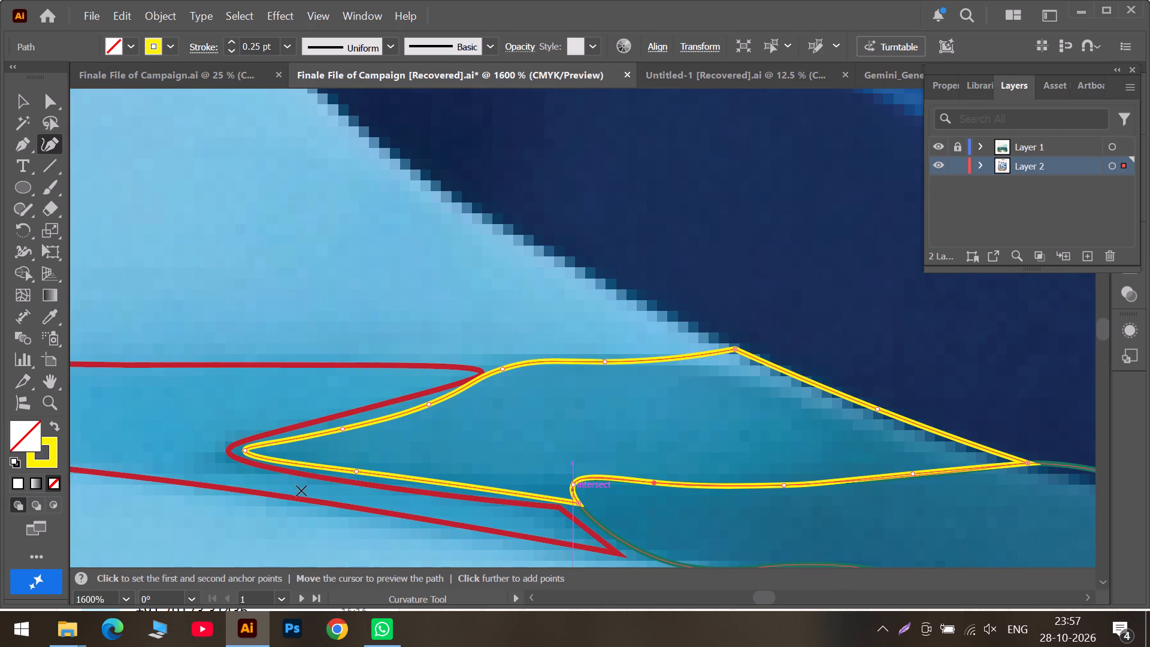
pyautogui.click(15, 99)
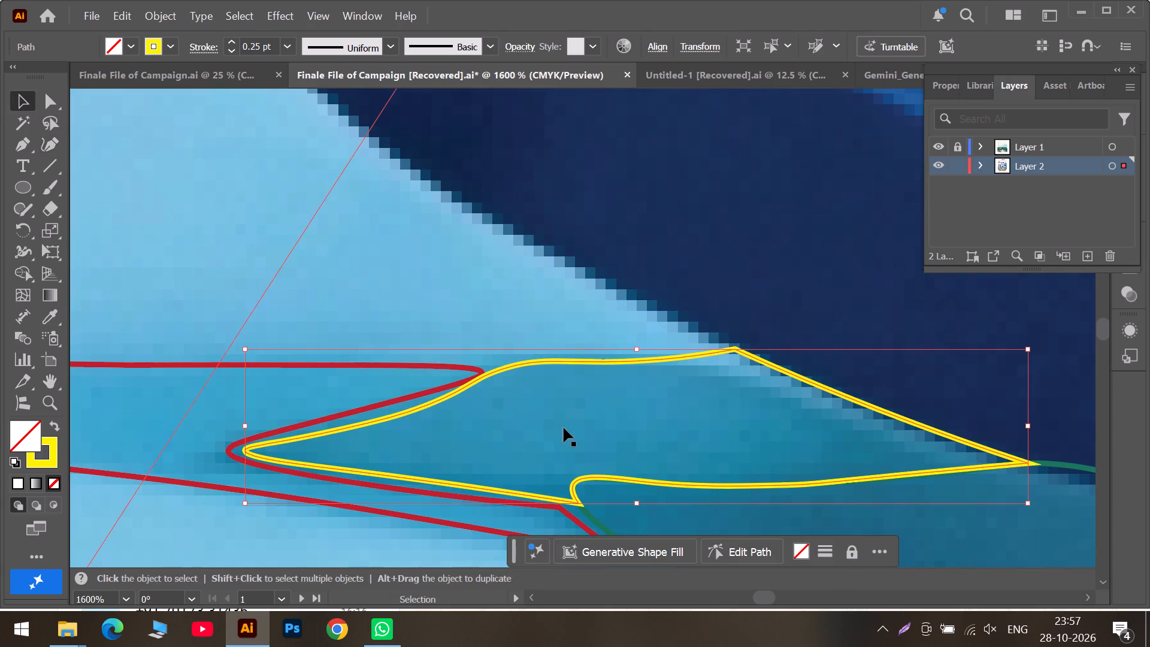
pyautogui.click(390, 365)
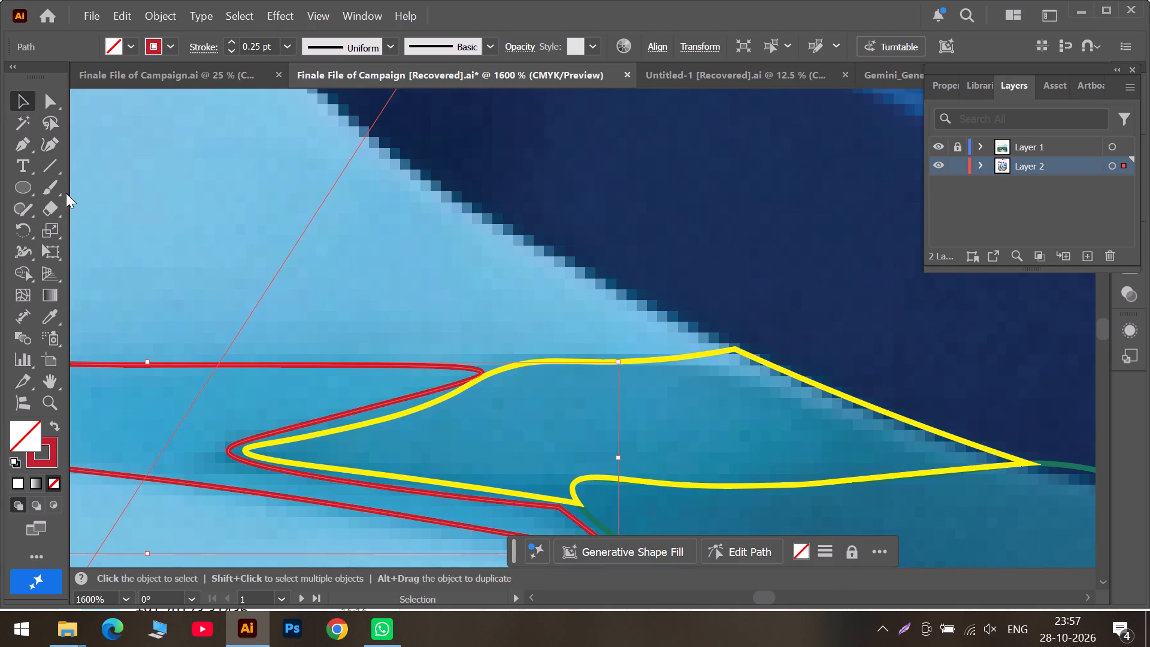
pyautogui.click(44, 140)
pyautogui.keyDown('alt'); pyautogui.scroll(1, 653, 592); pyautogui.keyUp('alt')
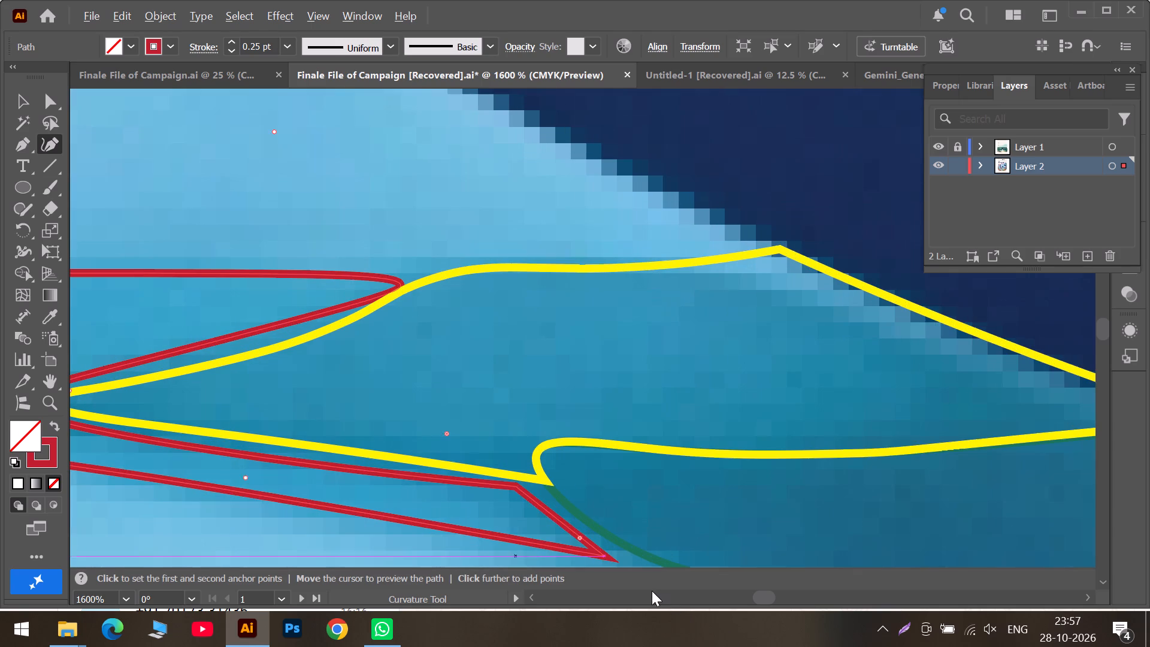
pyautogui.keyDown('alt'); pyautogui.scroll(1, 652, 591); pyautogui.keyUp('alt')
pyautogui.scroll(-4, 607, 563)
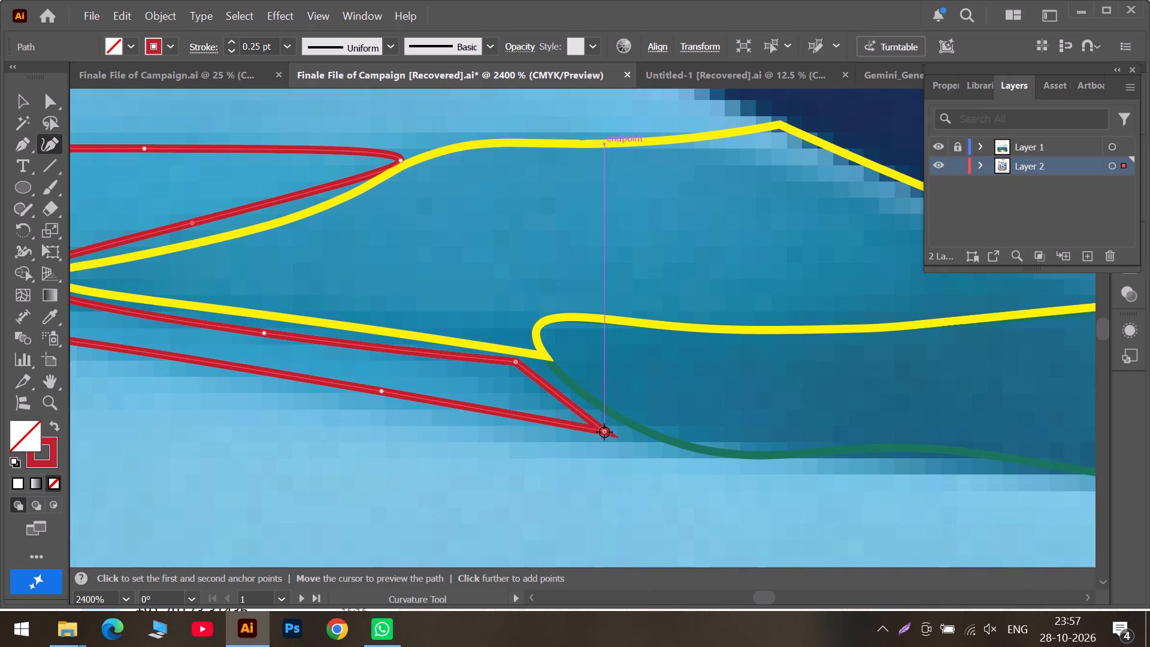
pyautogui.moveTo(604, 432); pyautogui.dragTo(643, 432)
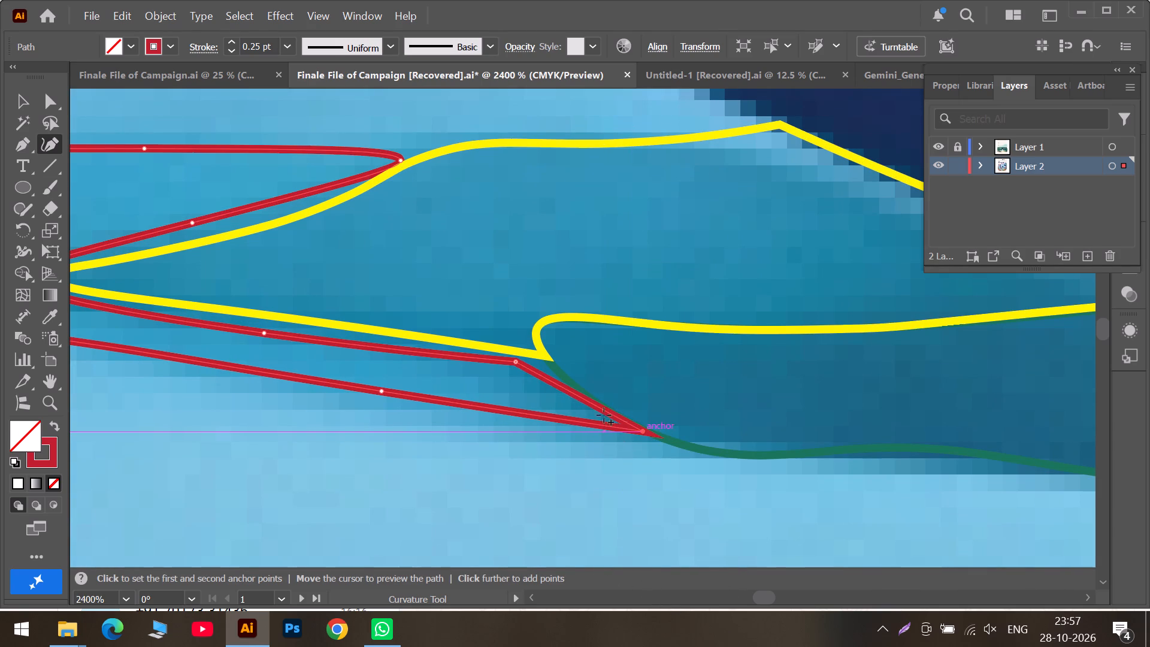
pyautogui.moveTo(516, 361); pyautogui.dragTo(528, 362)
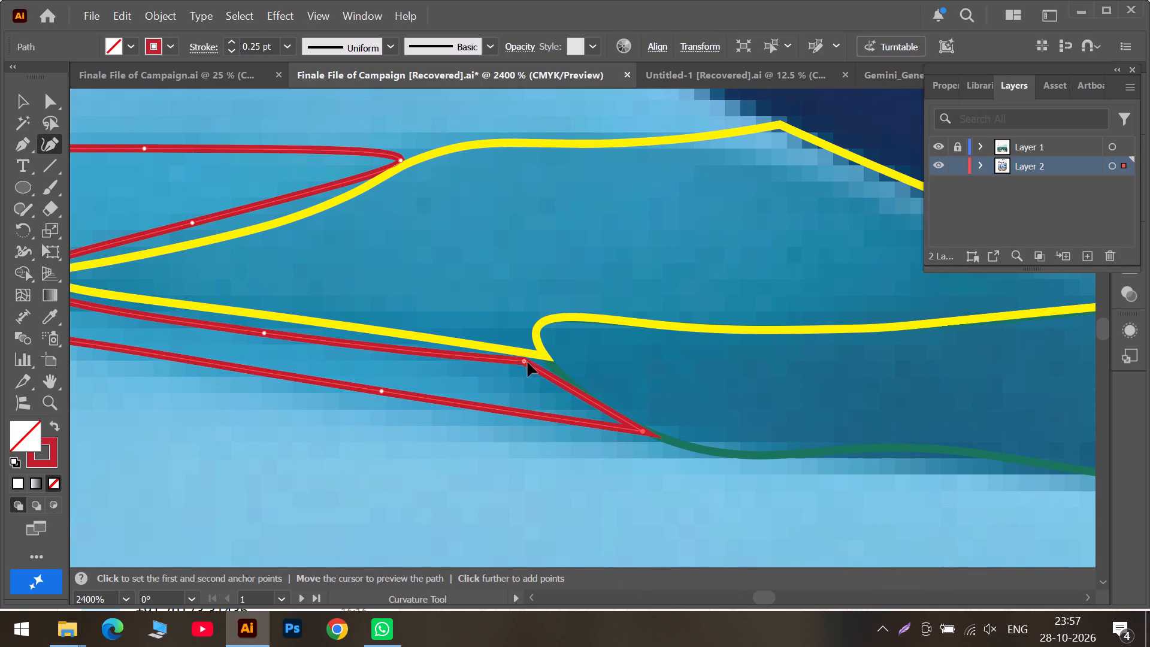
pyautogui.moveTo(528, 362); pyautogui.dragTo(544, 358)
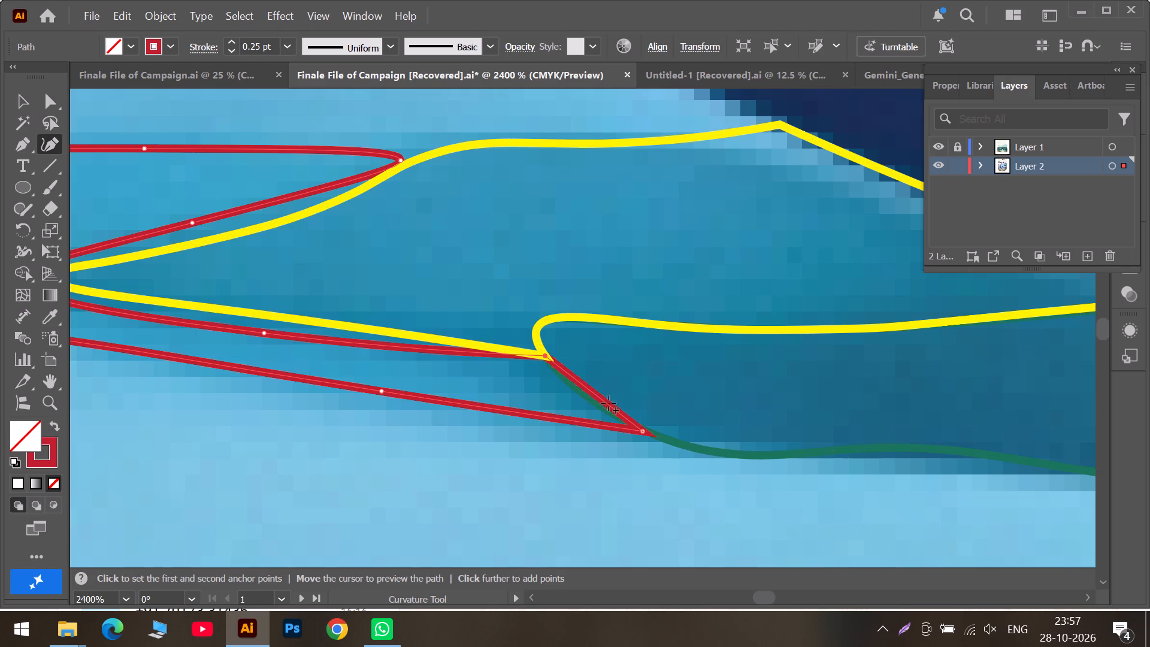
pyautogui.moveTo(594, 392); pyautogui.dragTo(587, 395)
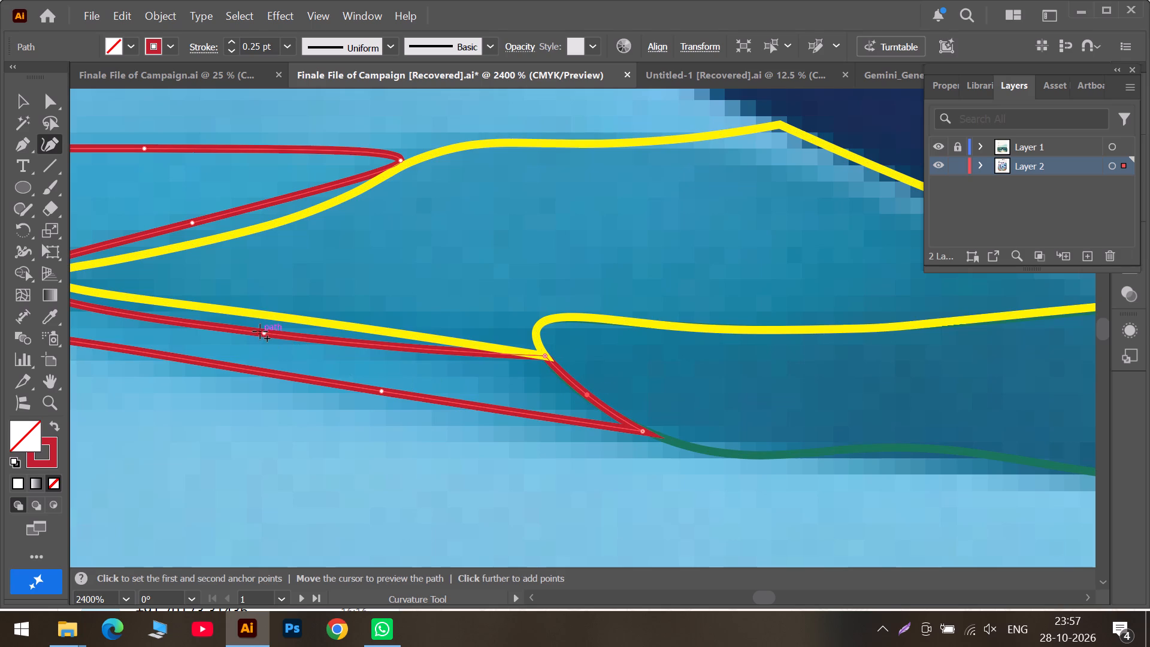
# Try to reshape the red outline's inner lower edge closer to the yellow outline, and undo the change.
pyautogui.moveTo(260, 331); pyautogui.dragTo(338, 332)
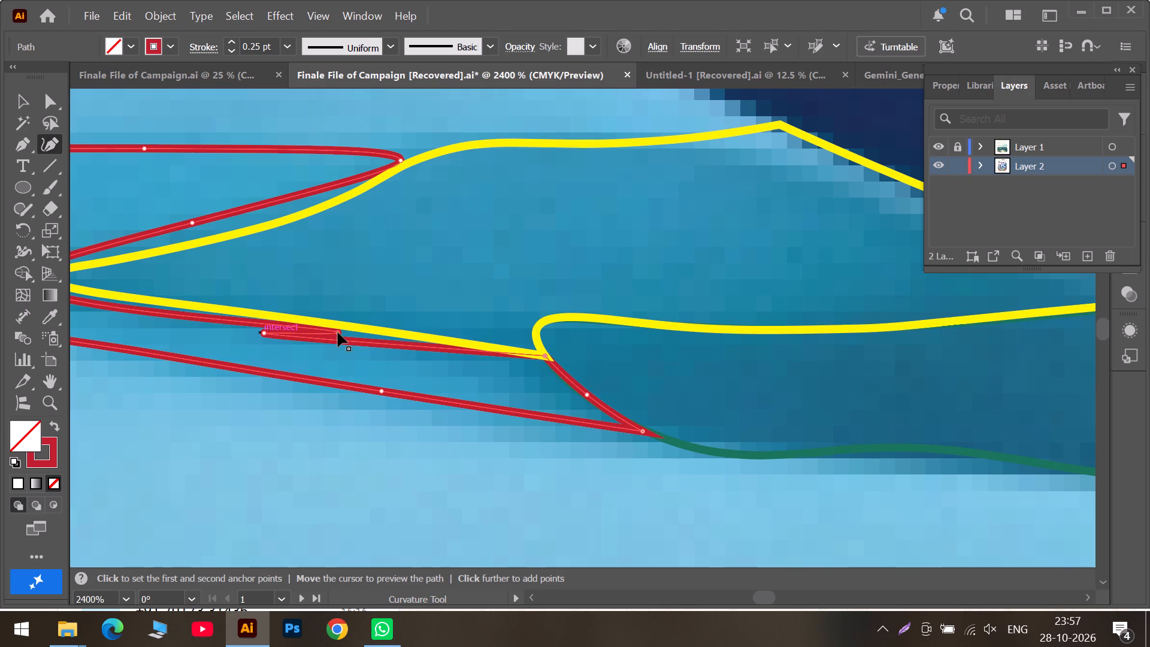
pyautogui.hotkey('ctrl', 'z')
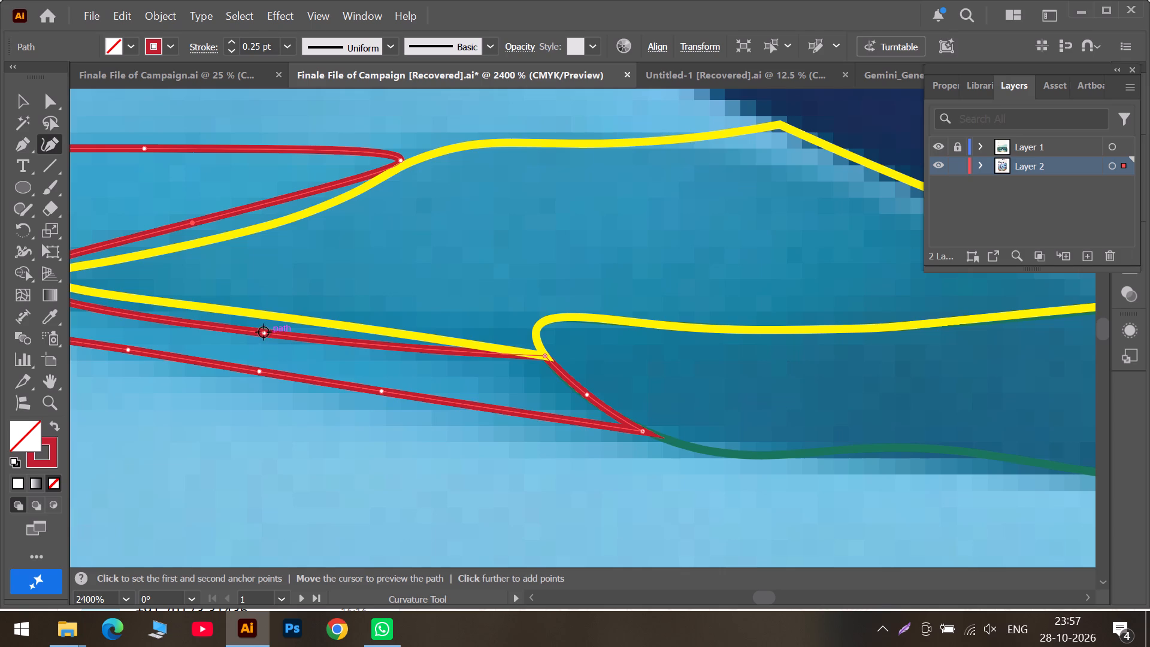
# Fit the red outline's inner lower edge and notch tip onto the yellow outline by moving their anchors and adding anchors between them.
pyautogui.moveTo(264, 332); pyautogui.dragTo(417, 338)
pyautogui.click(676, 595)
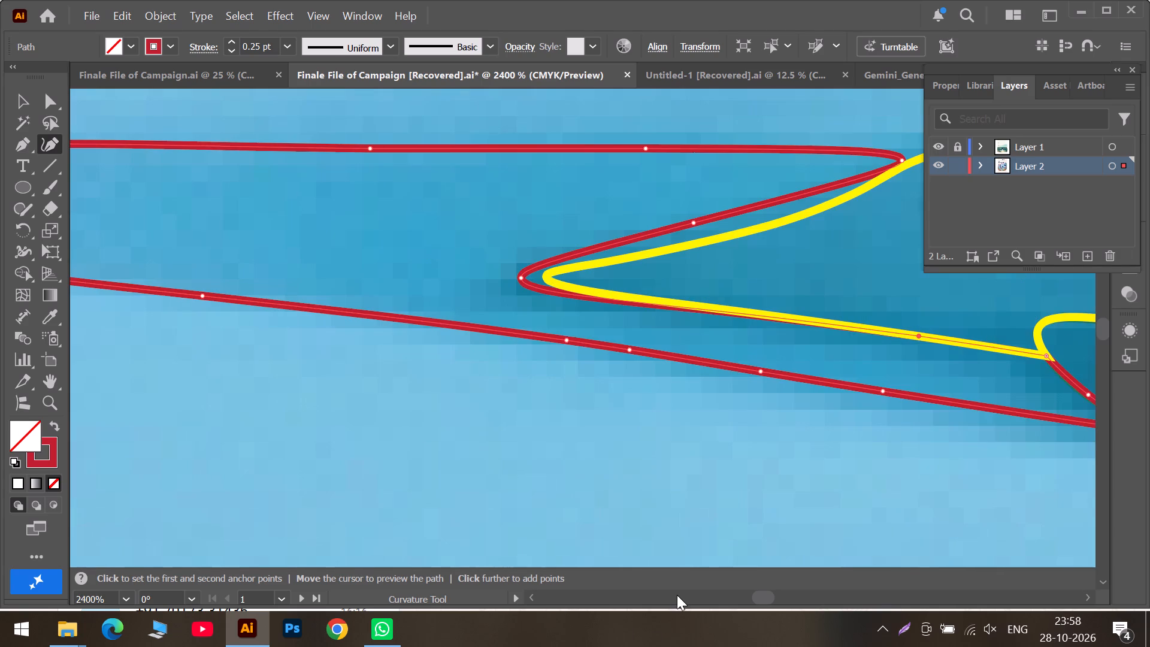
pyautogui.scroll(2, 642, 322)
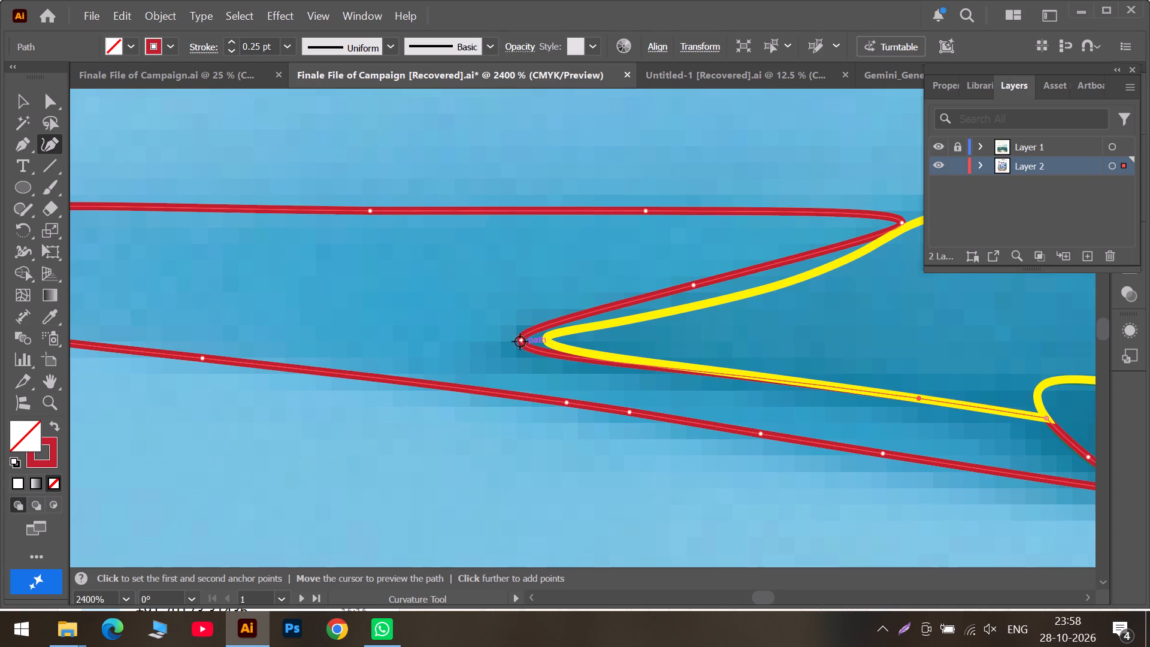
pyautogui.moveTo(520, 341); pyautogui.dragTo(548, 338)
pyautogui.keyDown('alt'); pyautogui.scroll(2, 597, 360); pyautogui.keyUp('alt')
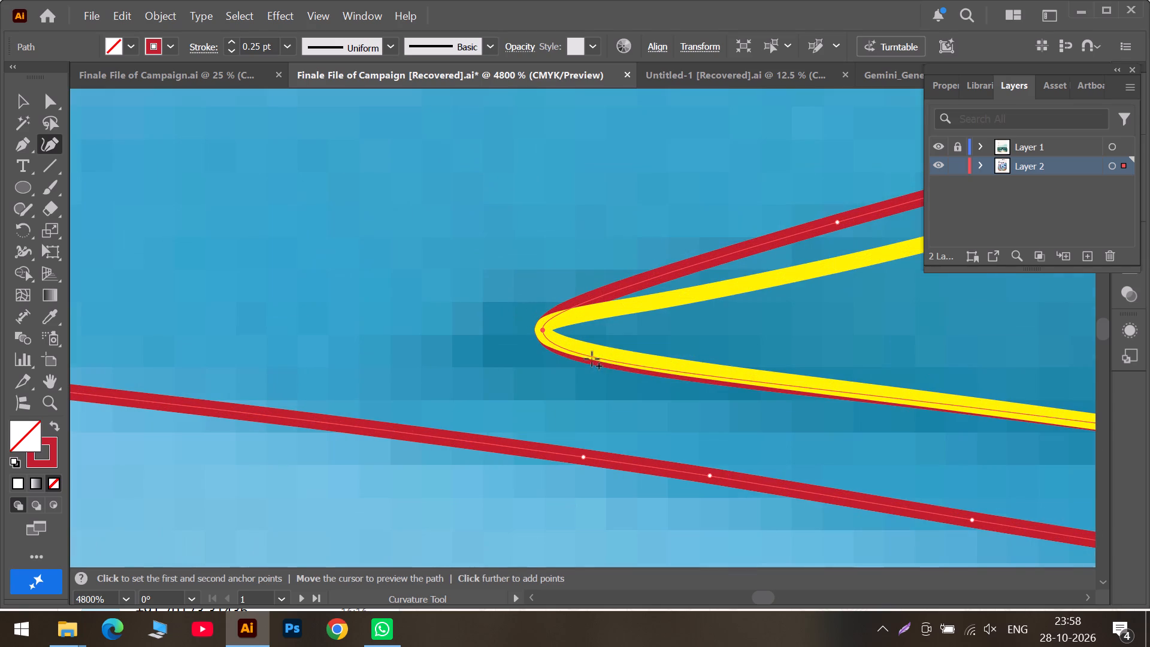
pyautogui.moveTo(615, 362); pyautogui.dragTo(631, 359)
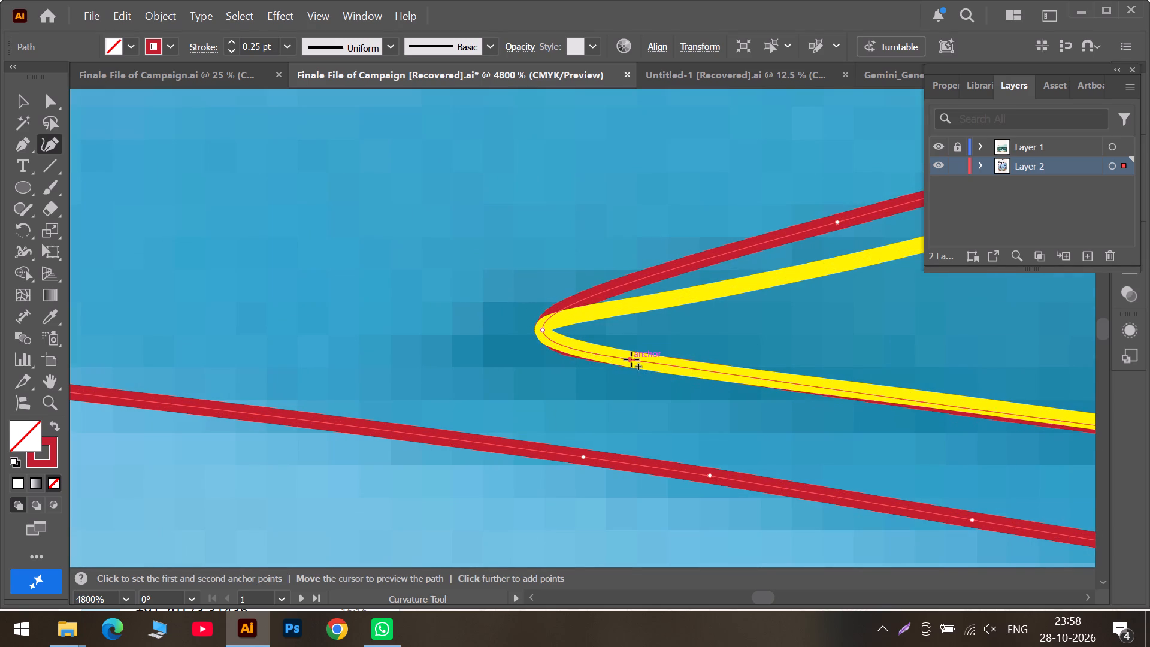
pyautogui.moveTo(631, 359); pyautogui.dragTo(634, 359)
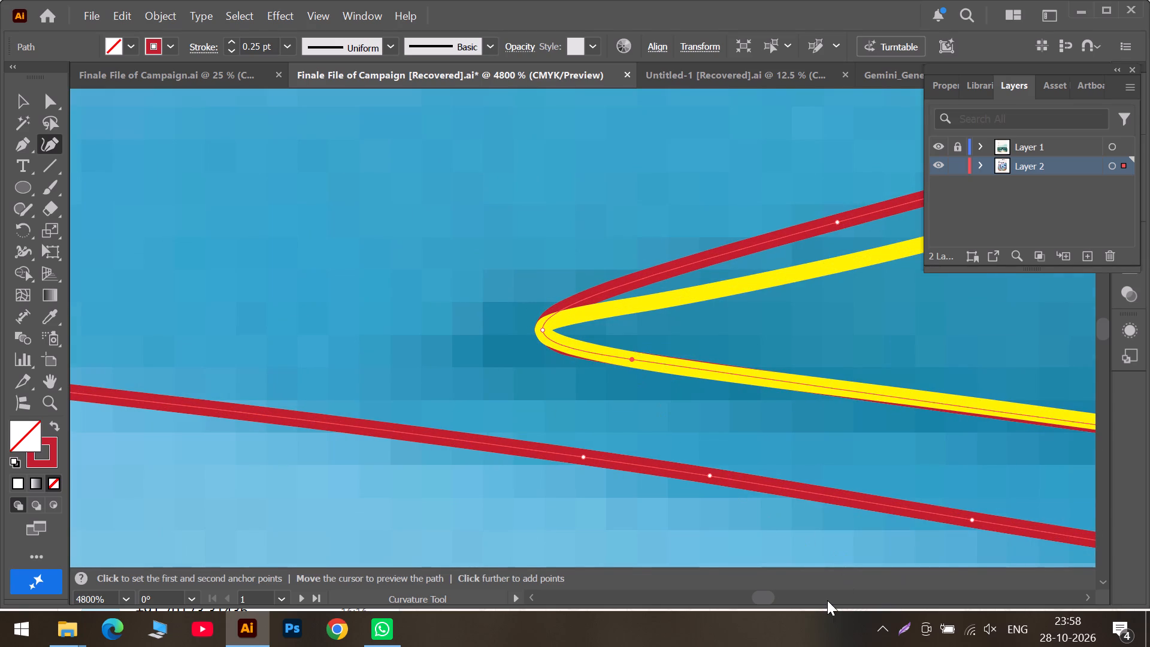
pyautogui.click(827, 601)
pyautogui.moveTo(507, 412); pyautogui.dragTo(512, 410)
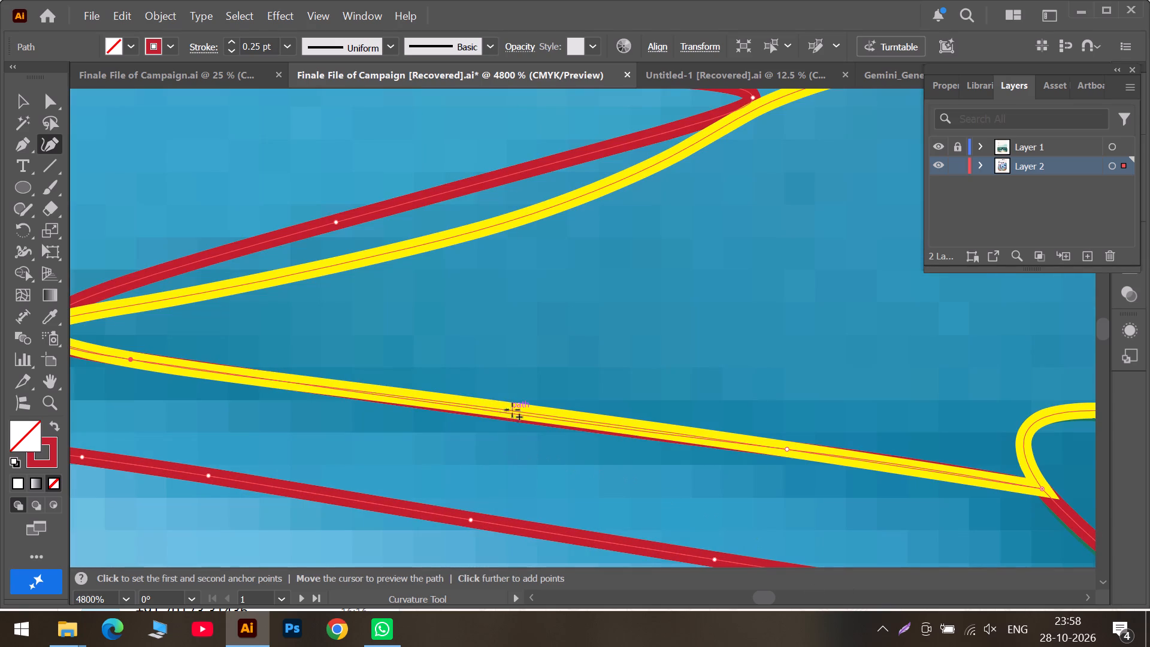
pyautogui.moveTo(512, 410); pyautogui.dragTo(513, 415)
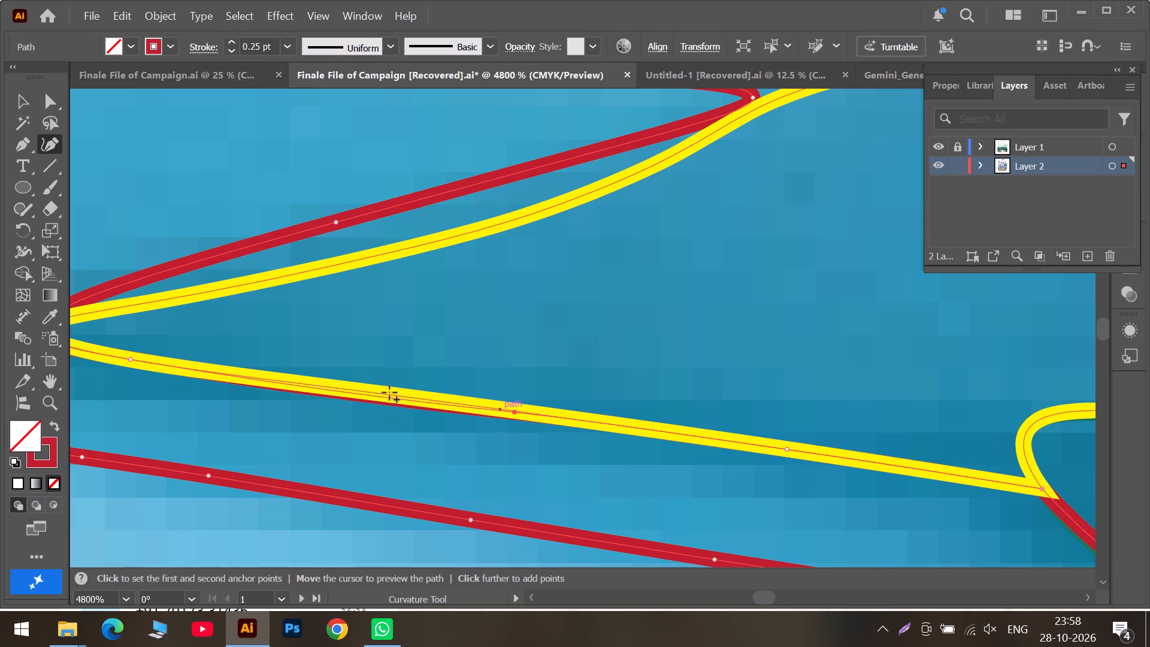
pyautogui.moveTo(391, 397); pyautogui.dragTo(396, 395)
# Pull the red outline's inner upper edge near the notch tip onto the yellow outline, adding anchors along the curve.
pyautogui.scroll(2, 224, 306)
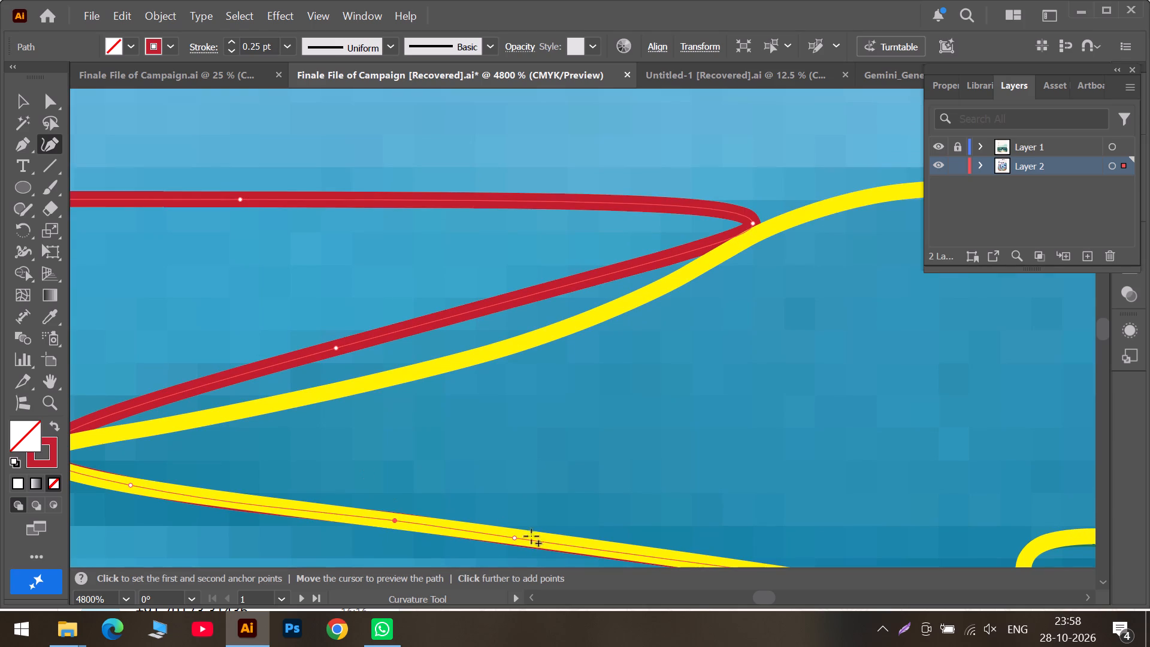
pyautogui.click(688, 598)
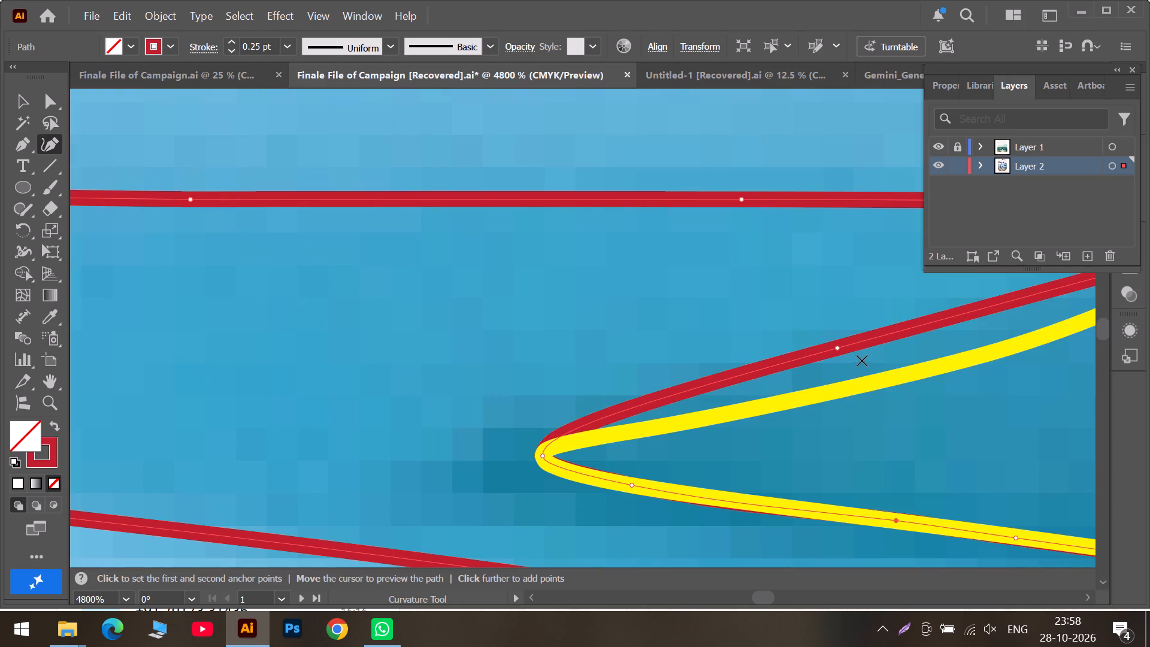
pyautogui.moveTo(838, 349); pyautogui.dragTo(731, 409)
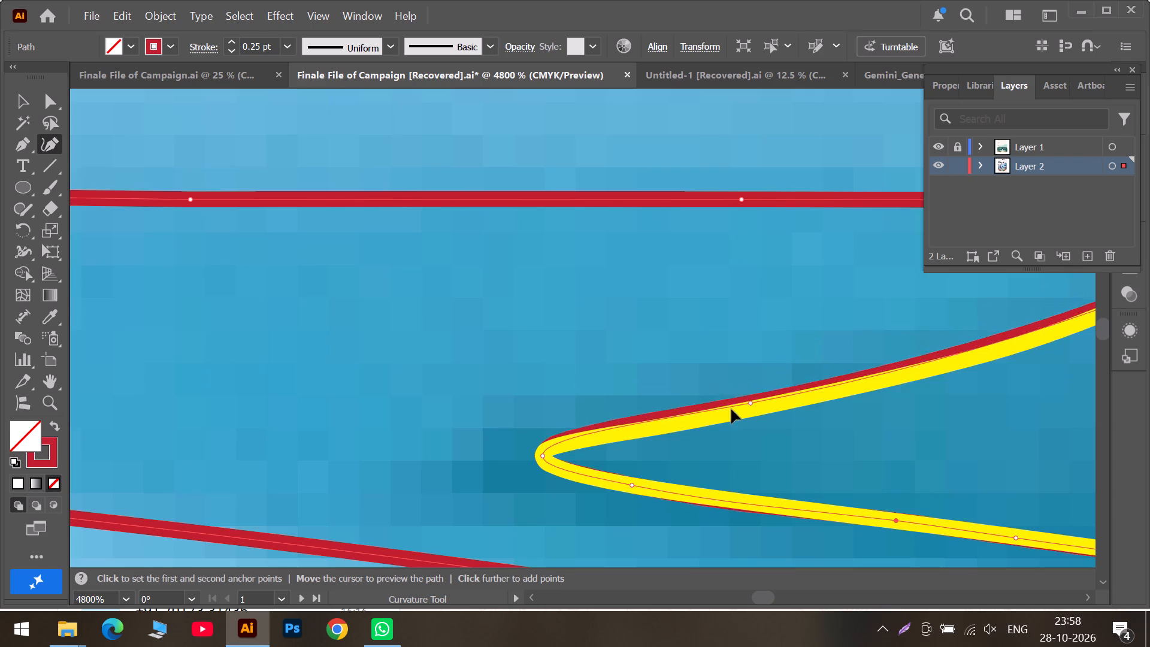
pyautogui.moveTo(731, 409); pyautogui.dragTo(590, 439)
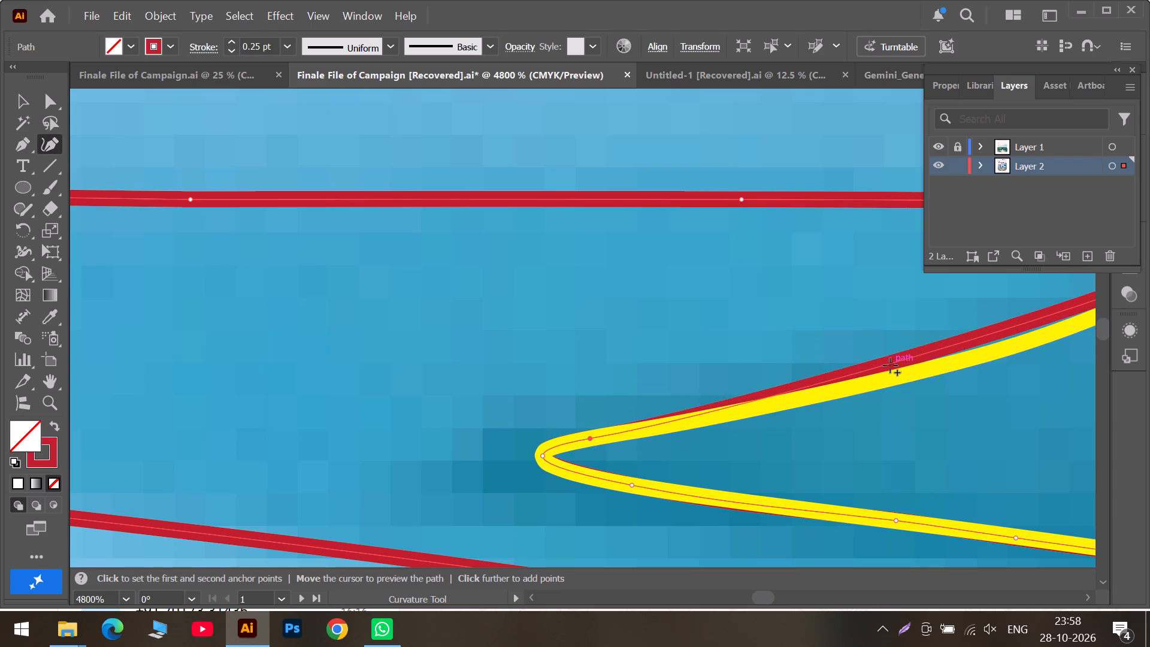
pyautogui.moveTo(889, 365); pyautogui.dragTo(812, 397)
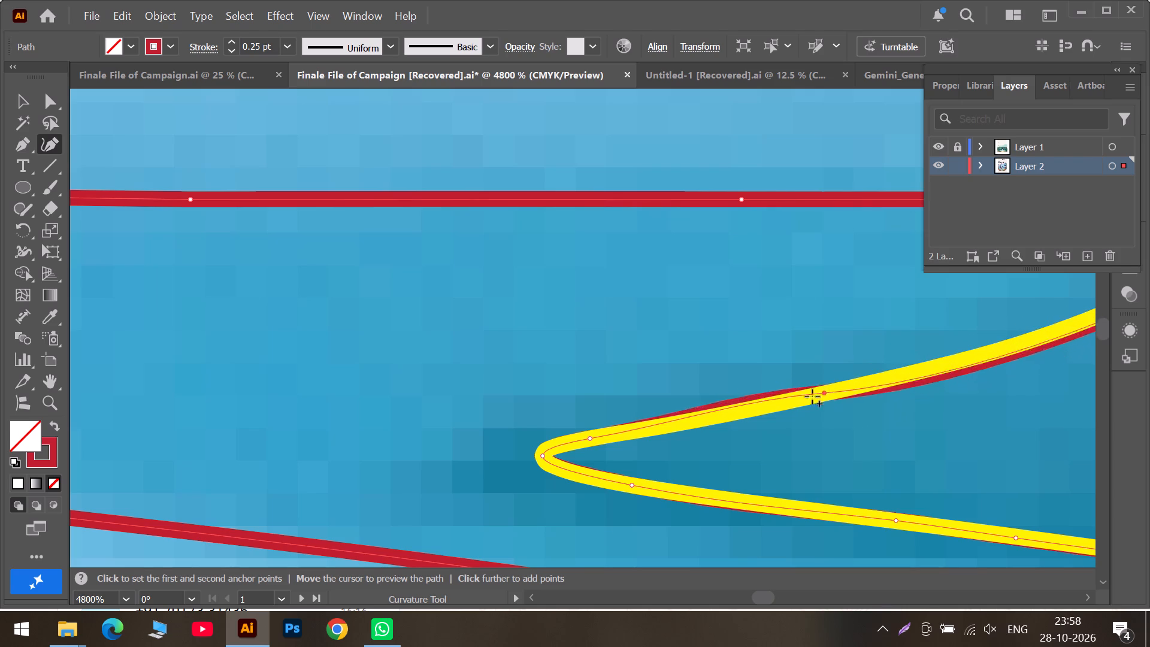
pyautogui.moveTo(812, 397); pyautogui.dragTo(672, 422)
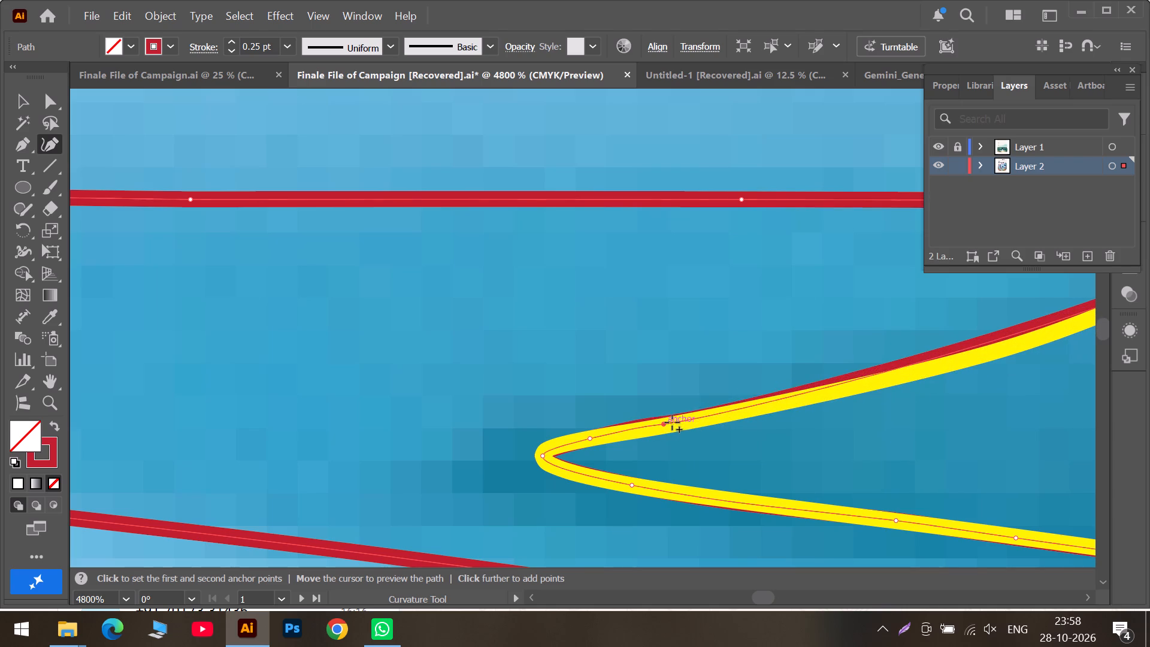
pyautogui.moveTo(672, 422); pyautogui.dragTo(766, 404)
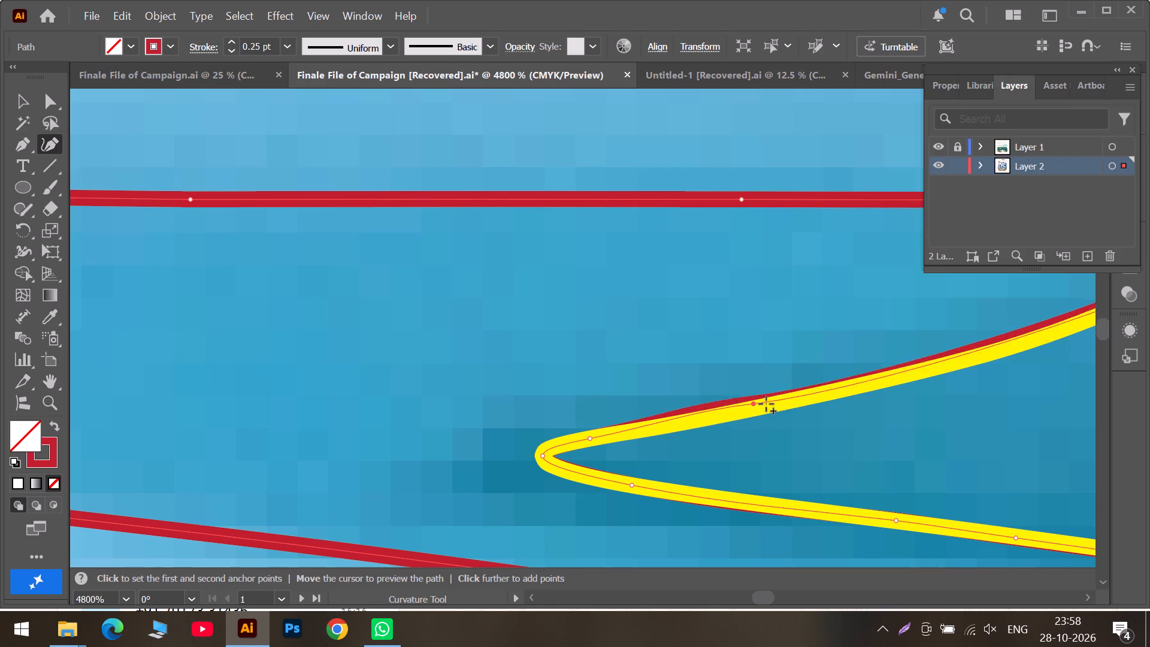
pyautogui.moveTo(766, 404); pyautogui.dragTo(810, 396)
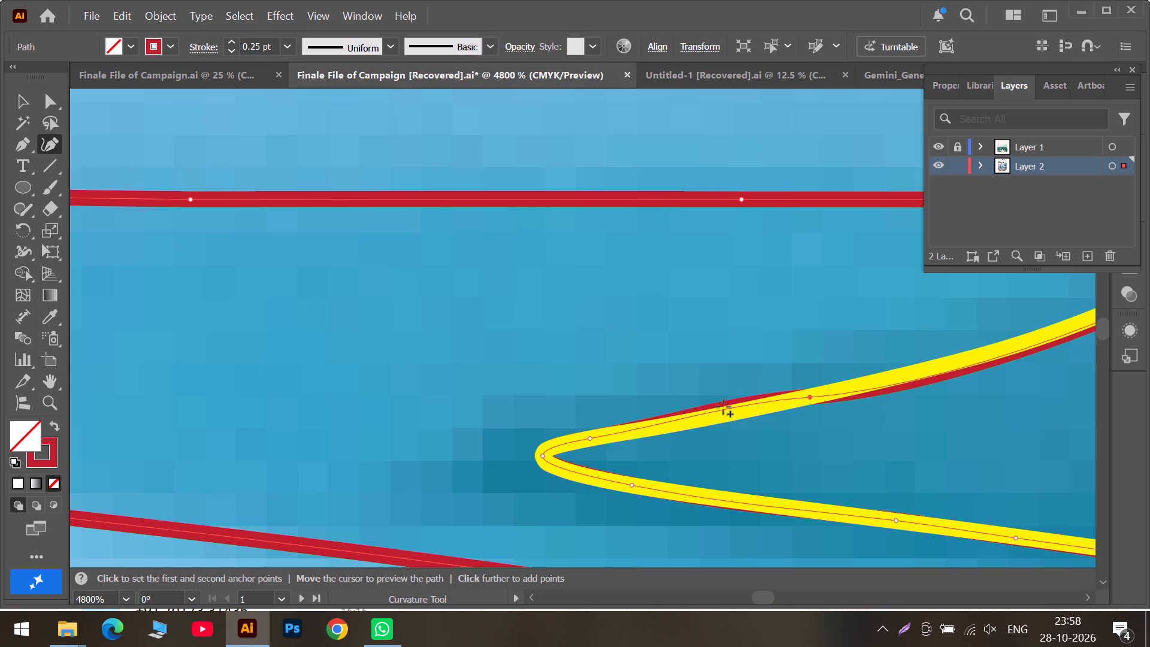
pyautogui.moveTo(724, 411); pyautogui.dragTo(731, 415)
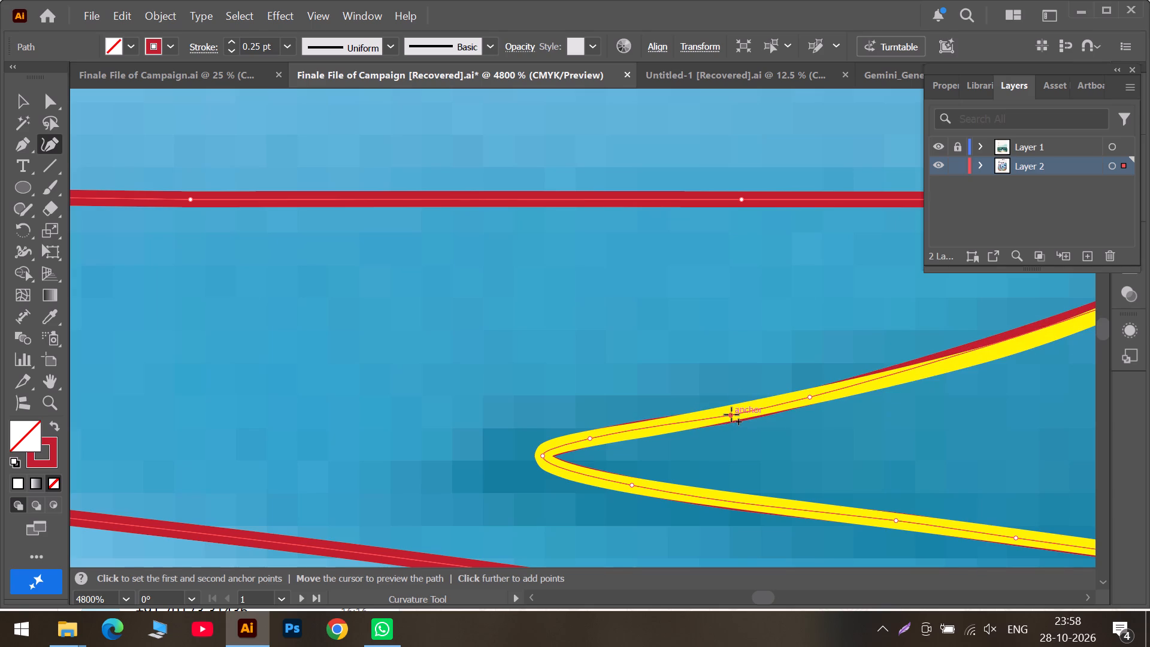
pyautogui.moveTo(731, 415); pyautogui.dragTo(730, 416)
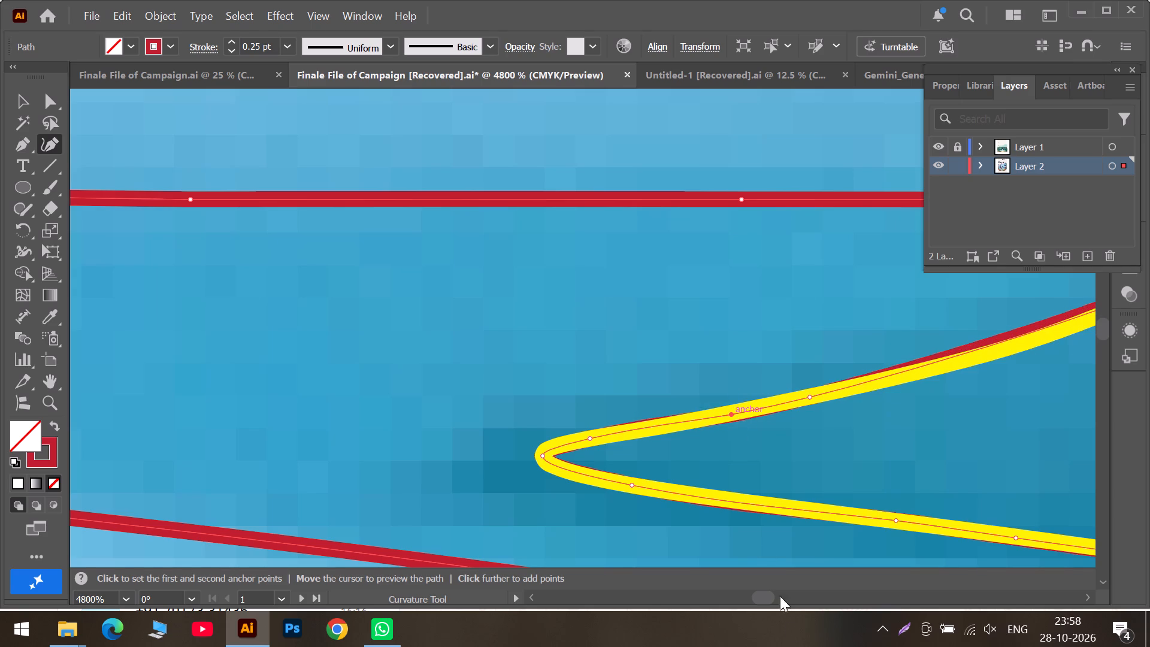
# Fit the rest of the red outline's inner upper edge to the yellow outline, moving its upper corner onto it and adding anchors.
pyautogui.click(822, 599)
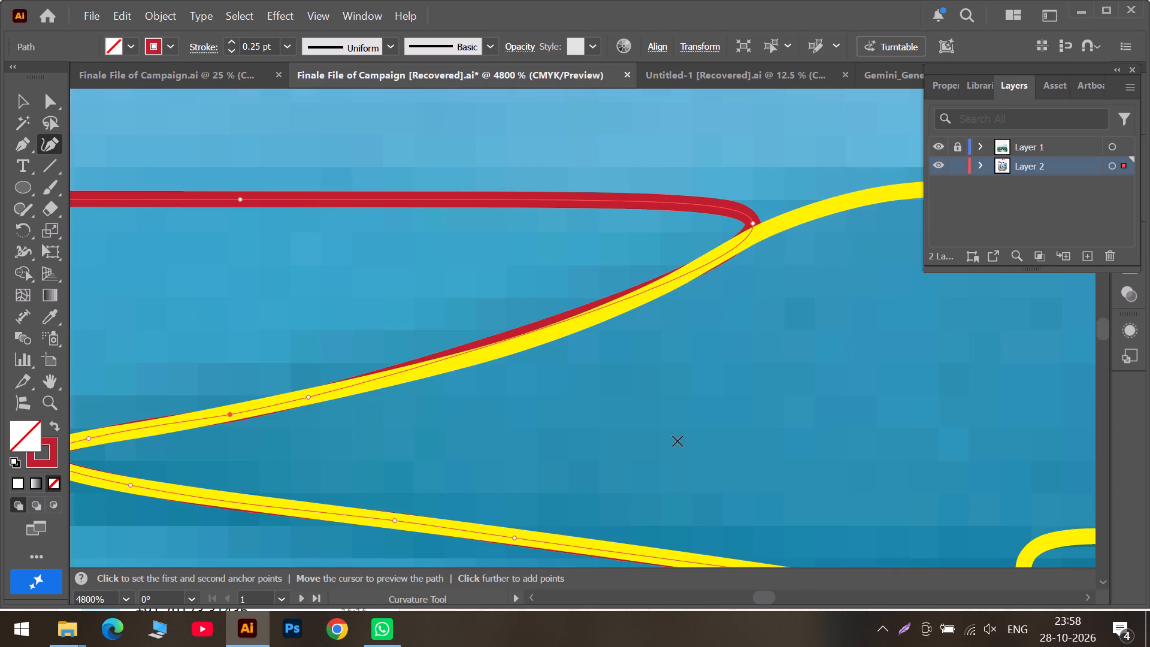
pyautogui.moveTo(489, 346); pyautogui.dragTo(515, 344)
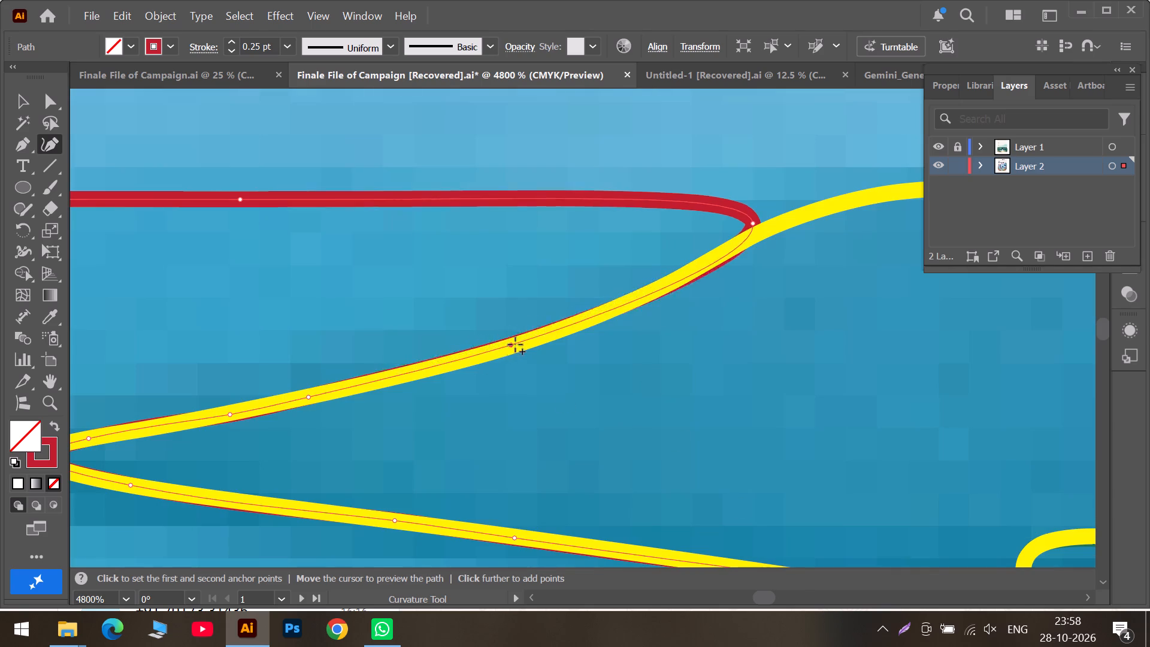
pyautogui.moveTo(515, 344); pyautogui.dragTo(521, 342)
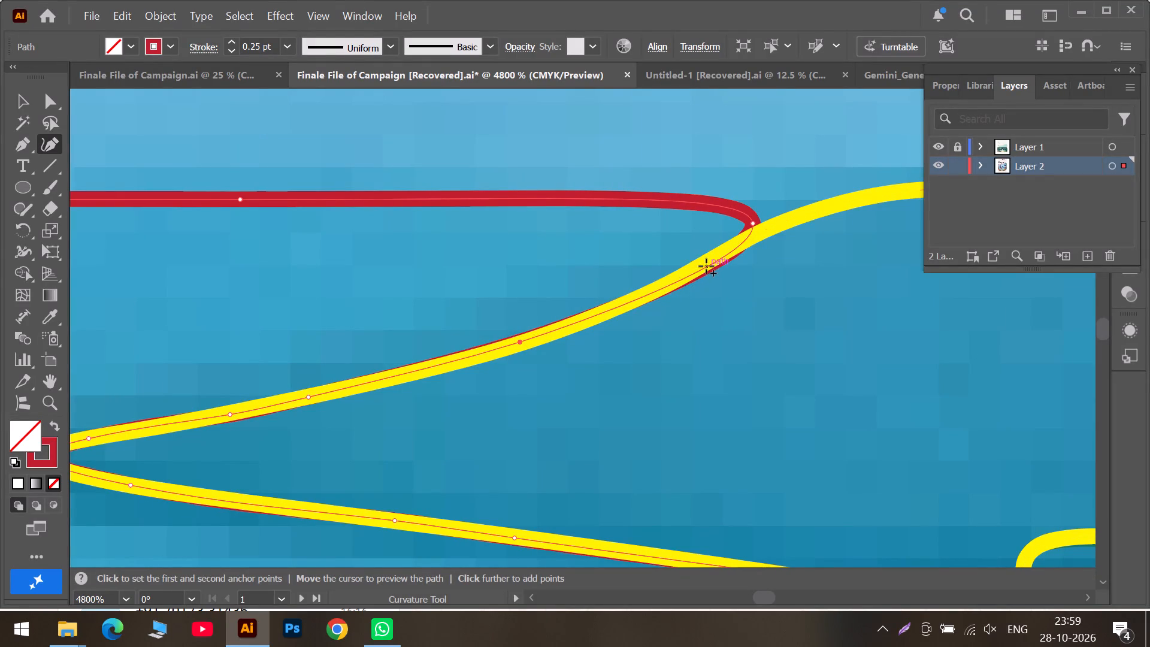
pyautogui.moveTo(706, 266); pyautogui.dragTo(695, 268)
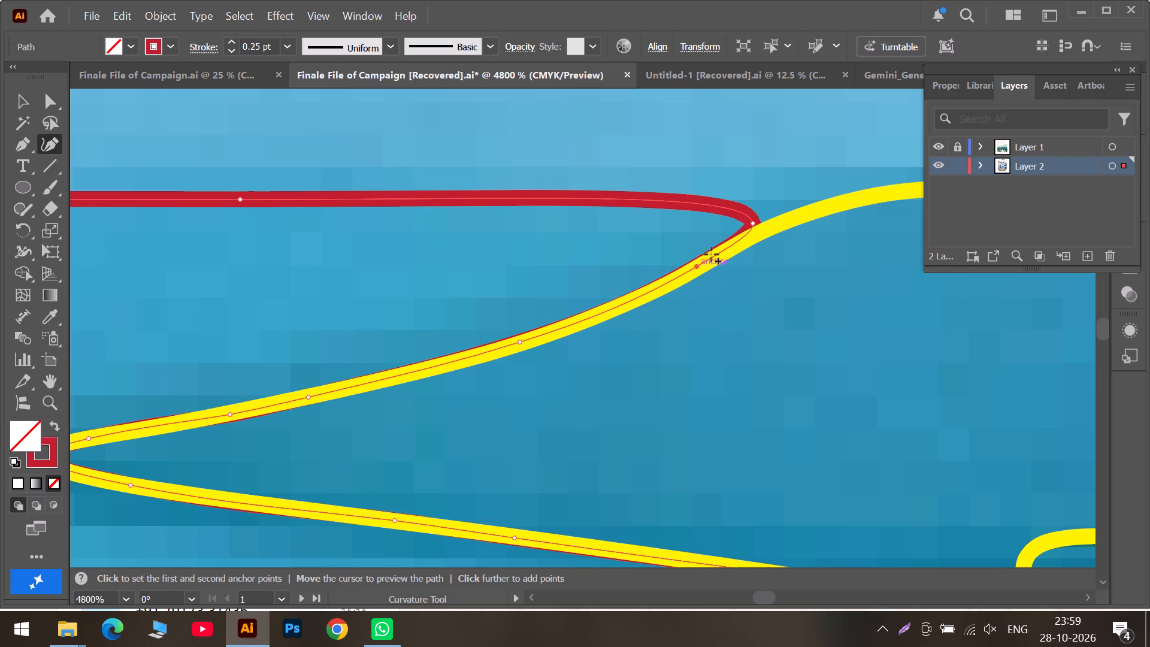
pyautogui.moveTo(752, 225); pyautogui.dragTo(758, 228)
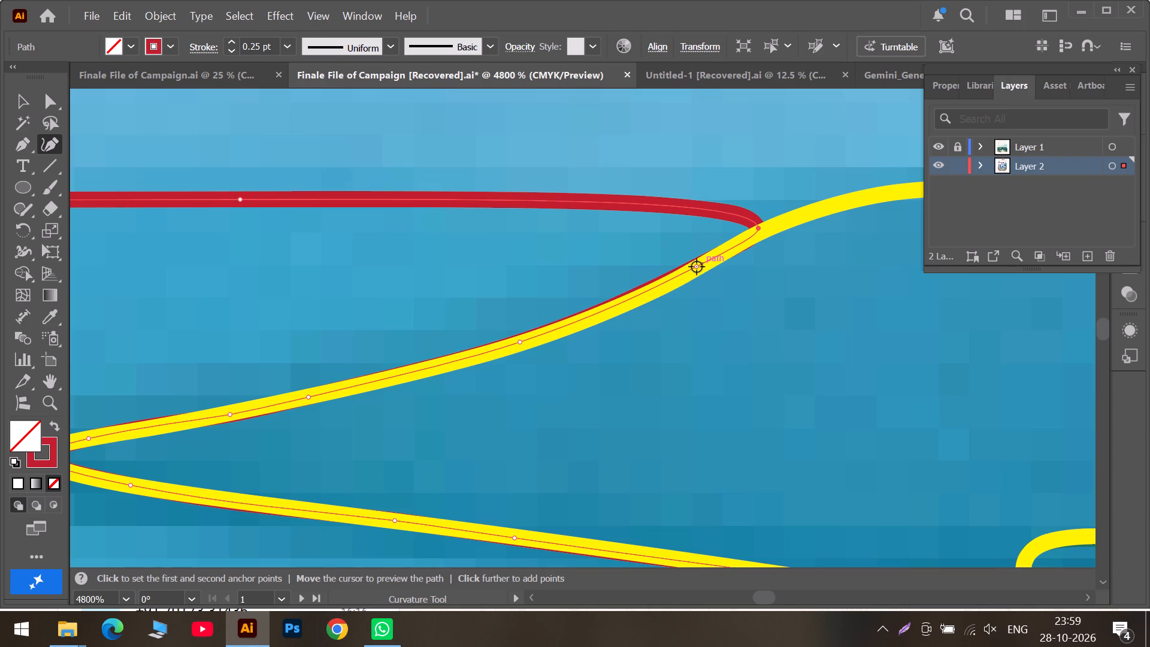
pyautogui.moveTo(696, 267); pyautogui.dragTo(663, 286)
pyautogui.moveTo(739, 251); pyautogui.dragTo(732, 251)
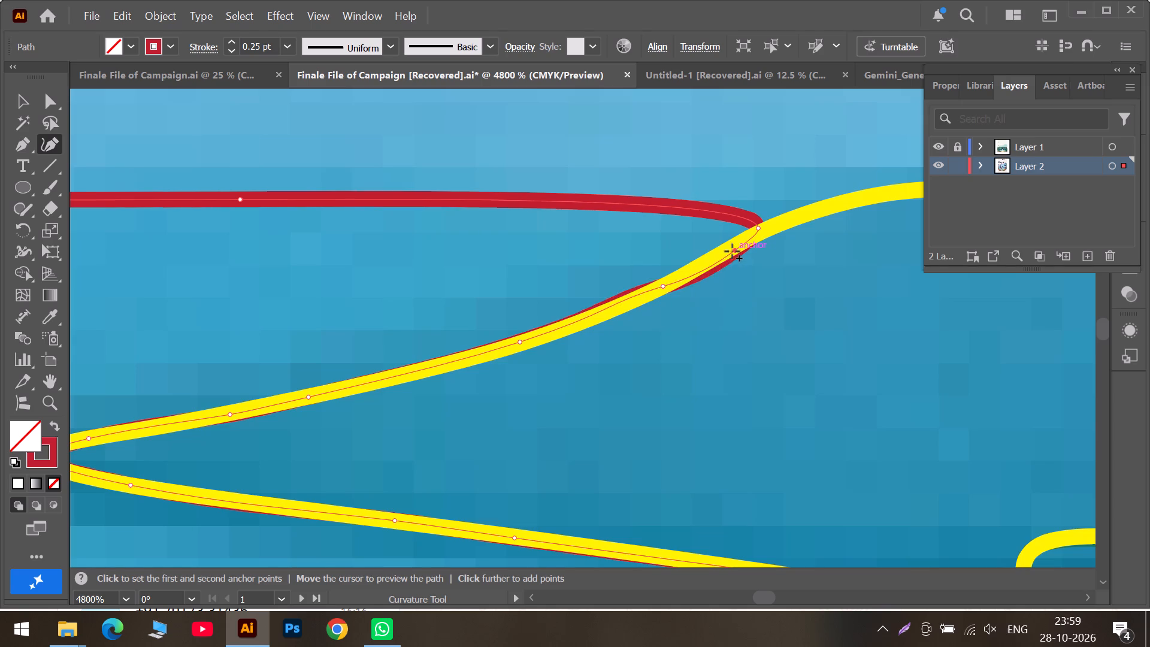
pyautogui.moveTo(732, 251); pyautogui.dragTo(736, 243)
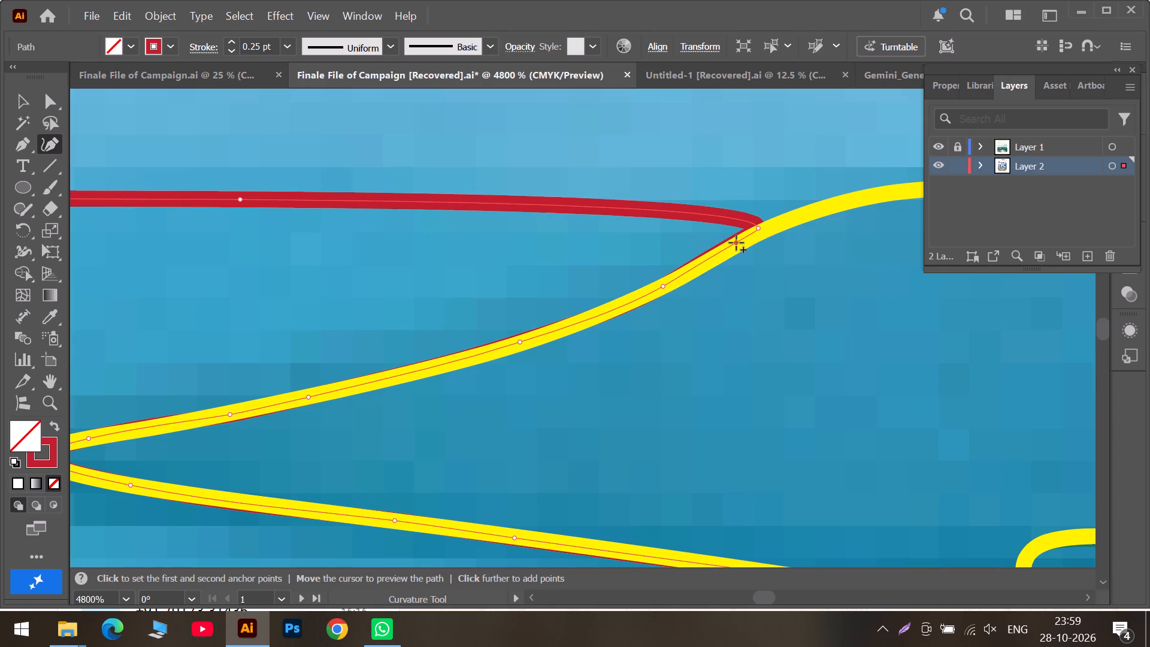
pyautogui.moveTo(736, 243); pyautogui.dragTo(732, 243)
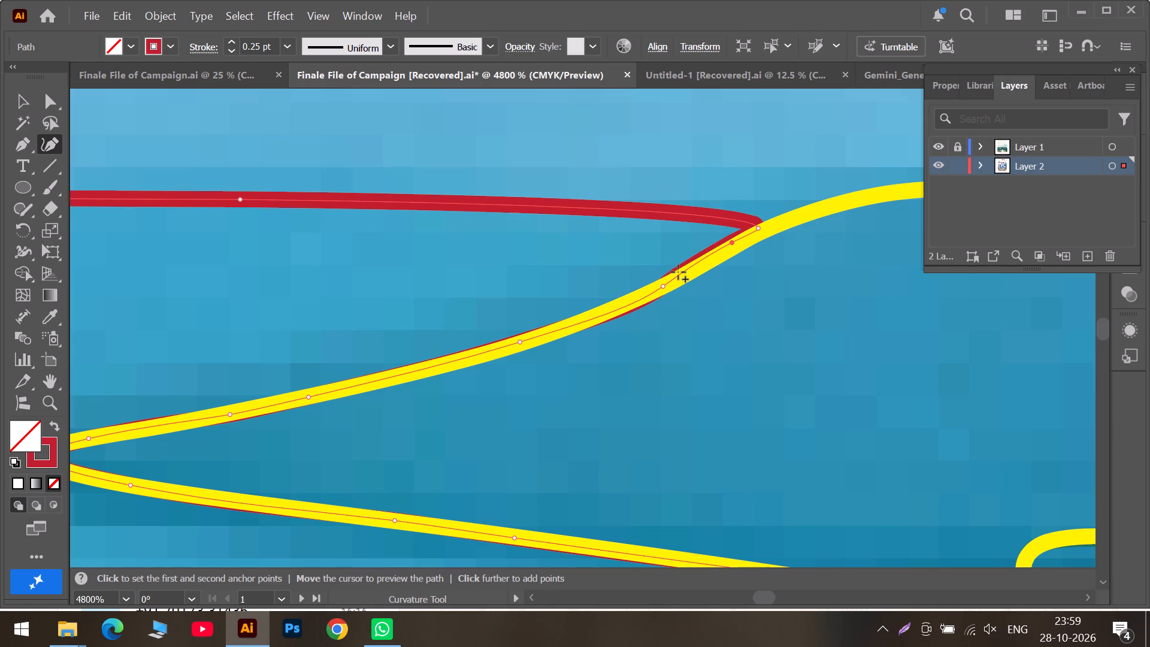
pyautogui.hotkey('ctrl', 'z')
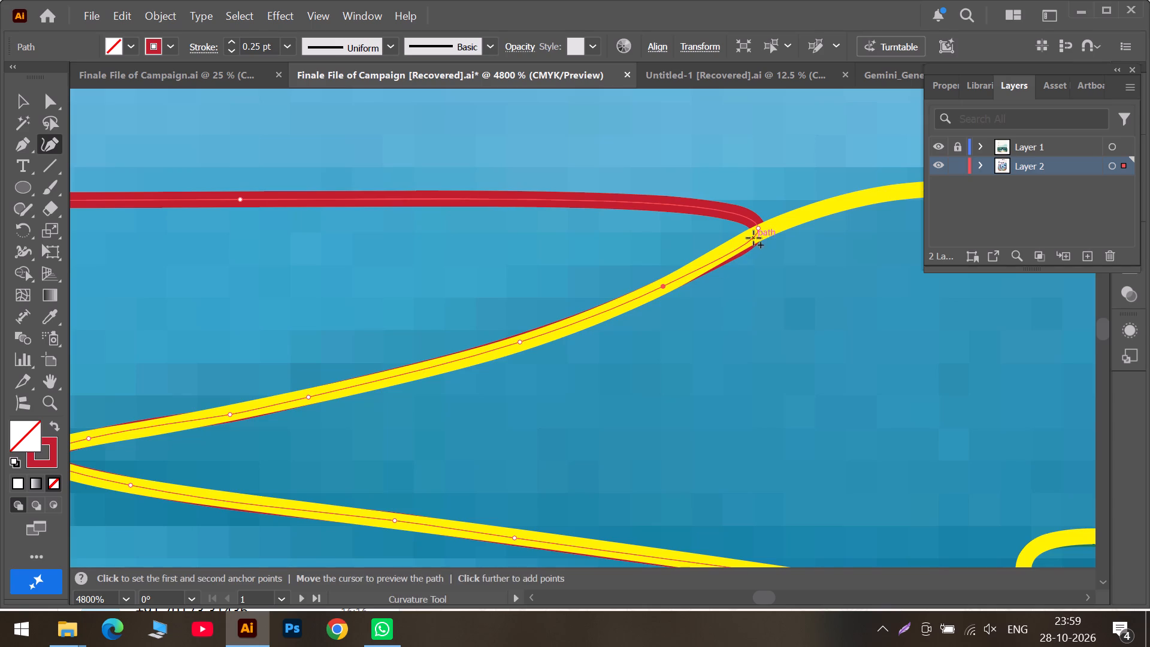
pyautogui.moveTo(749, 240); pyautogui.dragTo(733, 247)
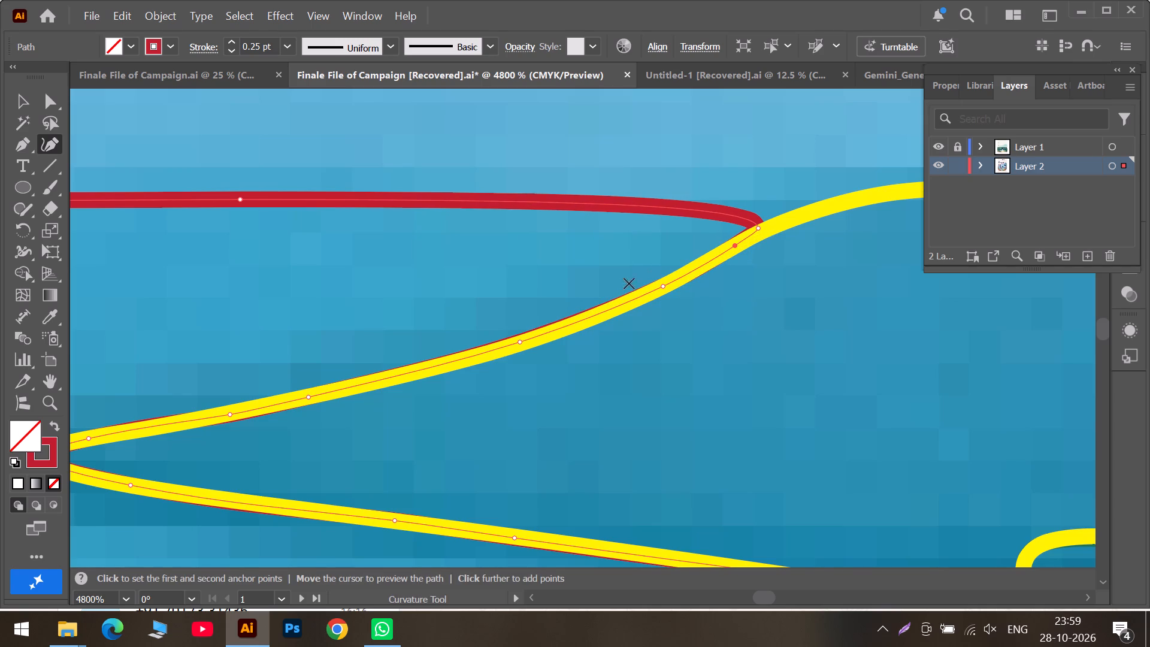
pyautogui.moveTo(520, 341); pyautogui.dragTo(531, 339)
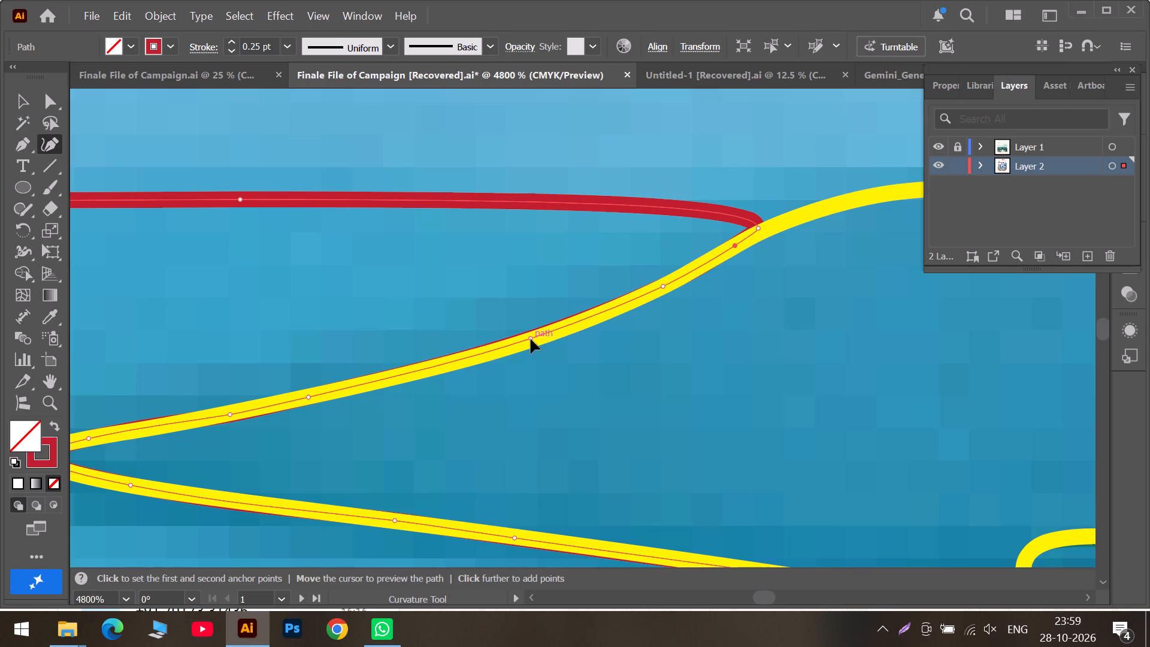
pyautogui.moveTo(531, 339); pyautogui.dragTo(533, 340)
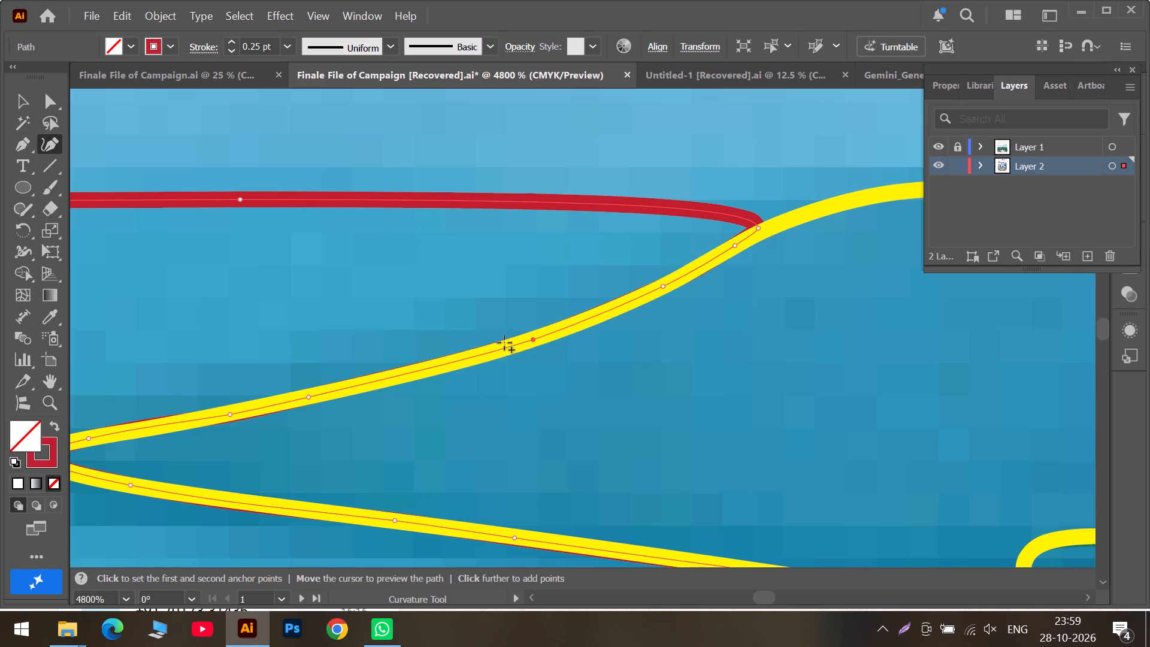
# Deselect the red outline with the Selection tool and examine the traced shadow shapes under the glasses rim within the wider illustration.
pyautogui.keyDown('alt'); pyautogui.scroll(-2, 468, 348); pyautogui.keyUp('alt')
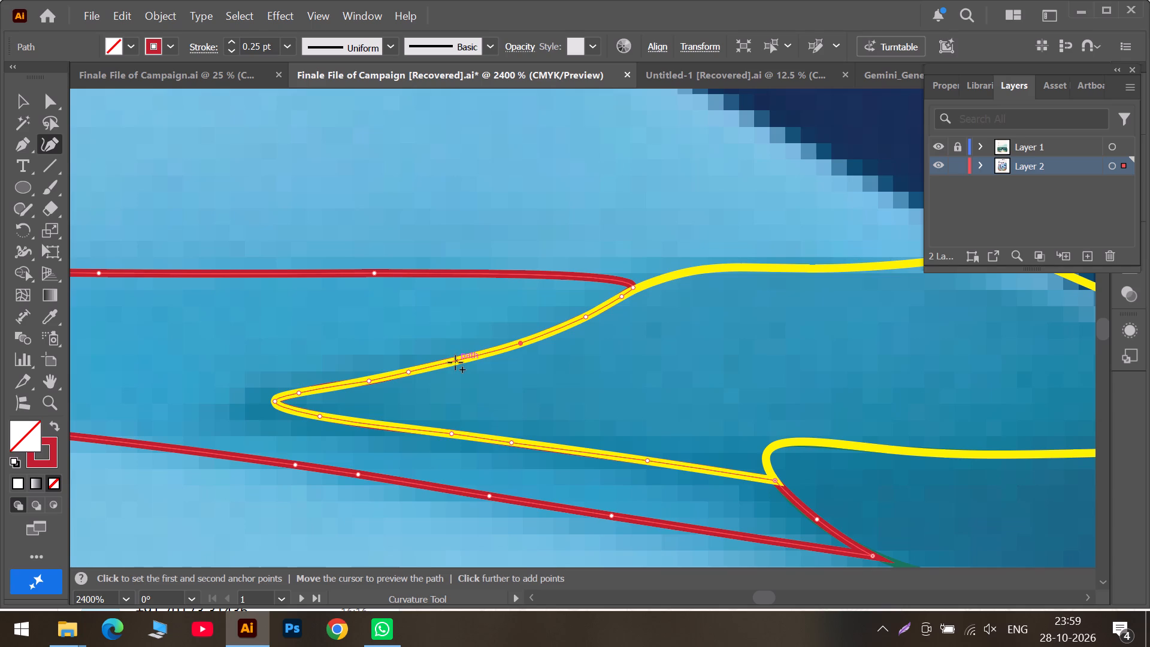
pyautogui.scroll(-4, 461, 369)
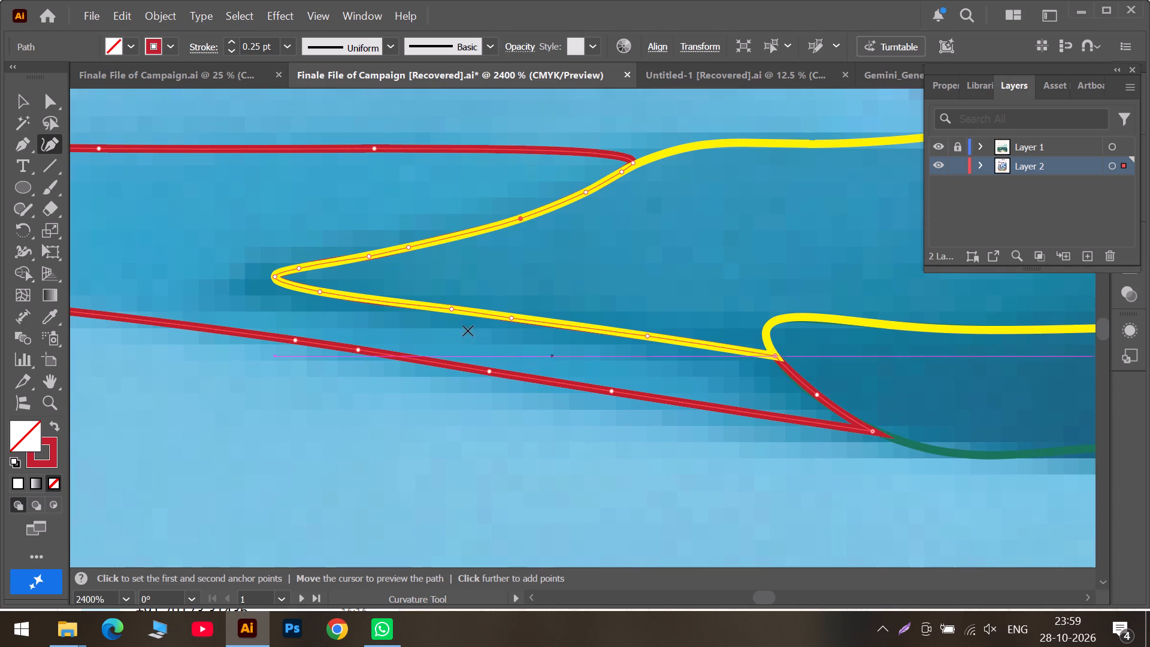
pyautogui.keyDown('alt'); pyautogui.scroll(-2, 428, 317); pyautogui.keyUp('alt')
pyautogui.keyDown('alt'); pyautogui.scroll(-1, 638, 451); pyautogui.keyUp('alt')
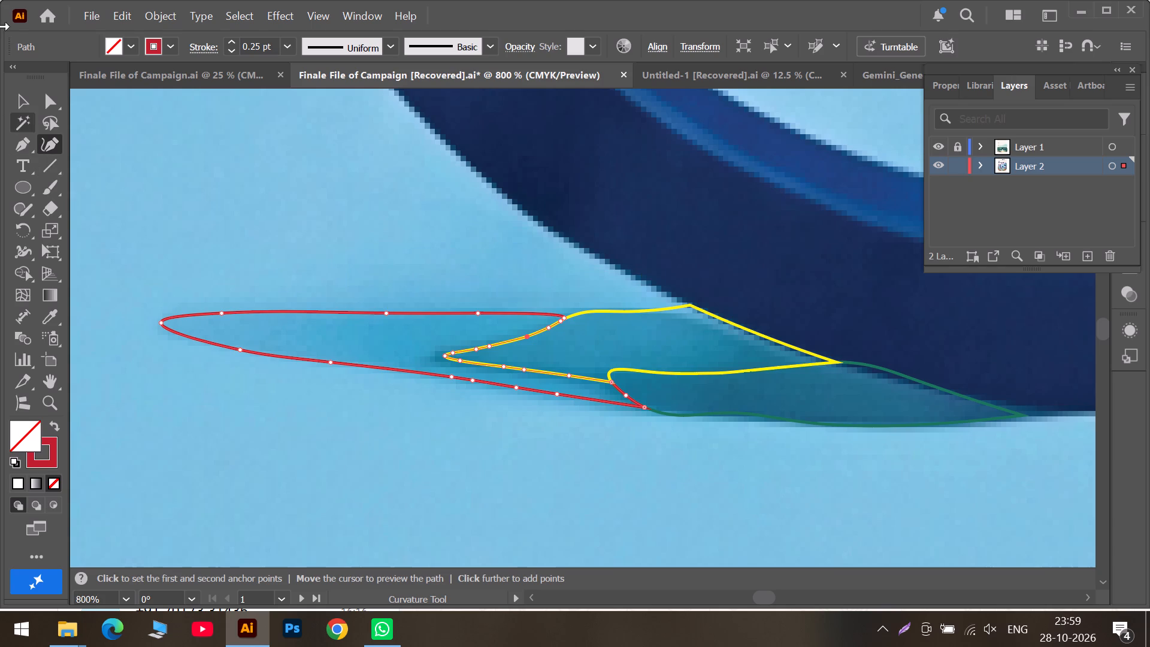
pyautogui.click(24, 105)
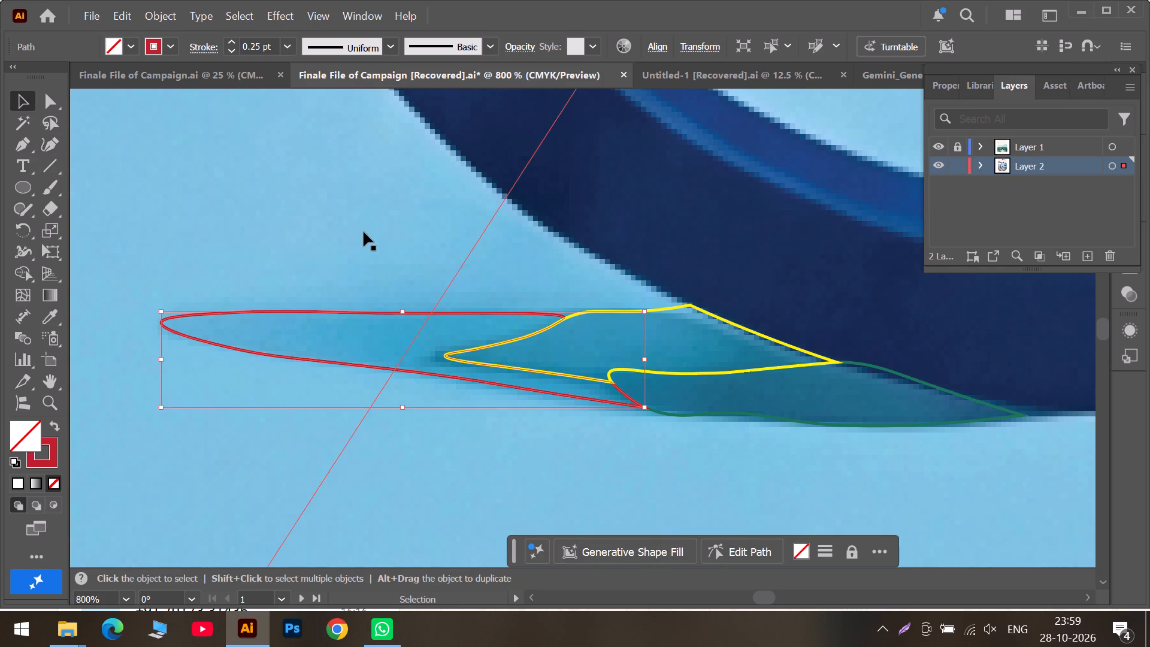
pyautogui.click(365, 233)
pyautogui.scroll(-3, 365, 233)
pyautogui.keyDown('alt'); pyautogui.scroll(-2, 365, 233); pyautogui.keyUp('alt')
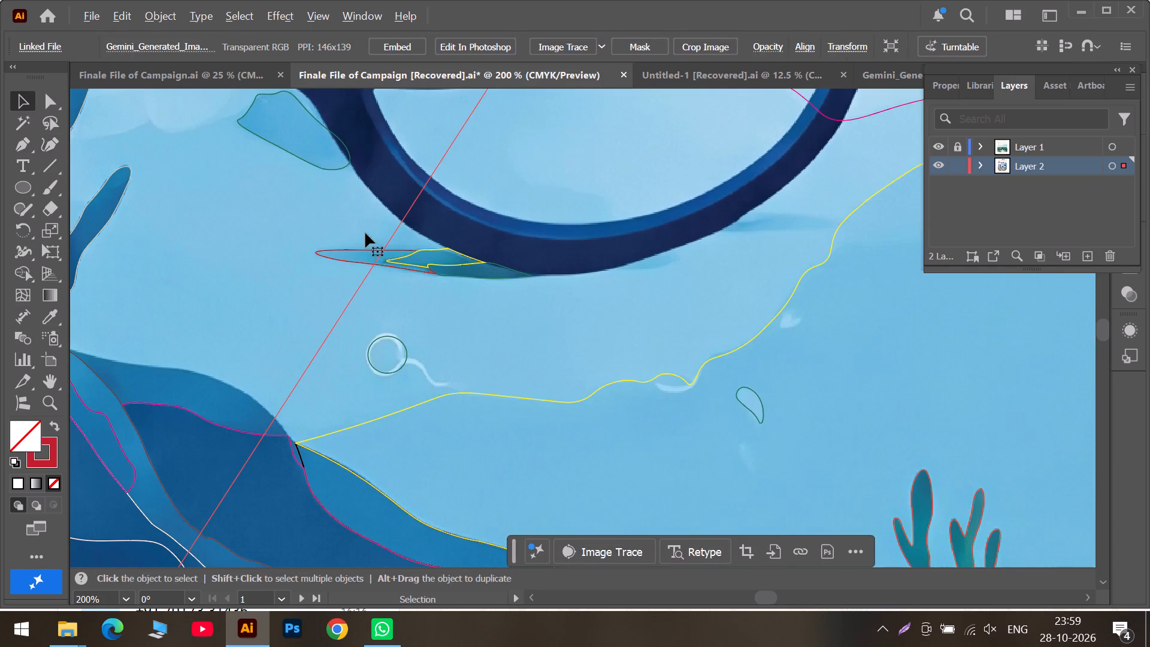
pyautogui.keyDown('alt'); pyautogui.scroll(-1, 408, 338); pyautogui.keyUp('alt')
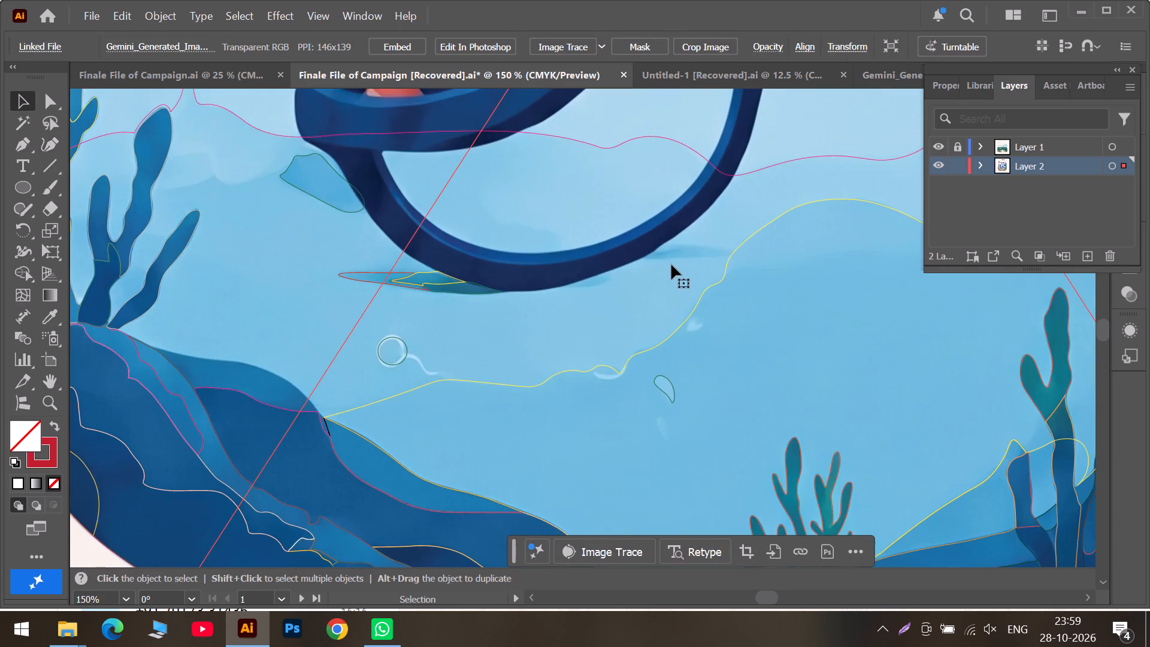
# With the Curvature tool, start a red outline for the faint shadow beside the lower lens, following its inner edge and the rim.
pyautogui.keyDown('alt'); pyautogui.scroll(3, 671, 265); pyautogui.keyUp('alt')
pyautogui.click(49, 143)
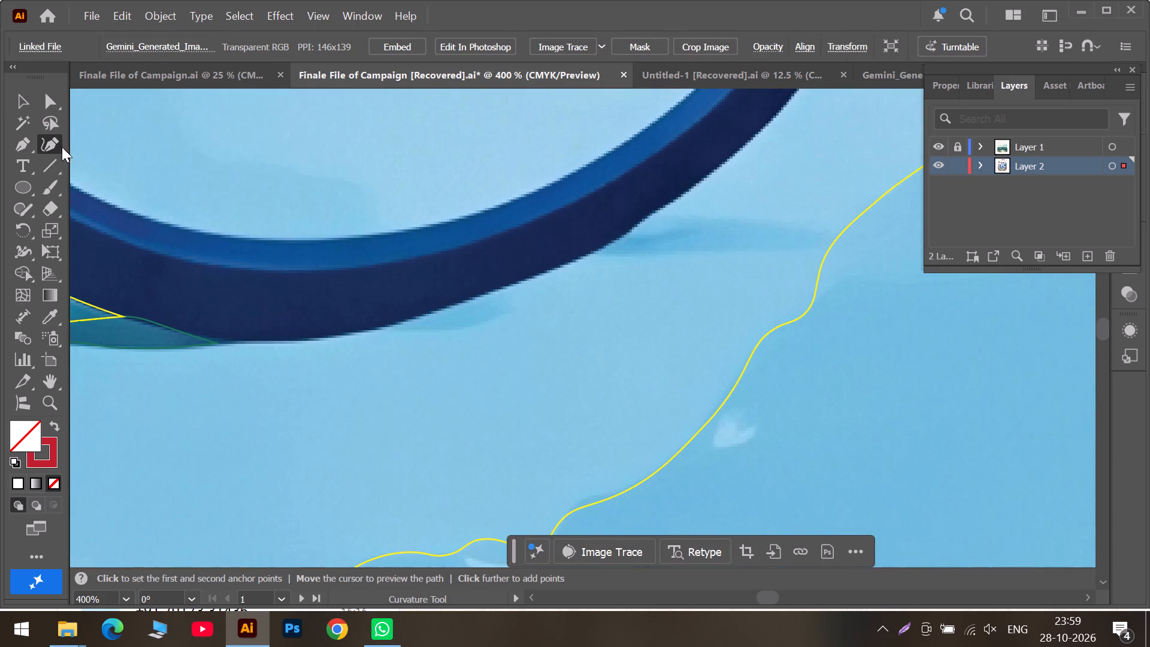
pyautogui.click(622, 241)
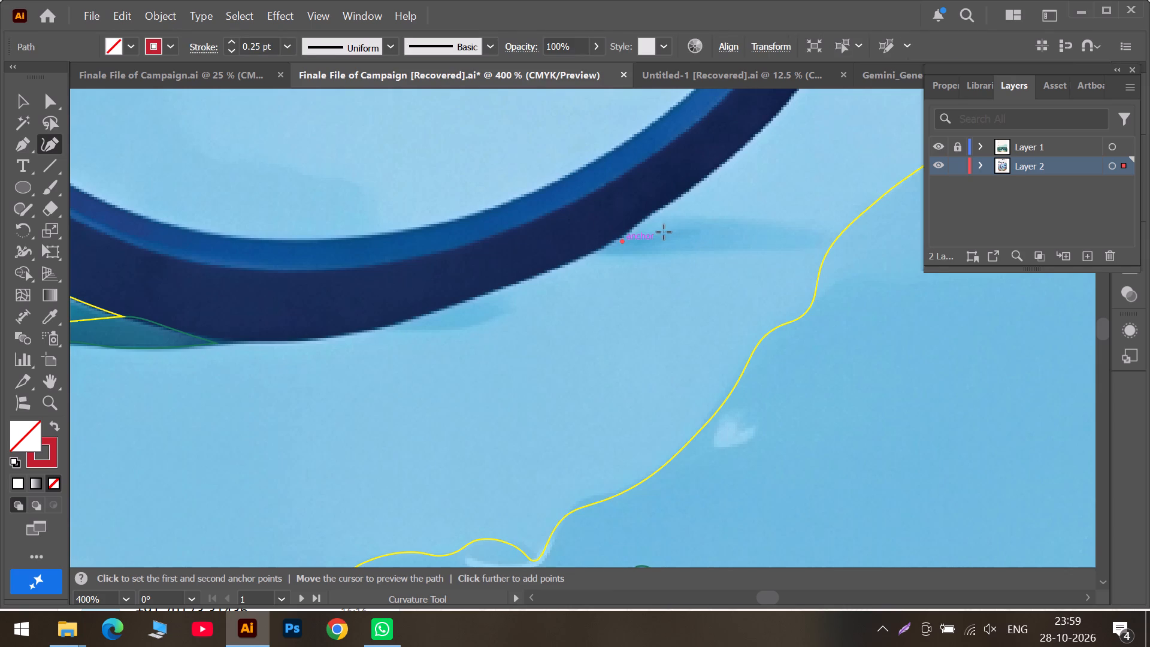
pyautogui.click(664, 232)
pyautogui.keyDown('alt'); pyautogui.scroll(2, 664, 232); pyautogui.keyUp('alt')
pyautogui.click(689, 210)
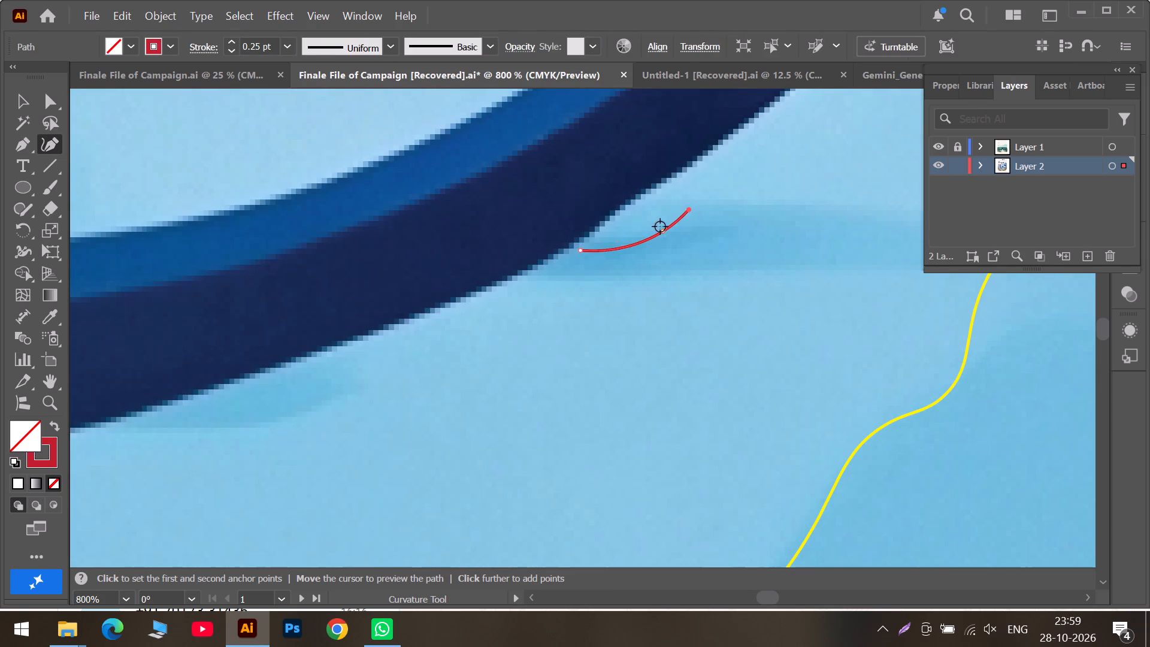
pyautogui.moveTo(579, 249); pyautogui.dragTo(568, 245)
pyautogui.click(808, 594)
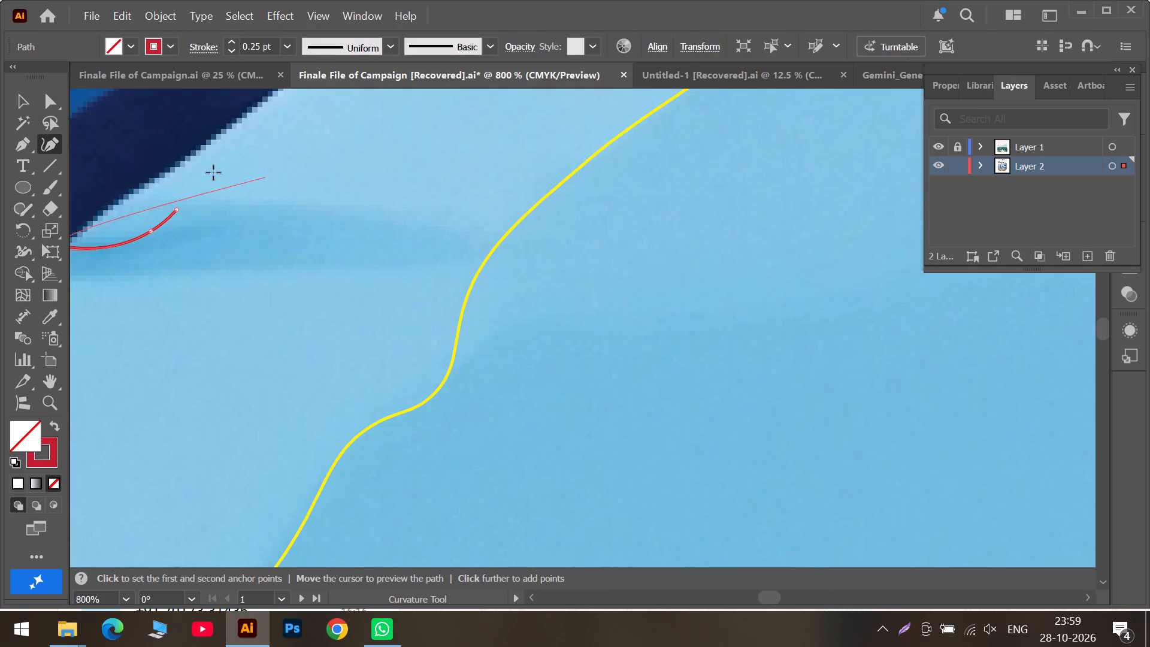
pyautogui.click(733, 598)
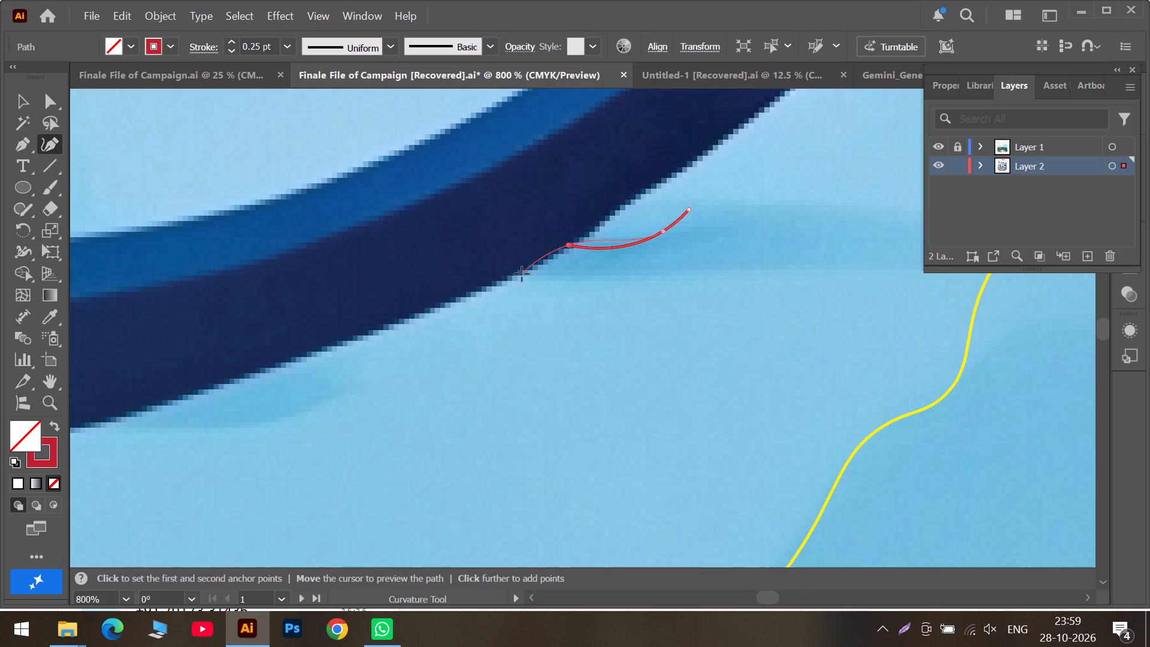
pyautogui.doubleClick(526, 231)
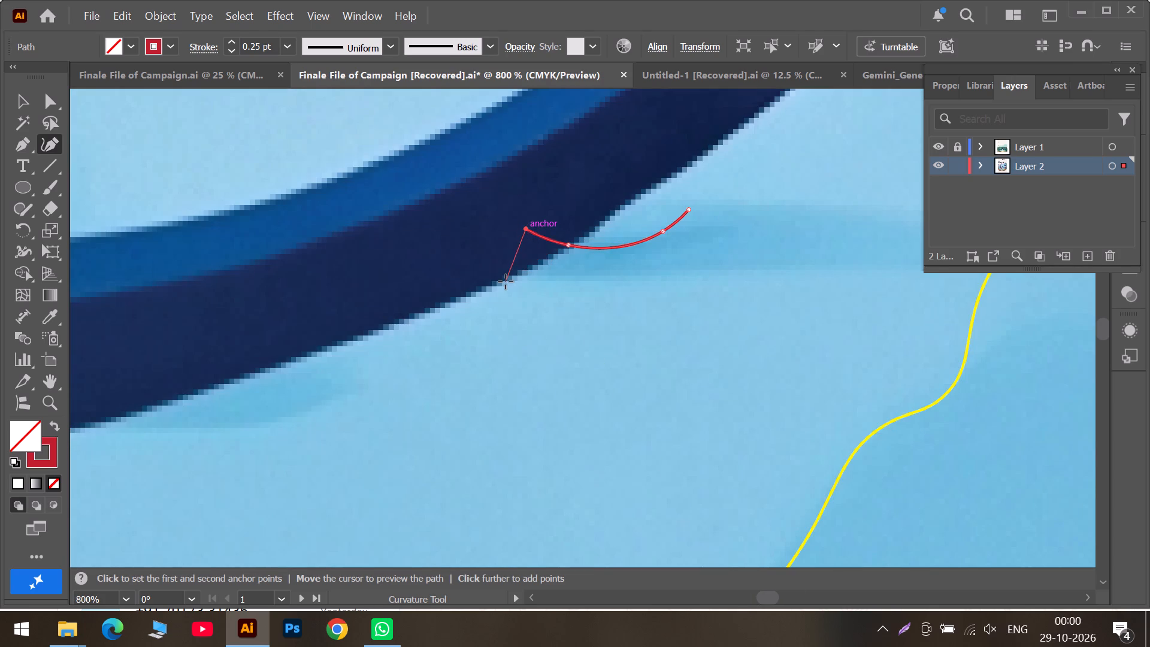
pyautogui.click(510, 276)
pyautogui.moveTo(524, 230); pyautogui.dragTo(566, 247)
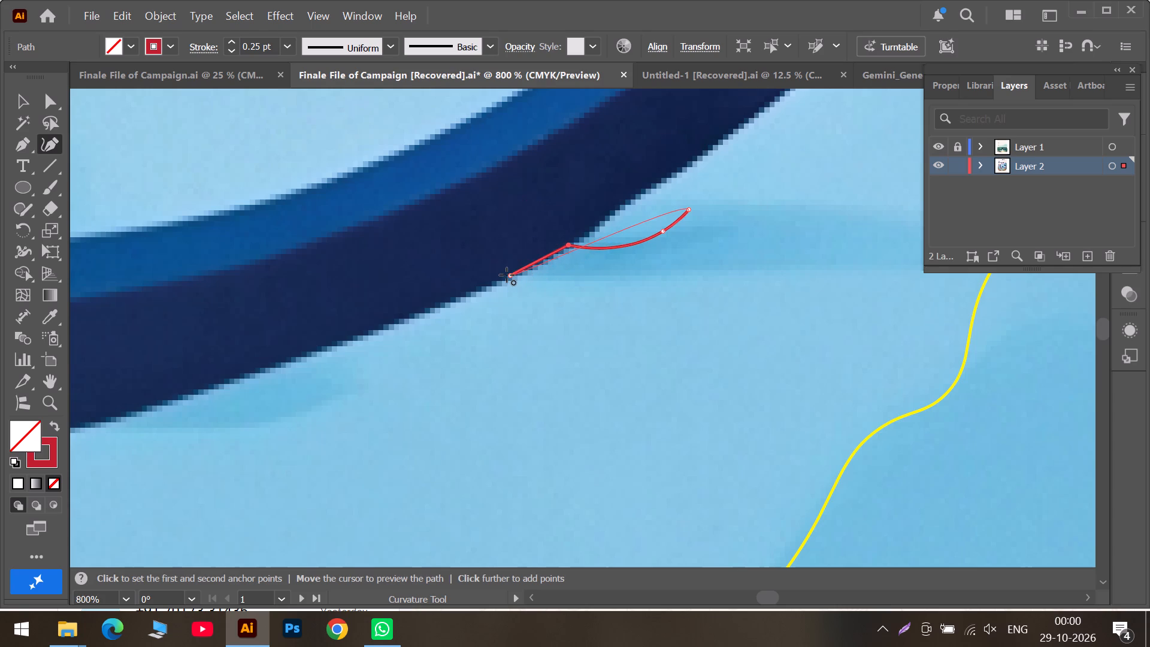
# Extend the red outline along the shadow's upper edge to its far tip, shifting the middle anchor to fit the edge.
pyautogui.click(810, 210)
pyautogui.click(803, 595)
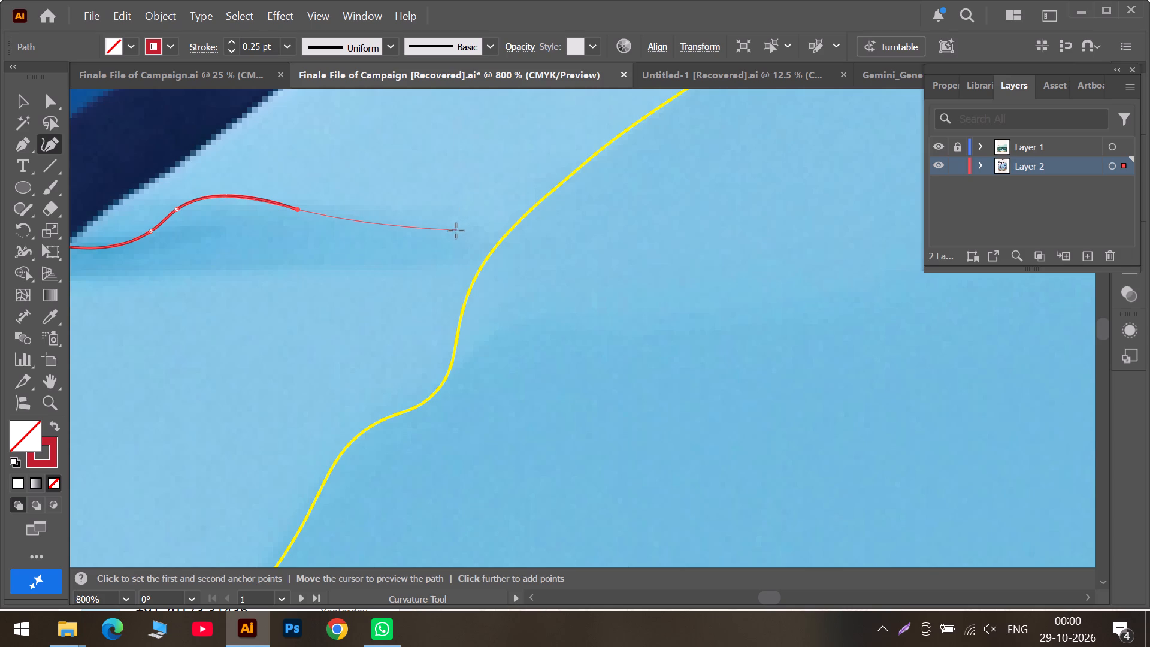
pyautogui.click(456, 231)
pyautogui.moveTo(298, 208); pyautogui.dragTo(335, 211)
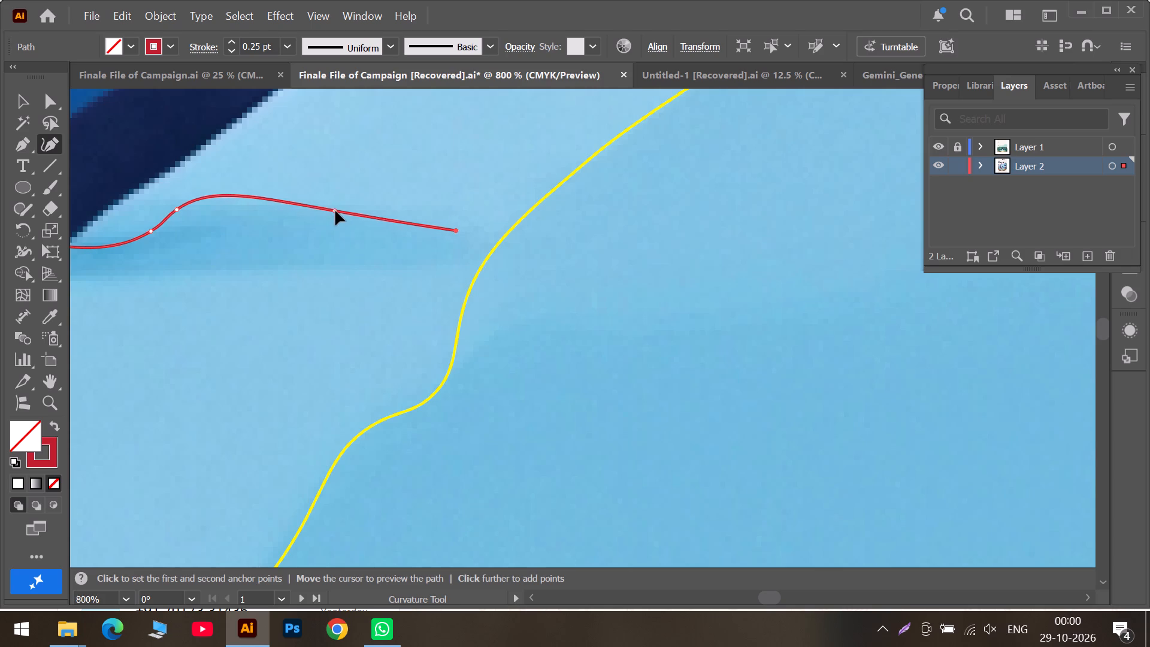
pyautogui.moveTo(335, 211); pyautogui.dragTo(343, 219)
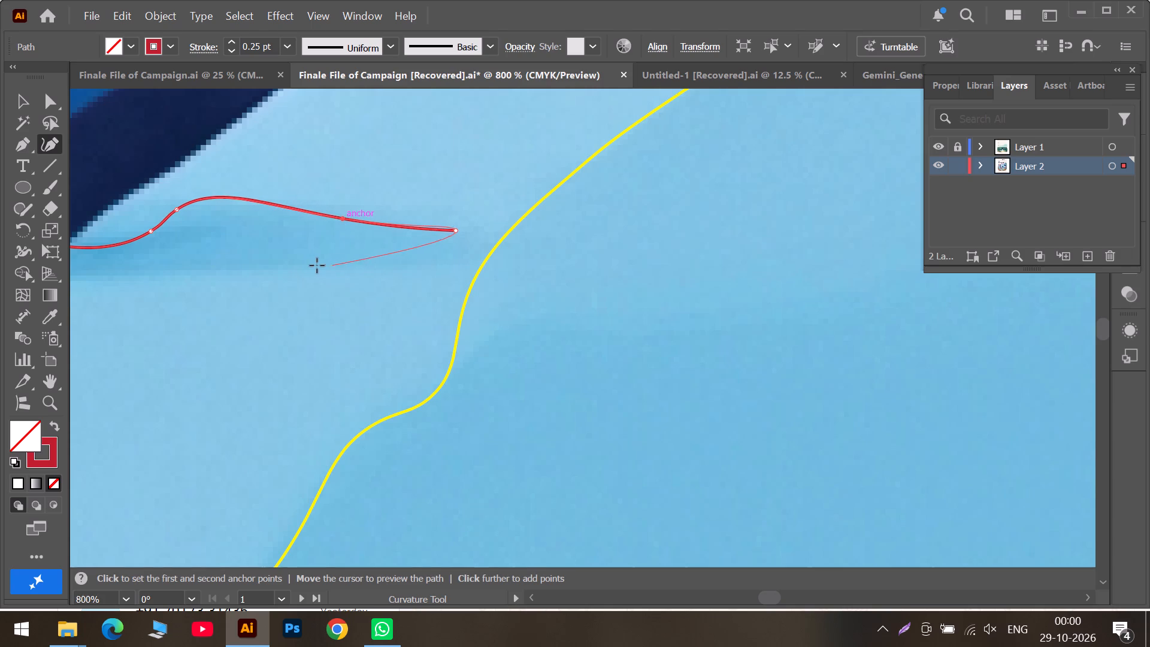
# Turn the red outline back along the shadow's lower edge and shape its far tip by moving and adding anchors.
pyautogui.click(308, 264)
pyautogui.moveTo(453, 232); pyautogui.dragTo(456, 243)
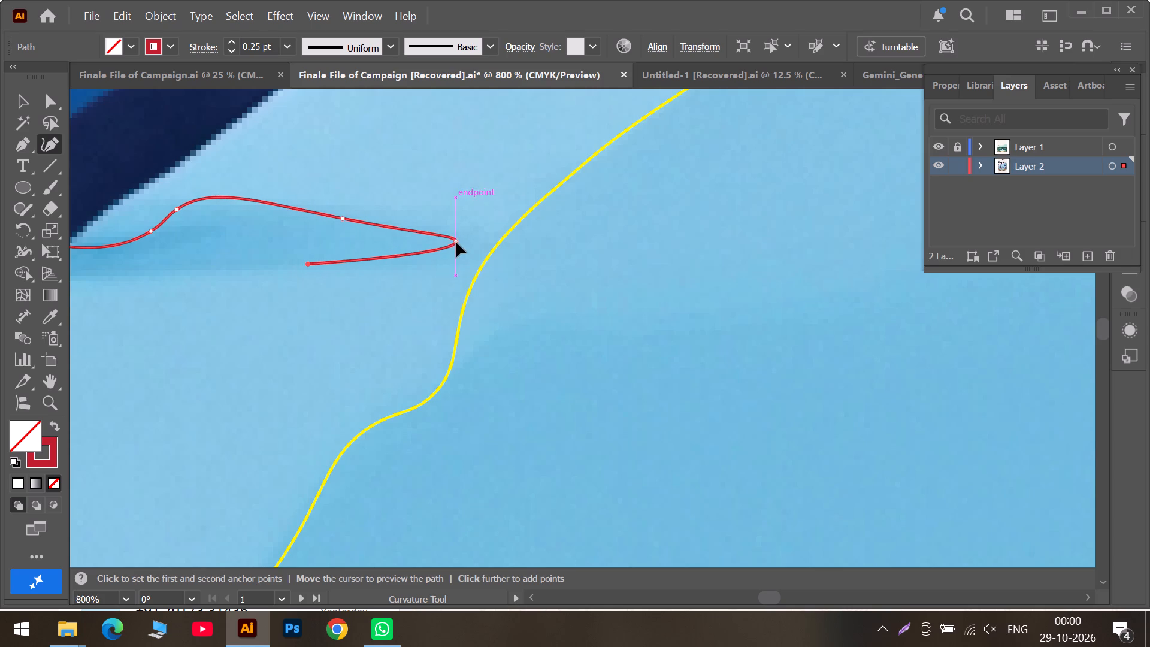
pyautogui.moveTo(456, 243); pyautogui.dragTo(459, 246)
pyautogui.moveTo(447, 241); pyautogui.dragTo(449, 235)
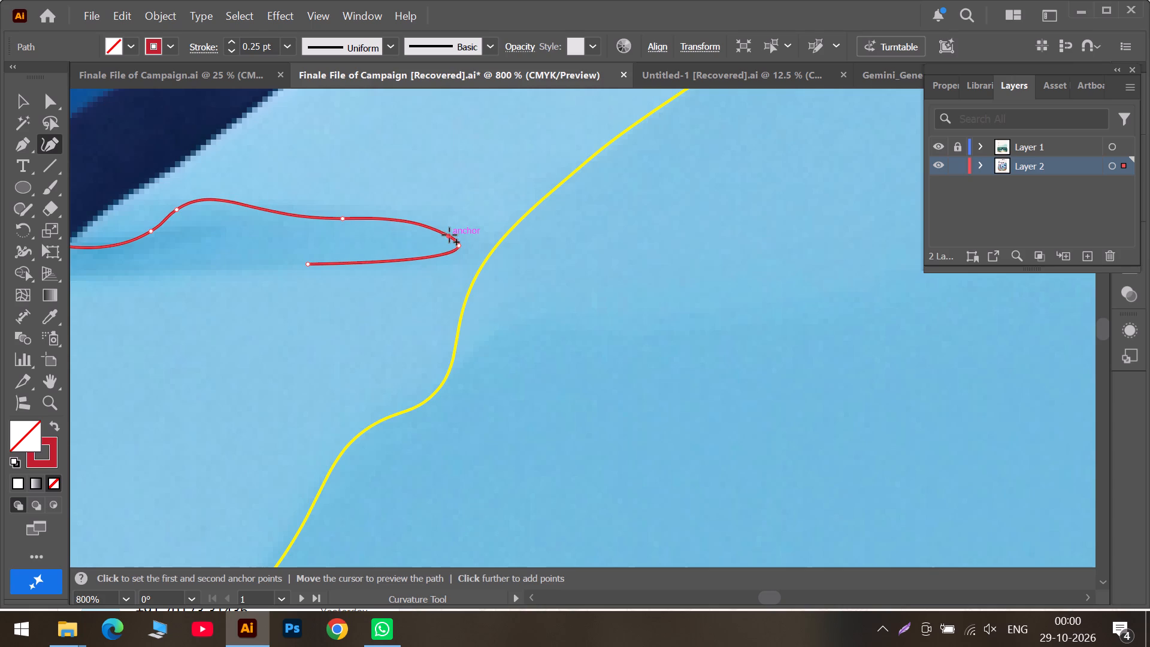
pyautogui.moveTo(449, 235); pyautogui.dragTo(451, 234)
pyautogui.hotkey('ctrl', 'z')
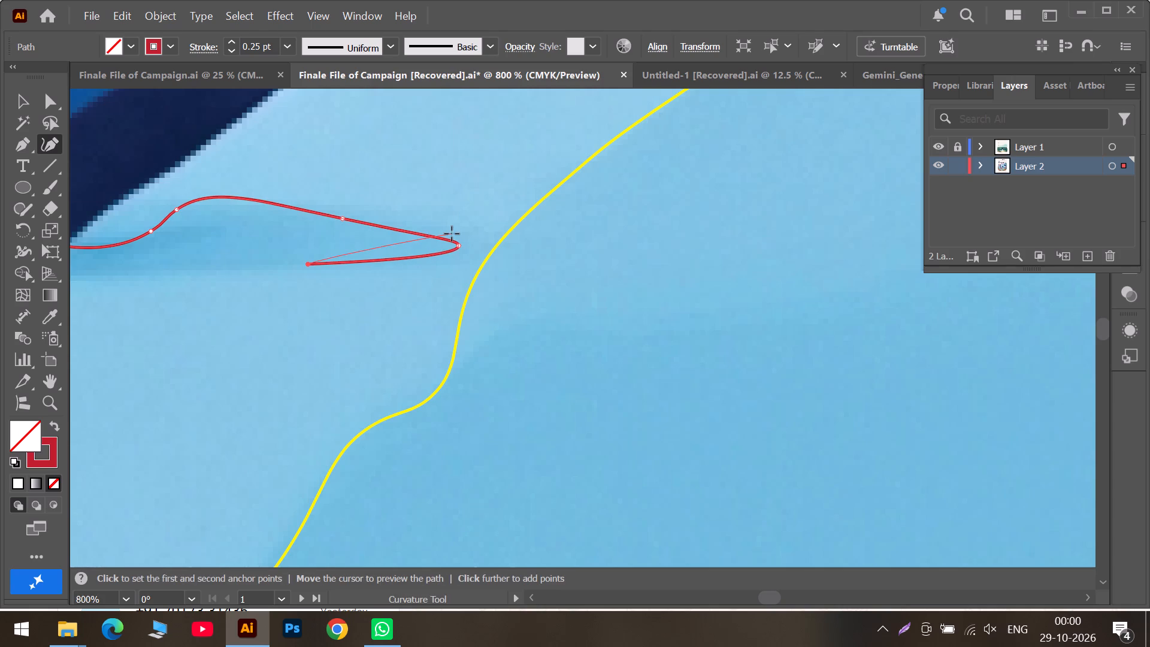
pyautogui.moveTo(458, 246); pyautogui.dragTo(446, 254)
pyautogui.moveTo(440, 245); pyautogui.dragTo(450, 238)
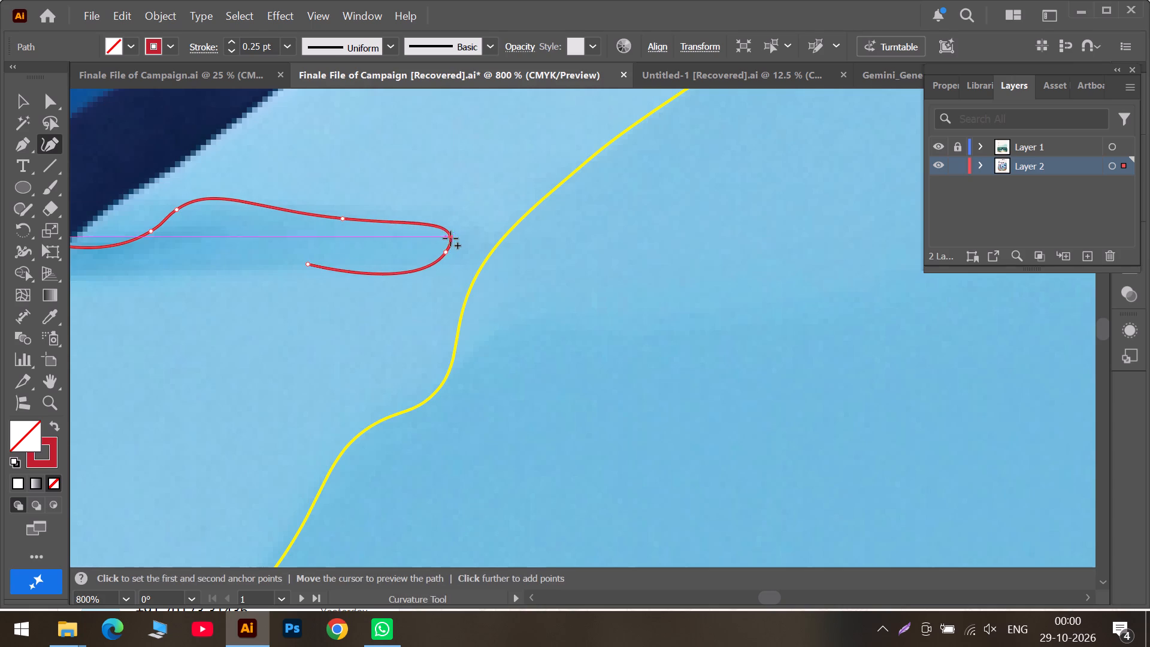
pyautogui.moveTo(450, 238); pyautogui.dragTo(456, 244)
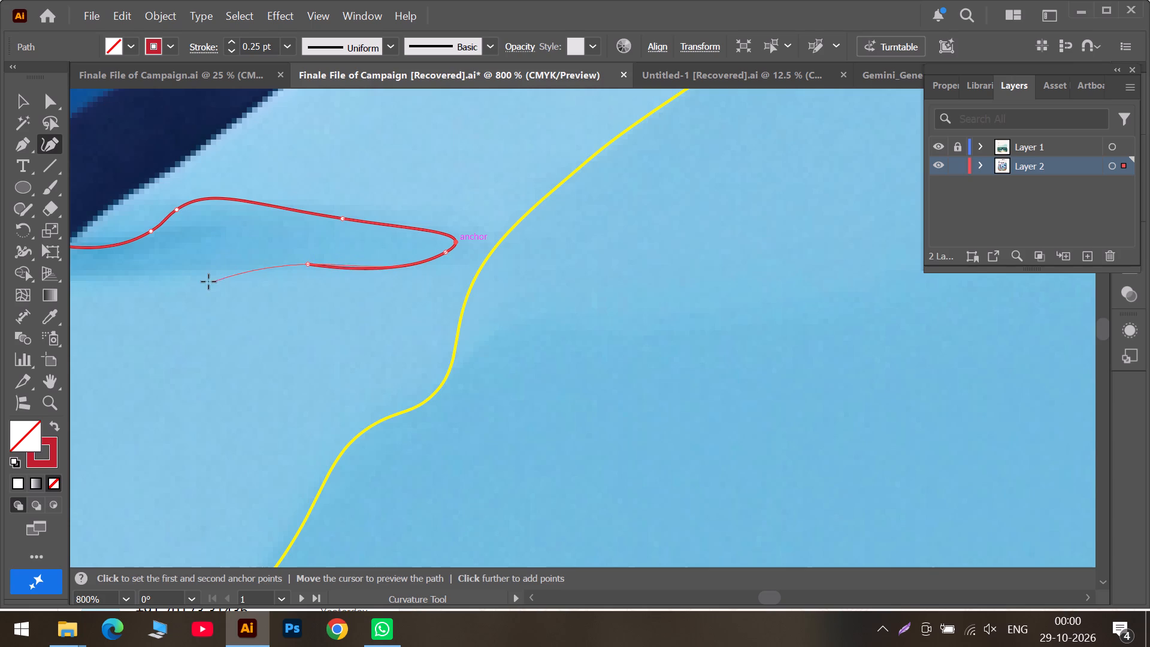
# Bring the lower edge back to the rim, close the outline with a corner point, and straighten that edge by moving its anchors.
pyautogui.click(174, 265)
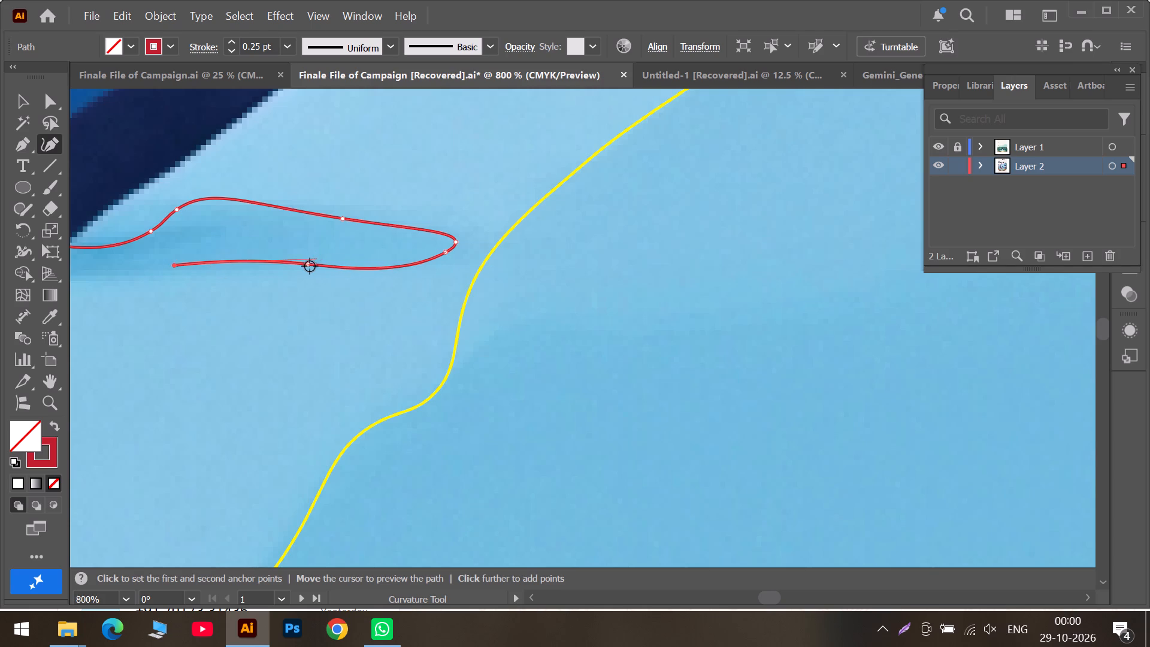
pyautogui.moveTo(309, 266); pyautogui.dragTo(287, 267)
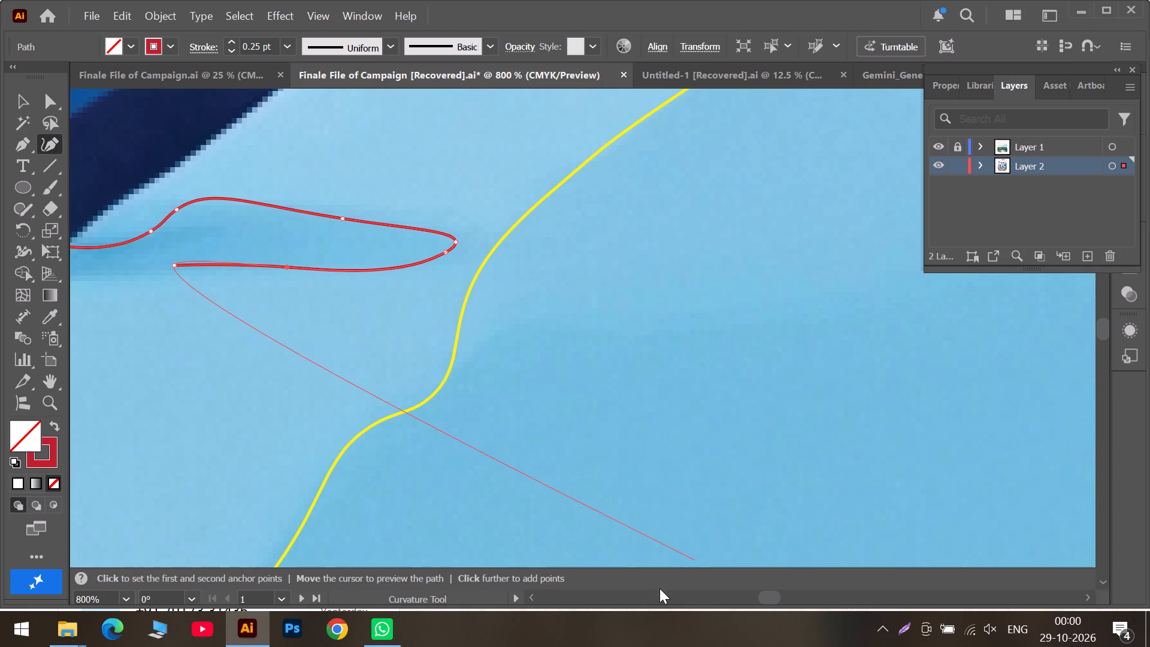
pyautogui.click(729, 598)
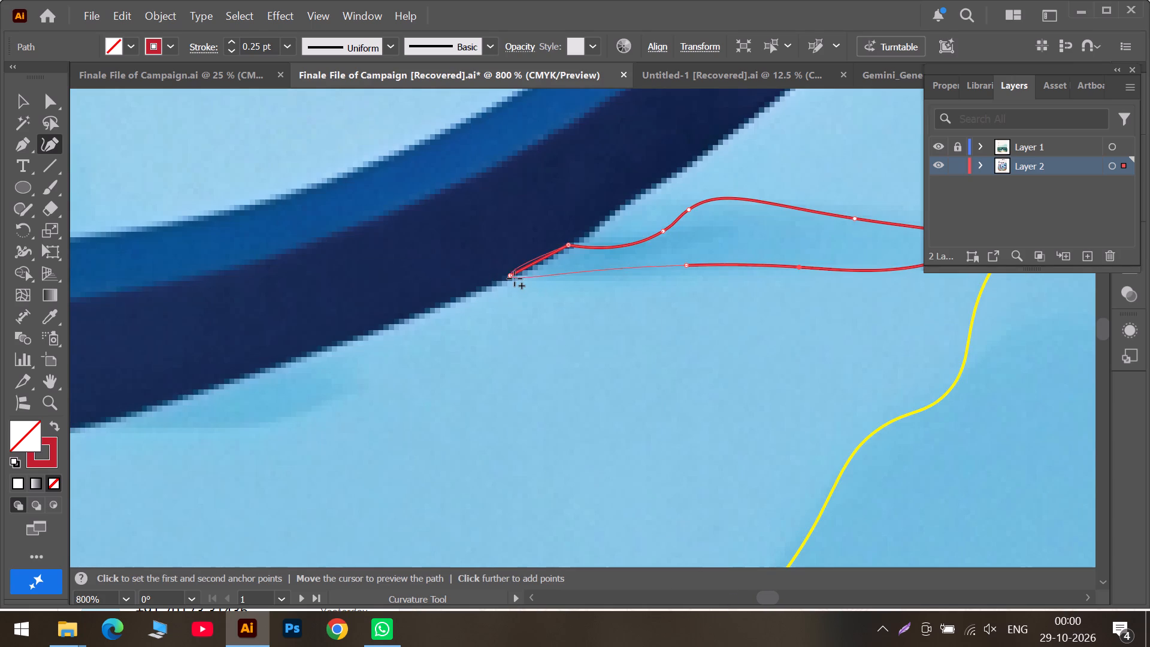
pyautogui.click(510, 276)
pyautogui.doubleClick(510, 276)
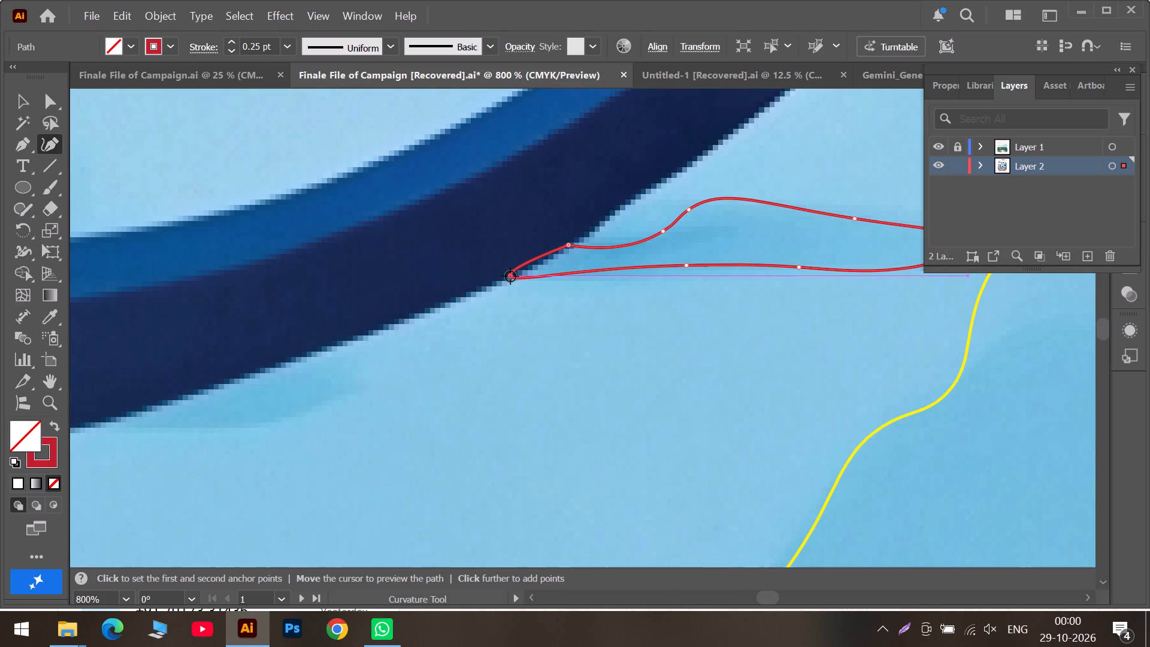
pyautogui.moveTo(688, 265); pyautogui.dragTo(667, 267)
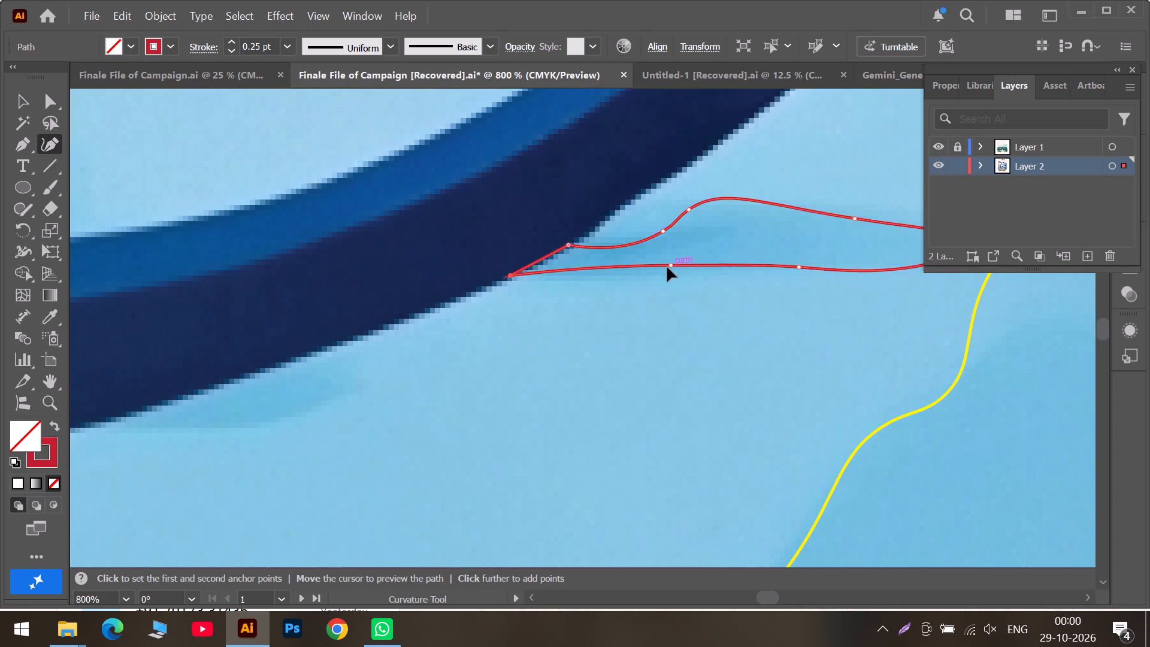
pyautogui.moveTo(667, 267); pyautogui.dragTo(652, 270)
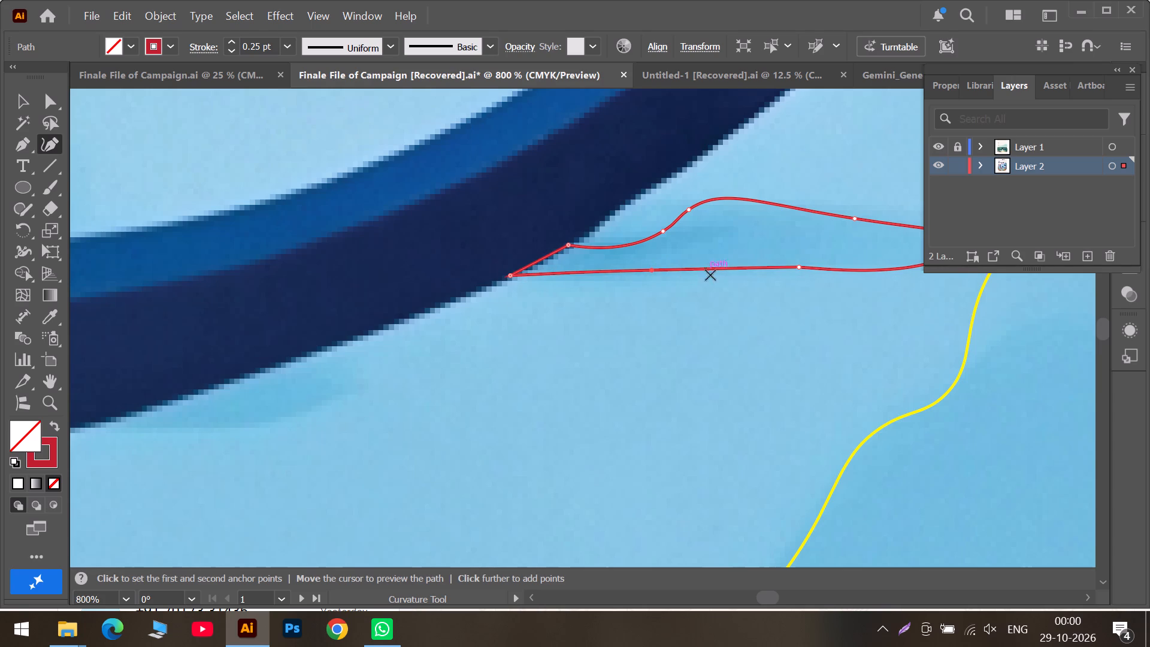
pyautogui.moveTo(801, 266); pyautogui.dragTo(807, 267)
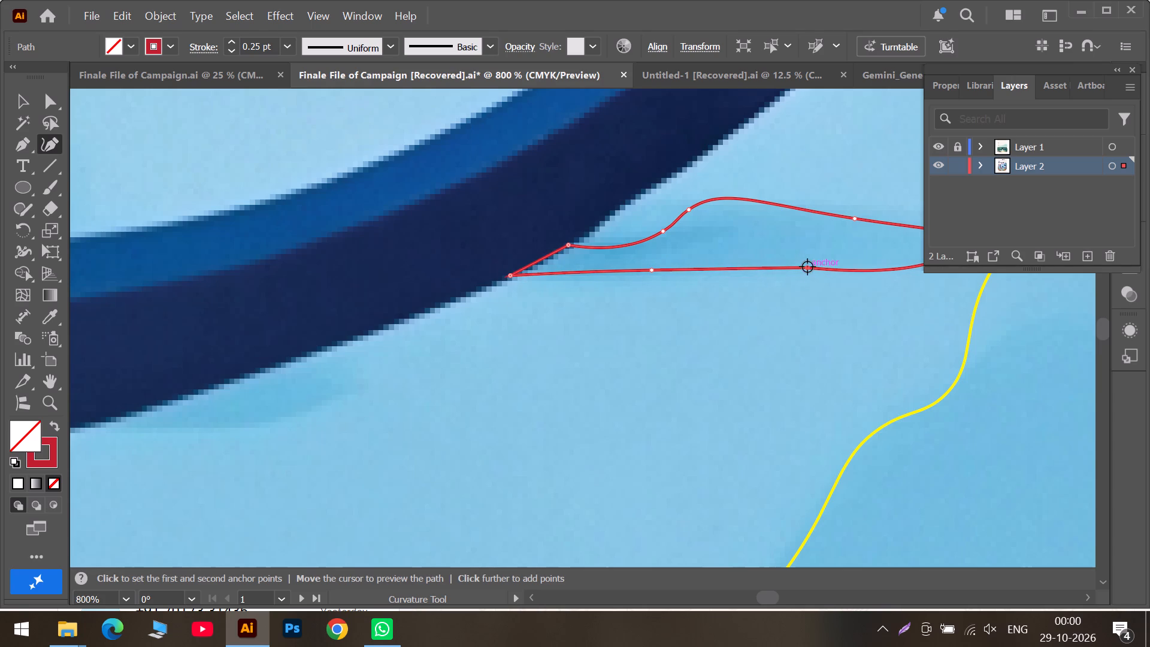
# Start a red outline for the dark pointed shape beneath the upper lens rim, tracing from its rim notch around its blunt tip.
pyautogui.keyDown('alt'); pyautogui.scroll(-2, 796, 265); pyautogui.keyUp('alt')
pyautogui.keyDown('alt'); pyautogui.scroll(2, 759, 244); pyautogui.keyUp('alt')
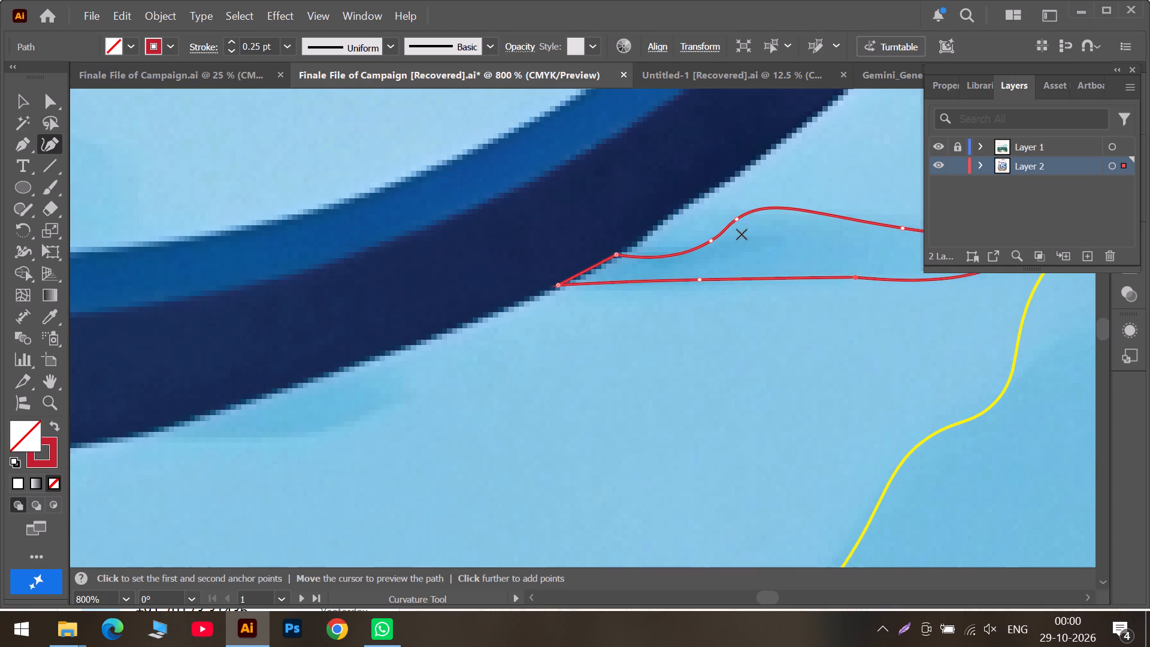
pyautogui.keyDown('alt'); pyautogui.scroll(-2, 736, 226); pyautogui.keyUp('alt')
pyautogui.keyDown('alt'); pyautogui.scroll(-1, 579, 319); pyautogui.keyUp('alt')
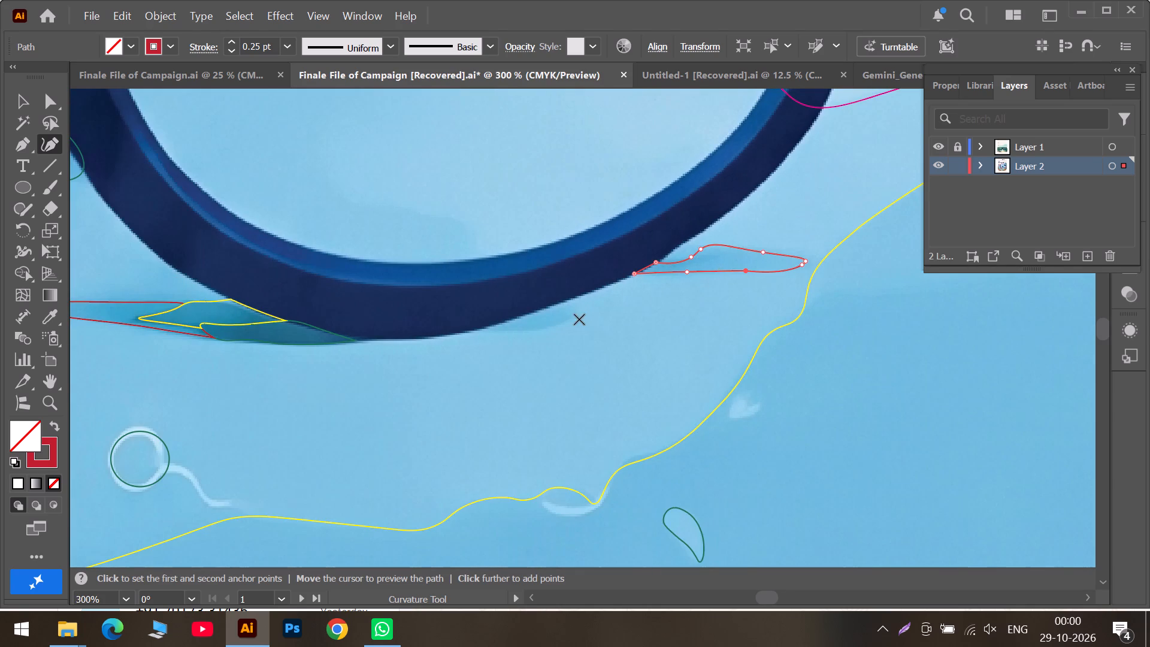
pyautogui.keyDown('alt'); pyautogui.scroll(-1, 503, 323); pyautogui.keyUp('alt')
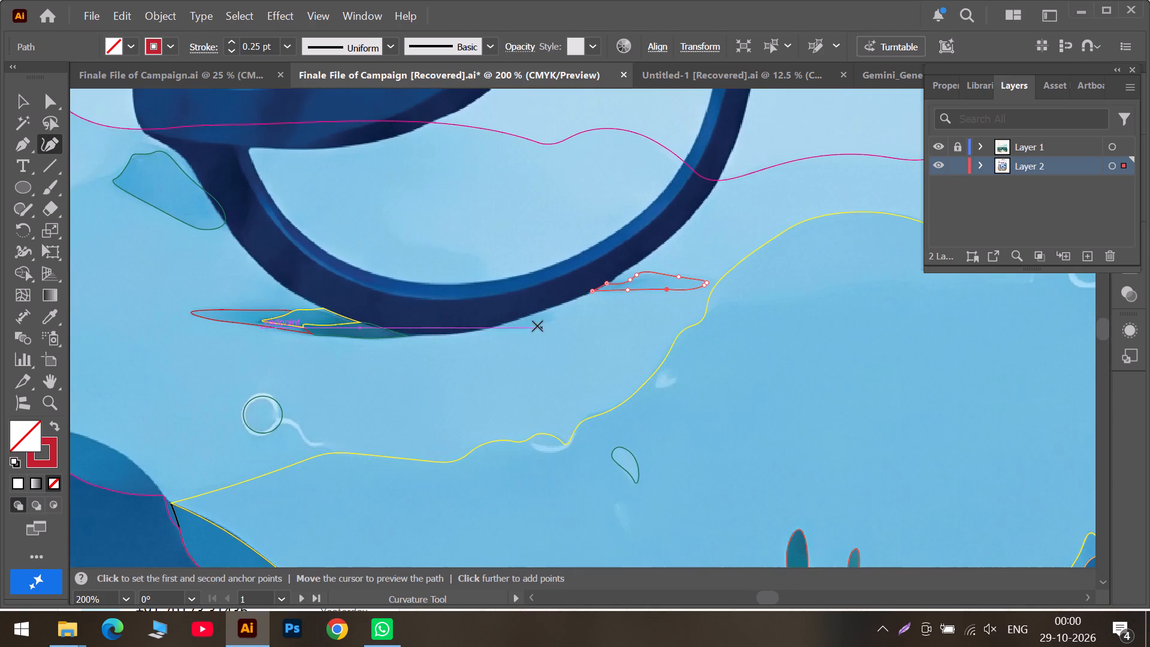
pyautogui.scroll(4, 495, 349)
pyautogui.keyDown('alt'); pyautogui.scroll(-3, 495, 349); pyautogui.keyUp('alt')
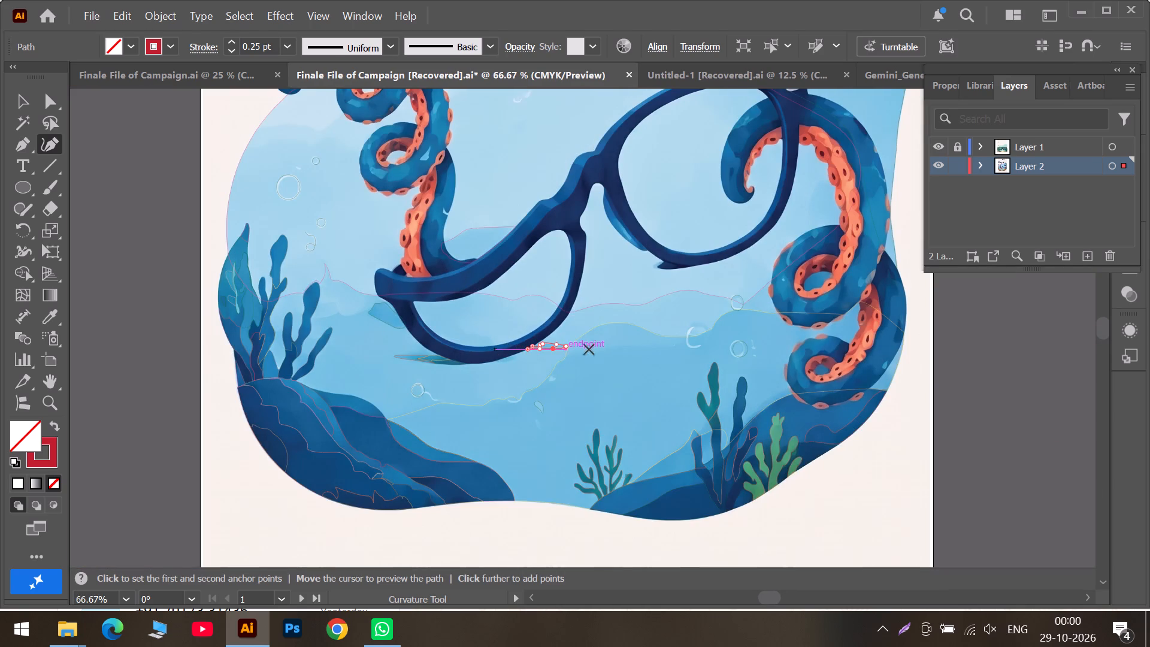
pyautogui.scroll(3, 605, 327)
pyautogui.keyDown('alt'); pyautogui.scroll(2, 661, 318); pyautogui.keyUp('alt')
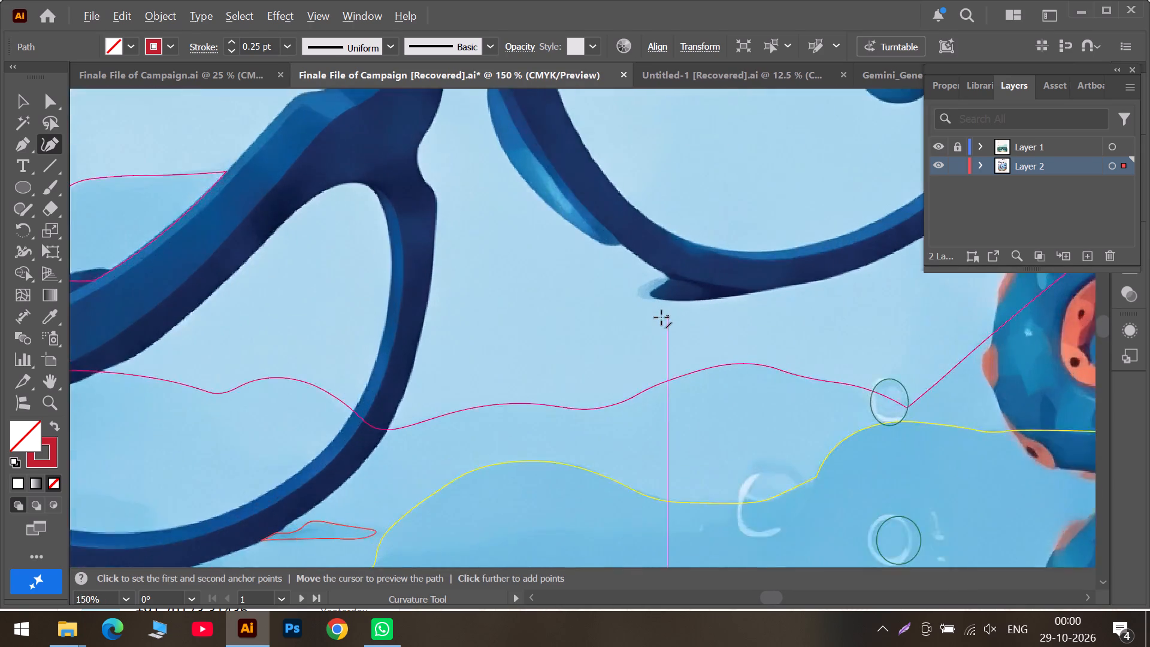
pyautogui.keyDown('alt'); pyautogui.scroll(4, 661, 318); pyautogui.keyUp('alt')
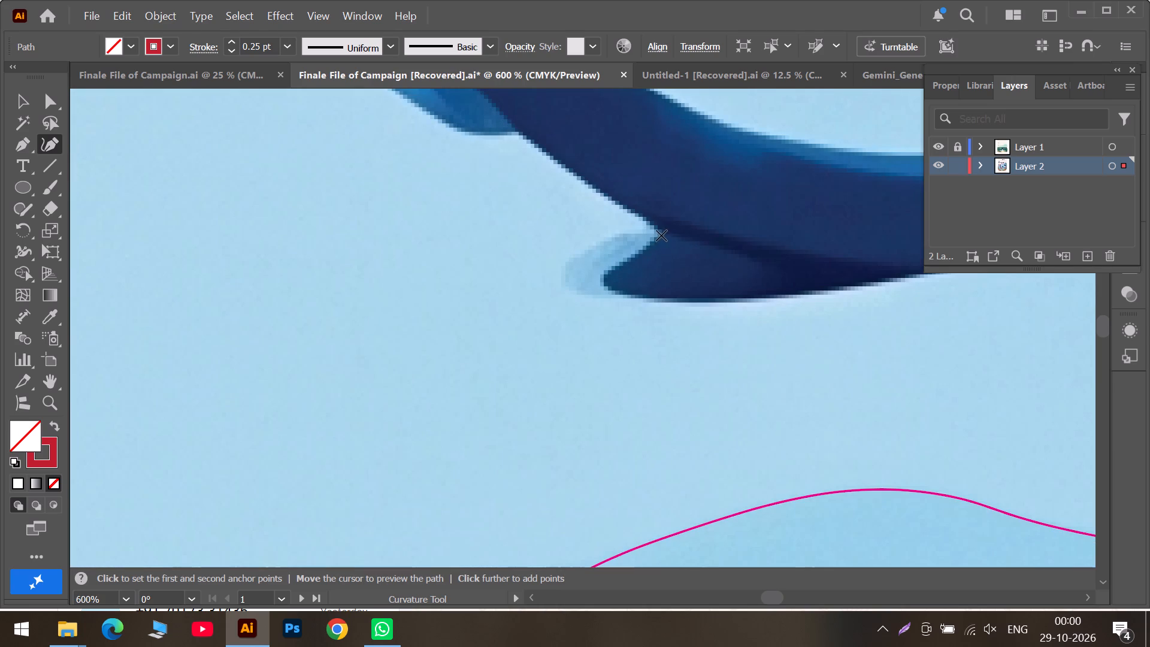
pyautogui.click(660, 230)
pyautogui.click(644, 250)
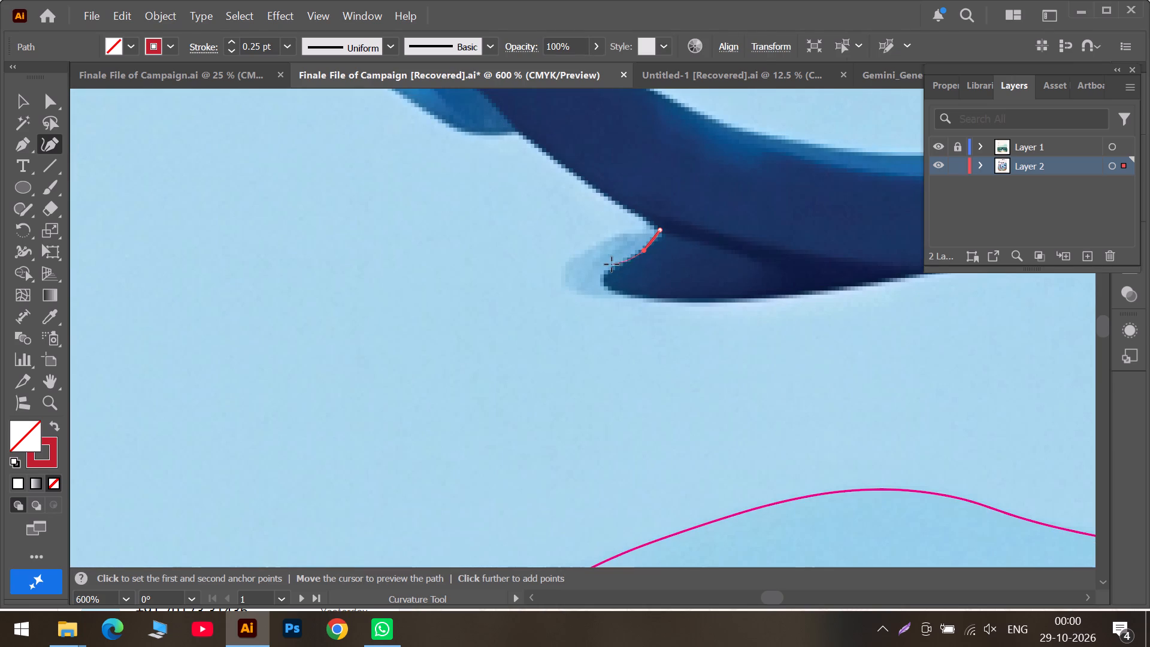
pyautogui.click(610, 269)
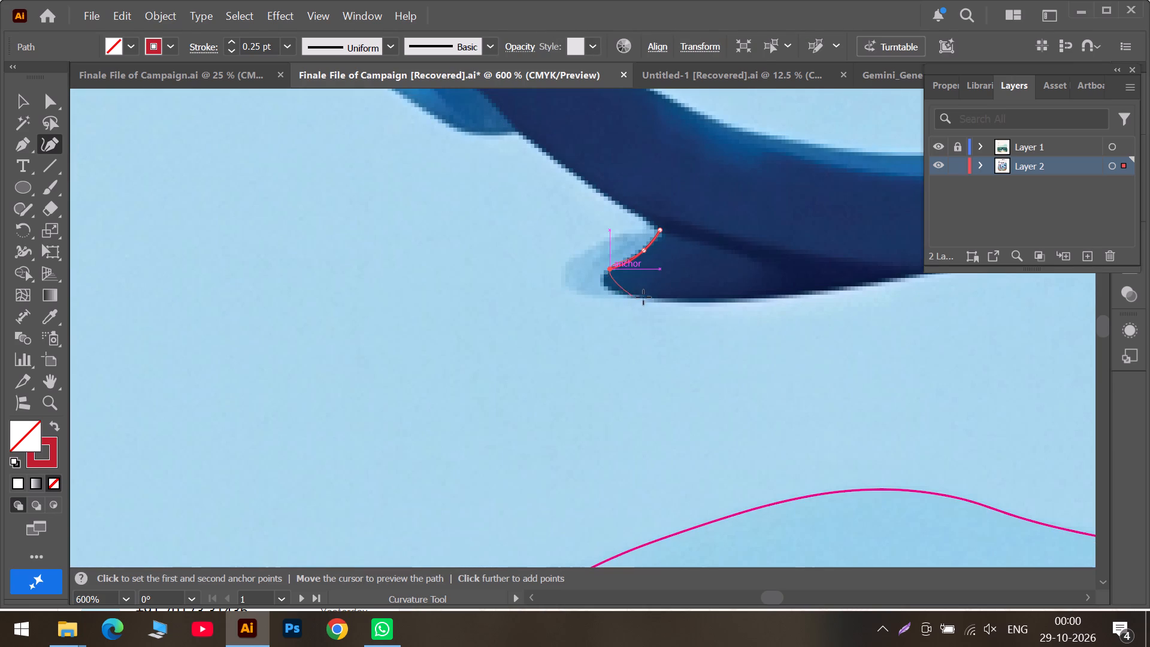
pyautogui.click(647, 297)
pyautogui.moveTo(610, 269); pyautogui.dragTo(604, 278)
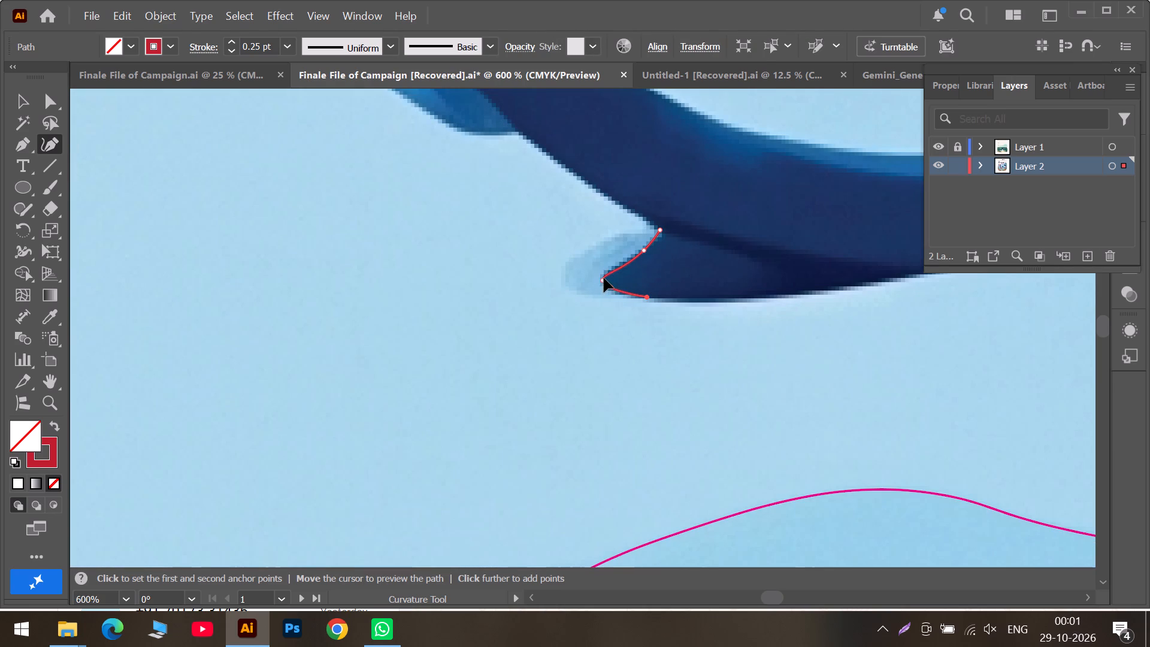
pyautogui.moveTo(604, 278); pyautogui.dragTo(604, 277)
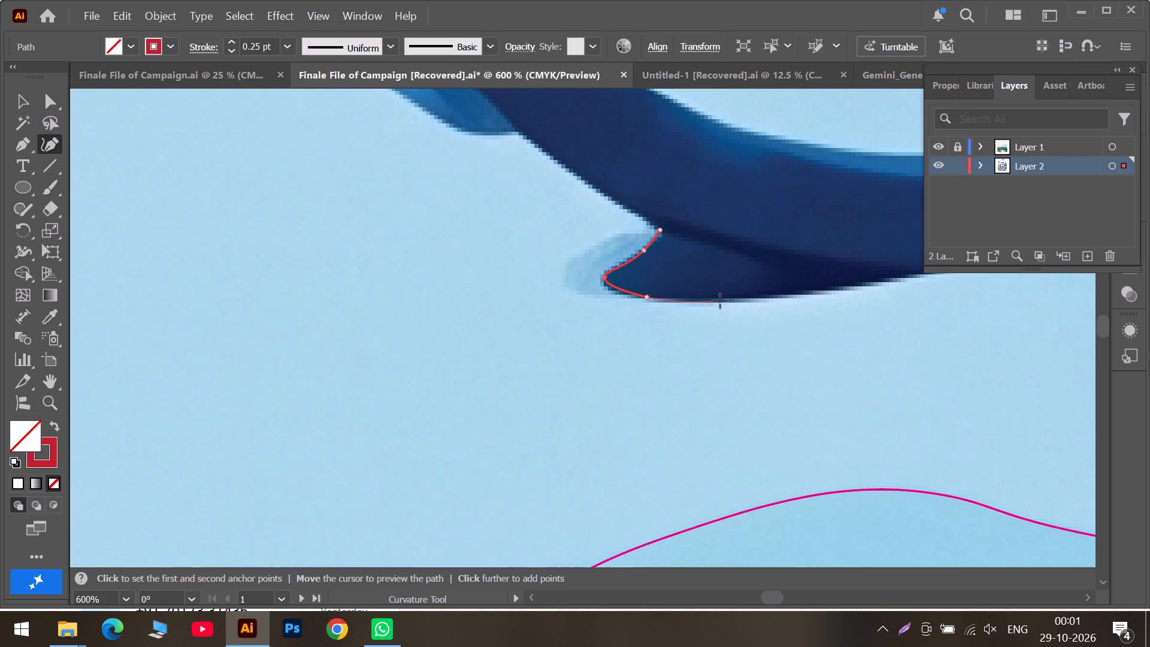
# Continue the red outline along the dark shape's lower edge to its far point, close it along the upper edge, and move the closing corner into the rim.
pyautogui.click(720, 301)
pyautogui.click(845, 286)
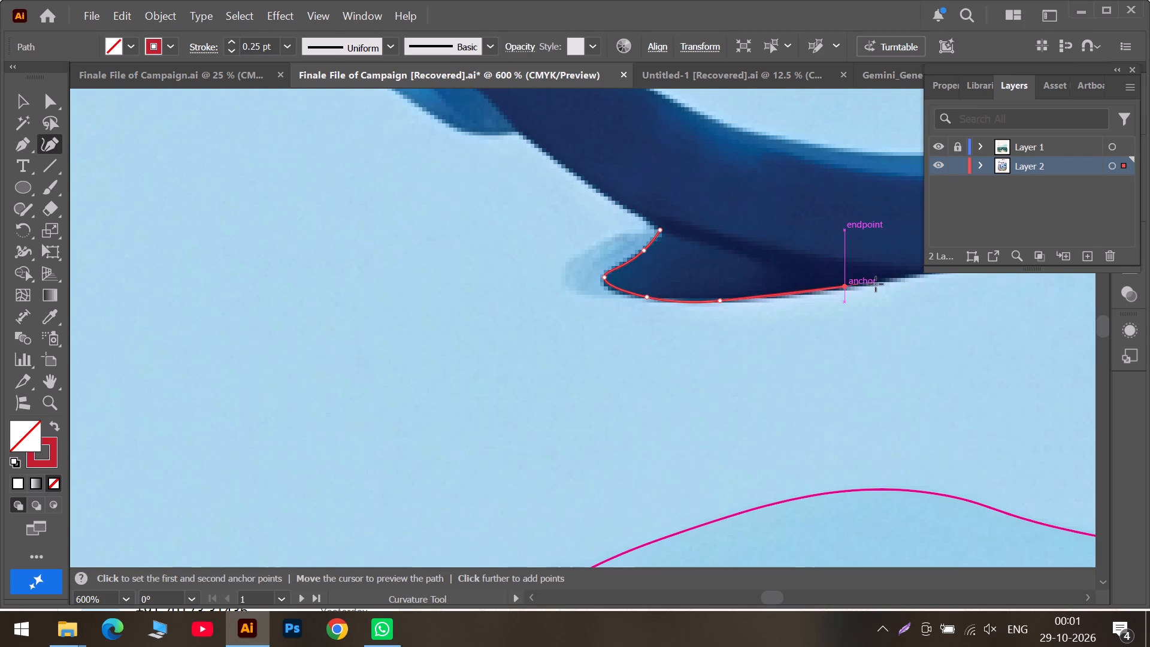
pyautogui.scroll(3, 876, 284)
pyautogui.doubleClick(949, 310)
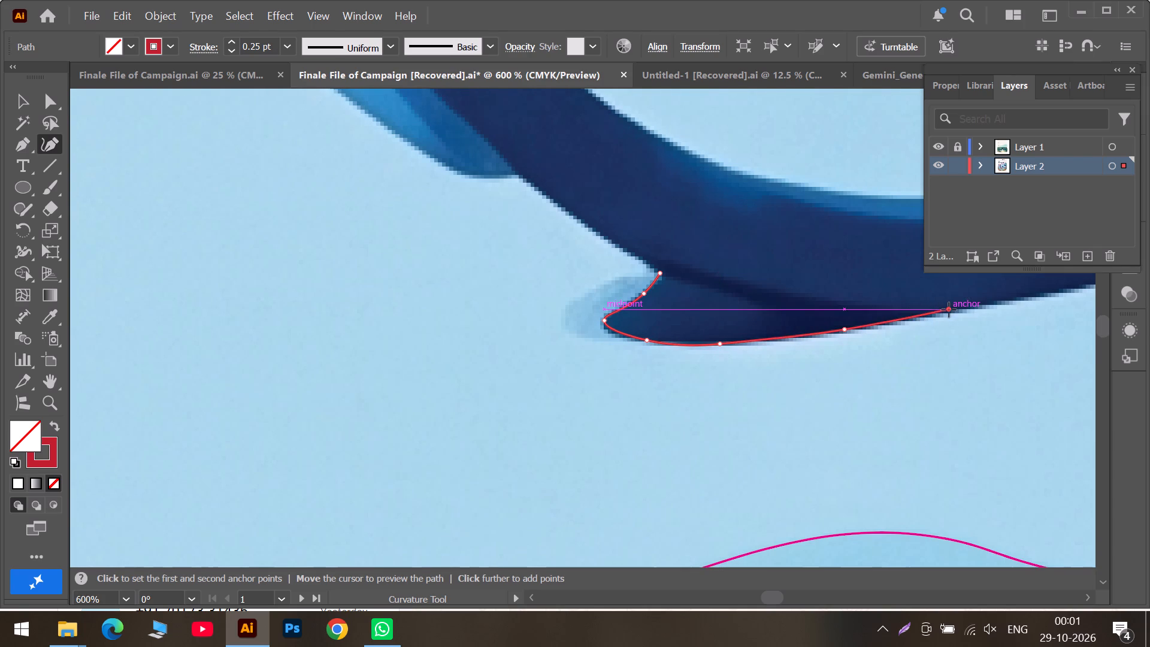
pyautogui.click(807, 294)
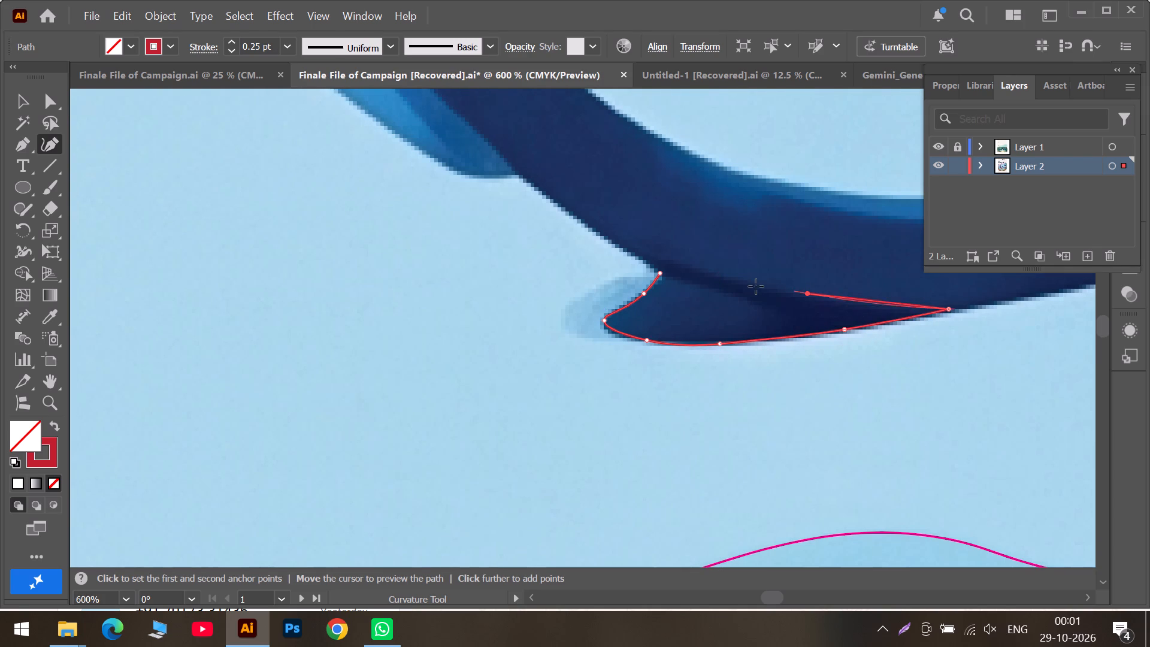
pyautogui.tripleClick(662, 274)
pyautogui.moveTo(662, 274); pyautogui.dragTo(670, 273)
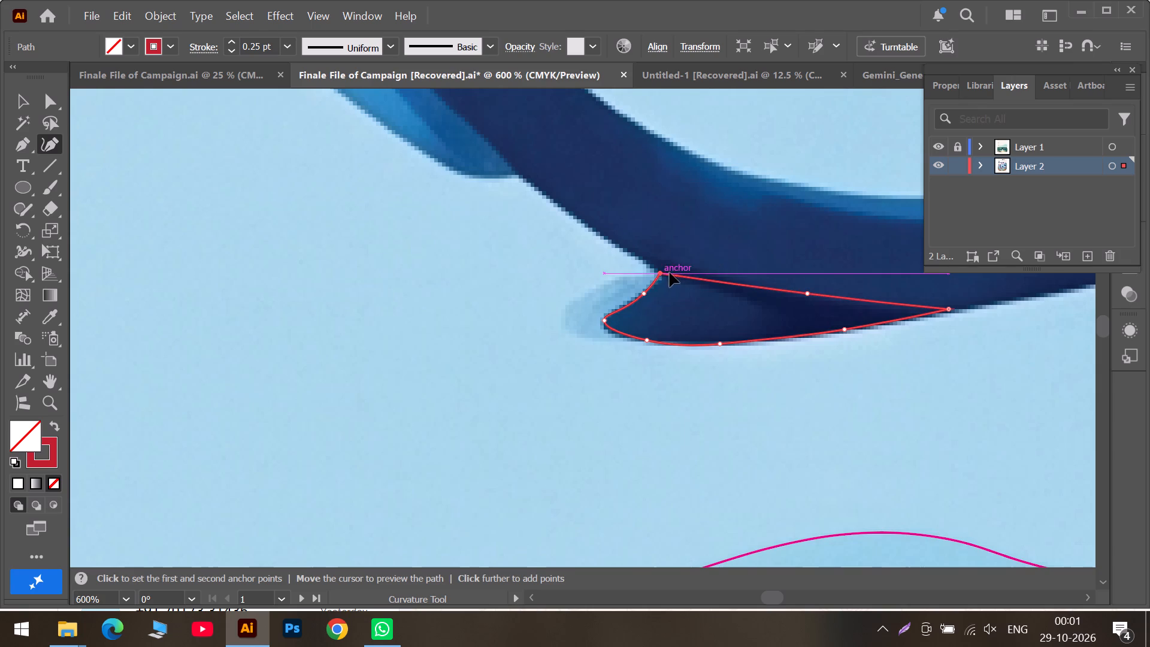
pyautogui.moveTo(670, 273); pyautogui.dragTo(670, 259)
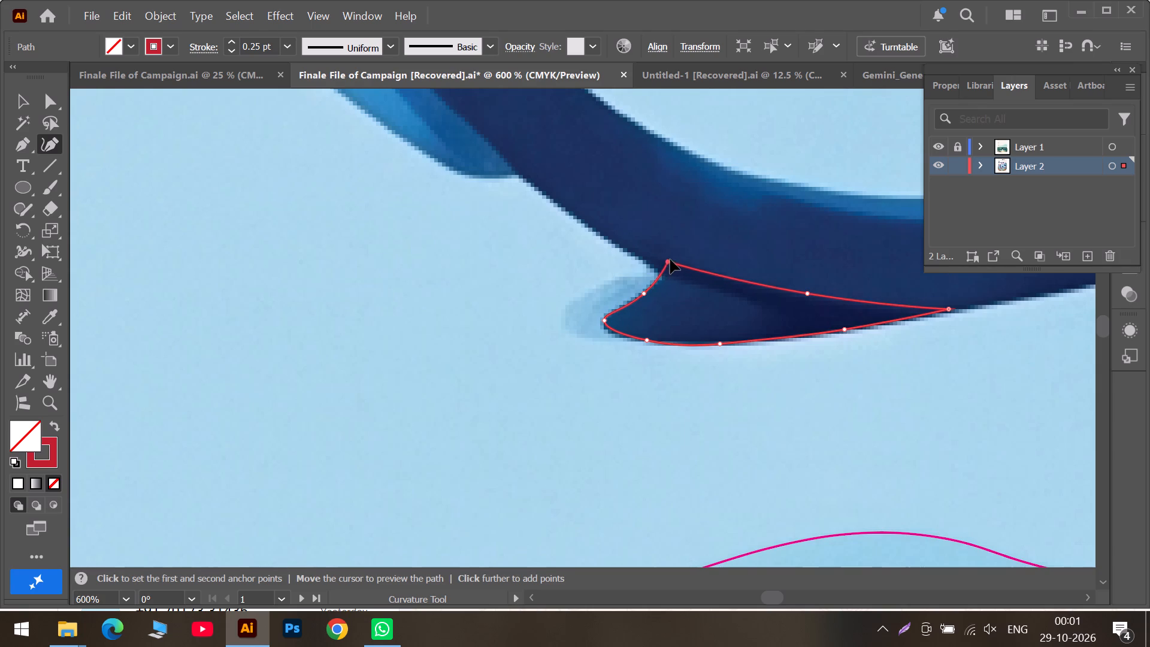
pyautogui.moveTo(670, 259); pyautogui.dragTo(672, 258)
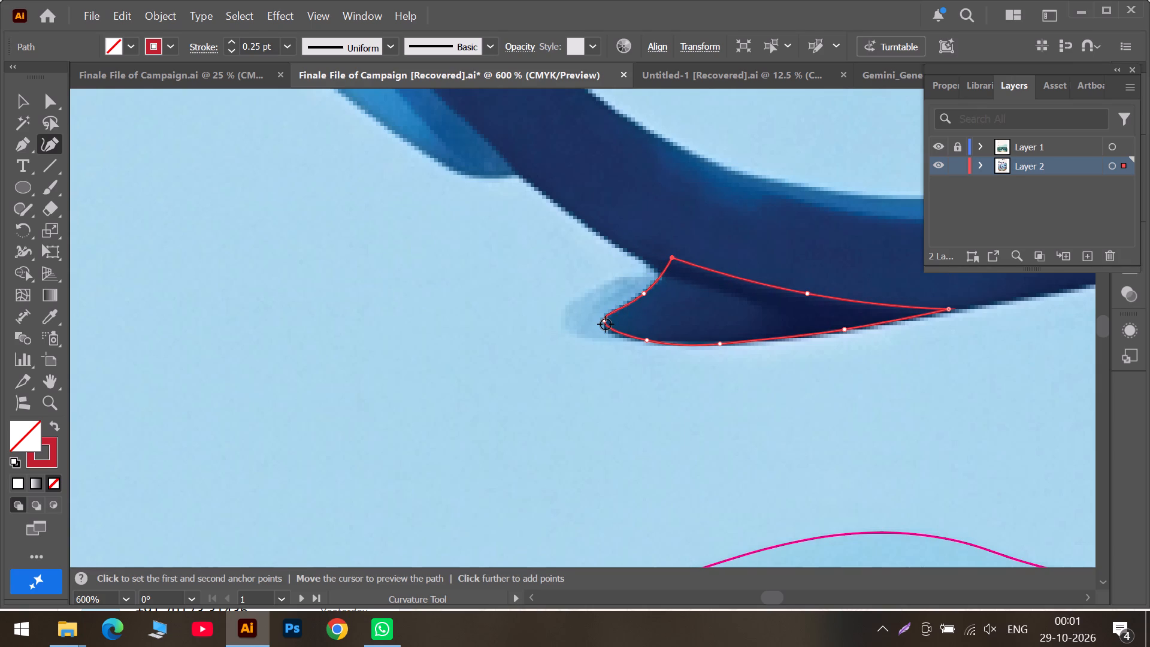
# Refit the red outline's blunt tip to the dark shape's edge by repositioning the tip anchor.
pyautogui.moveTo(606, 324); pyautogui.dragTo(600, 319)
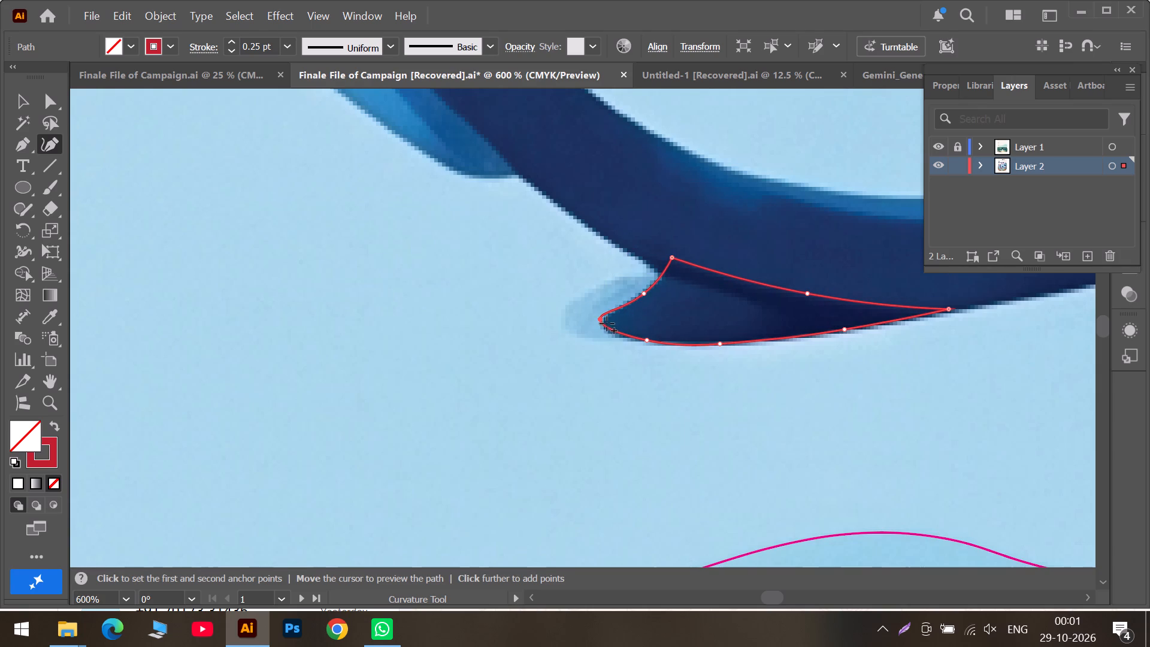
pyautogui.click(610, 331)
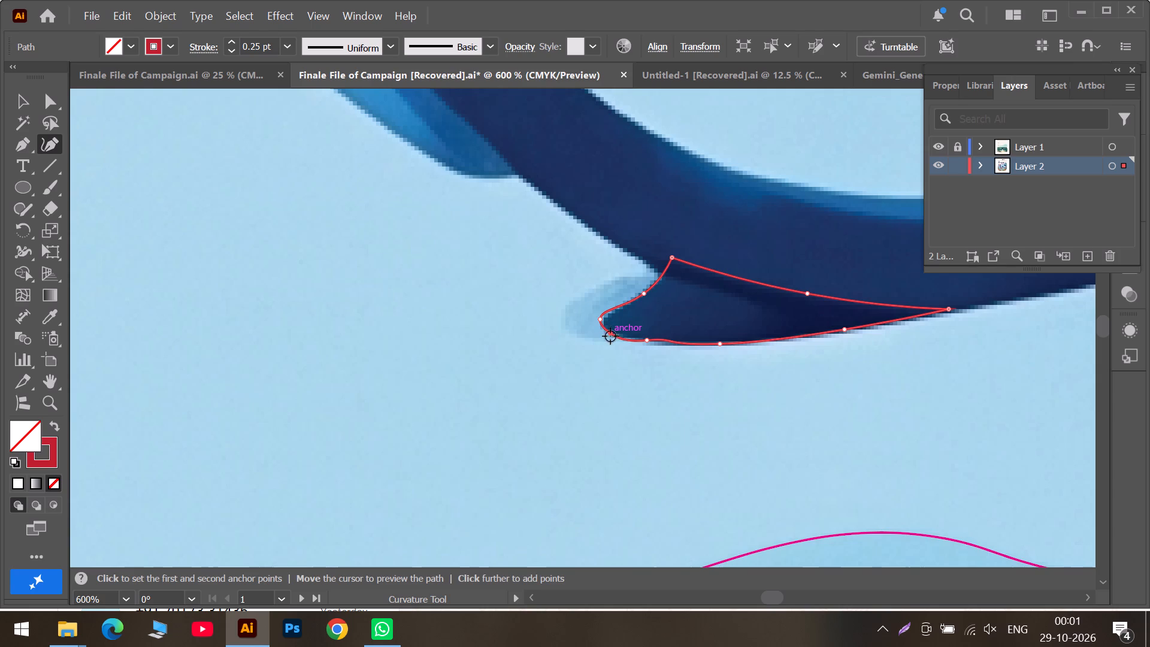
pyautogui.hotkey('ctrl', 'z')
pyautogui.moveTo(599, 321); pyautogui.dragTo(604, 323)
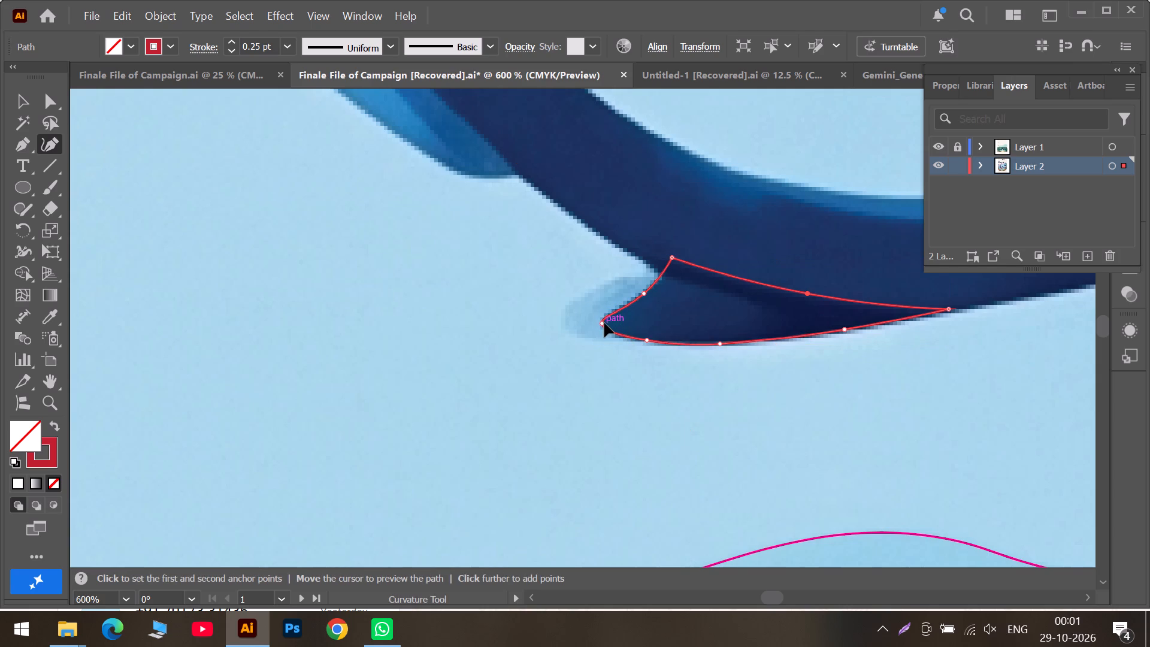
pyautogui.moveTo(604, 323); pyautogui.dragTo(605, 323)
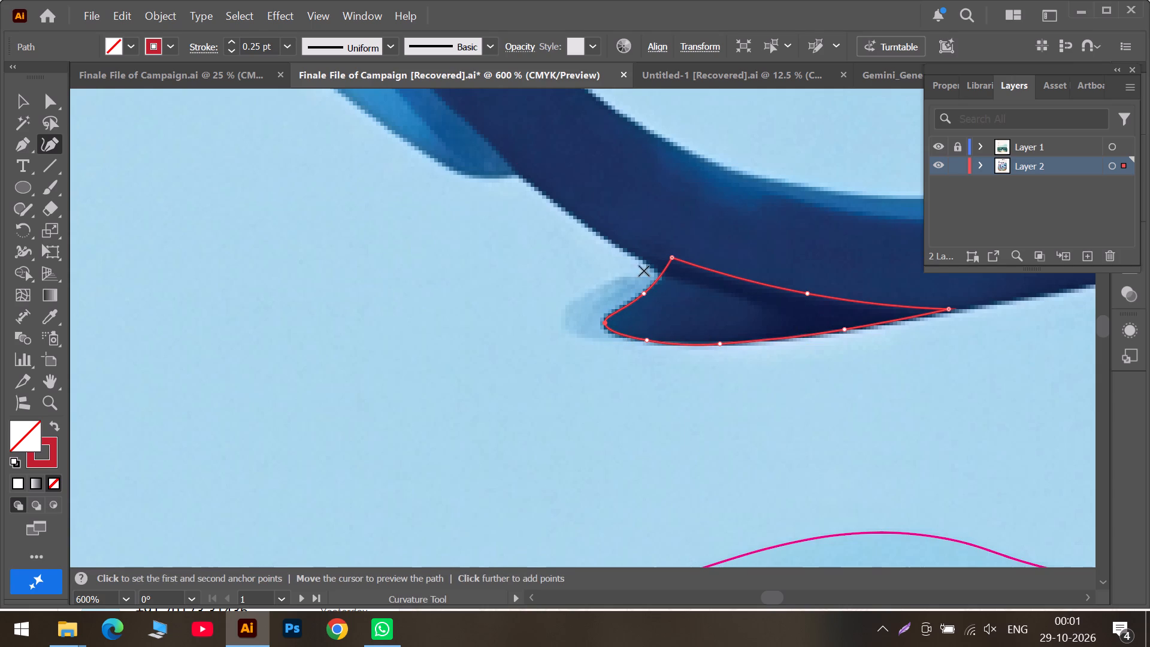
# Trace a new outline around the outer edge of the pale shadow beside the blunt tip, from the rim notch to the tip's underside.
pyautogui.keyDown('alt'); pyautogui.scroll(2, 647, 281); pyautogui.keyUp('alt')
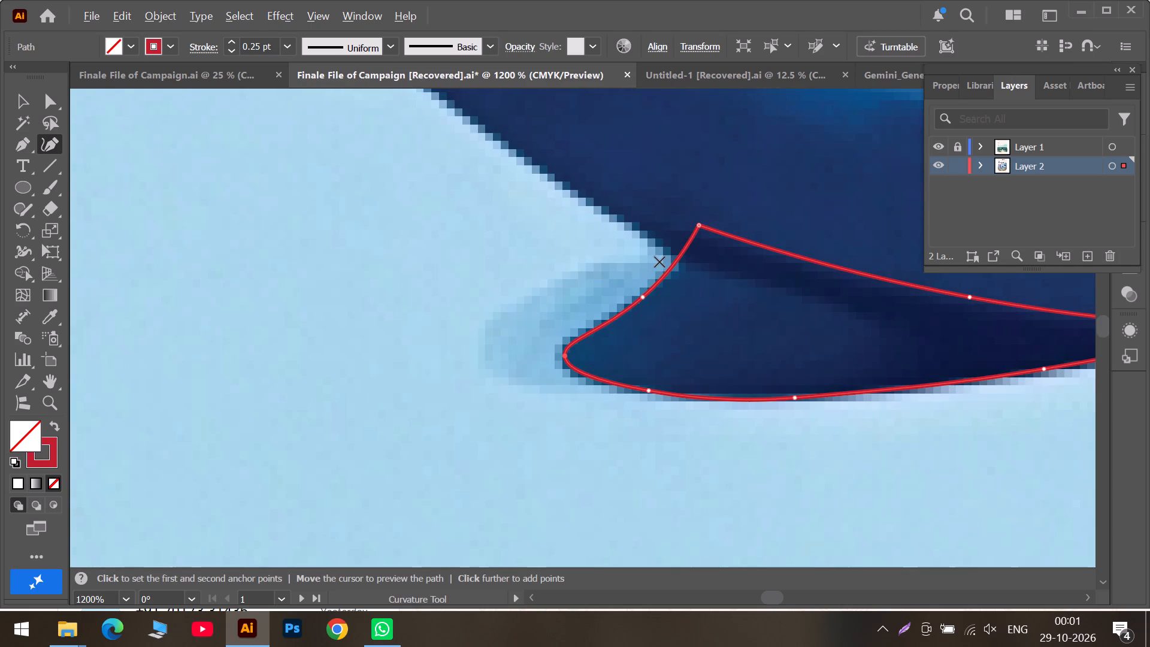
pyautogui.click(659, 262)
pyautogui.click(597, 268)
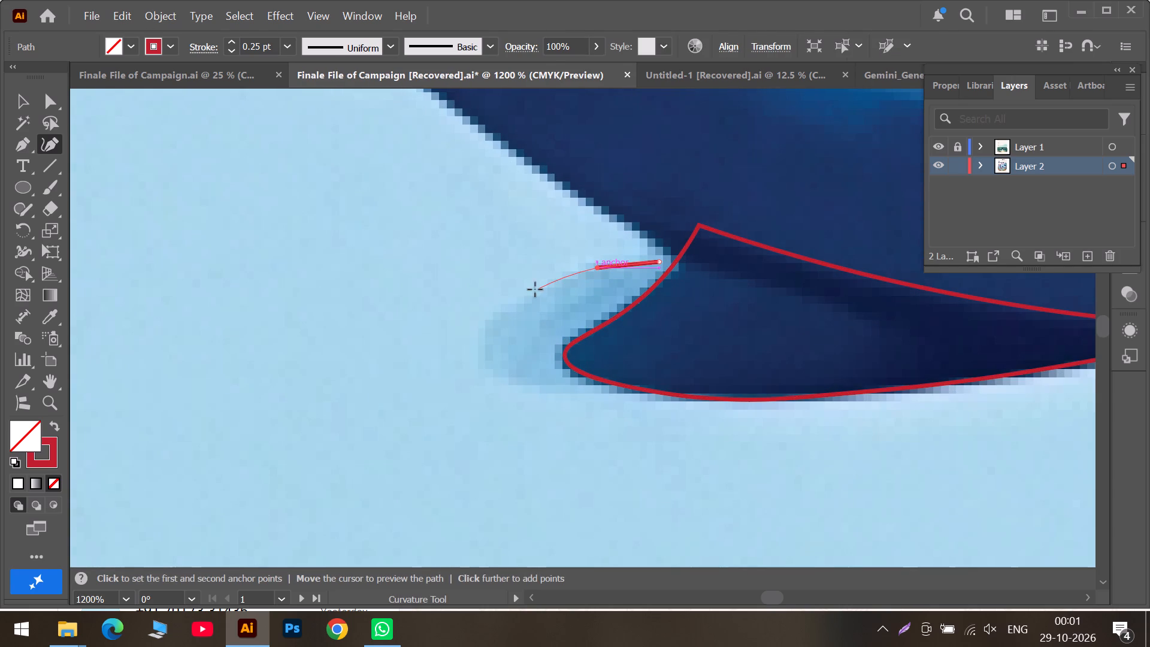
pyautogui.click(525, 300)
pyautogui.click(487, 321)
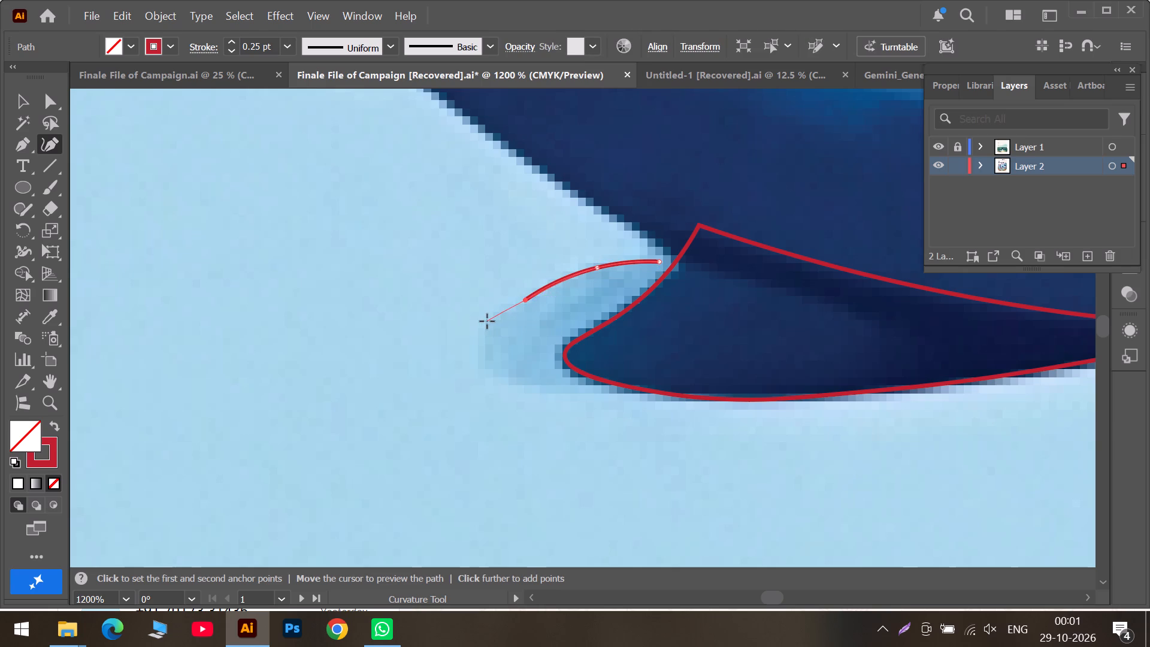
pyautogui.click(482, 351)
pyautogui.click(595, 390)
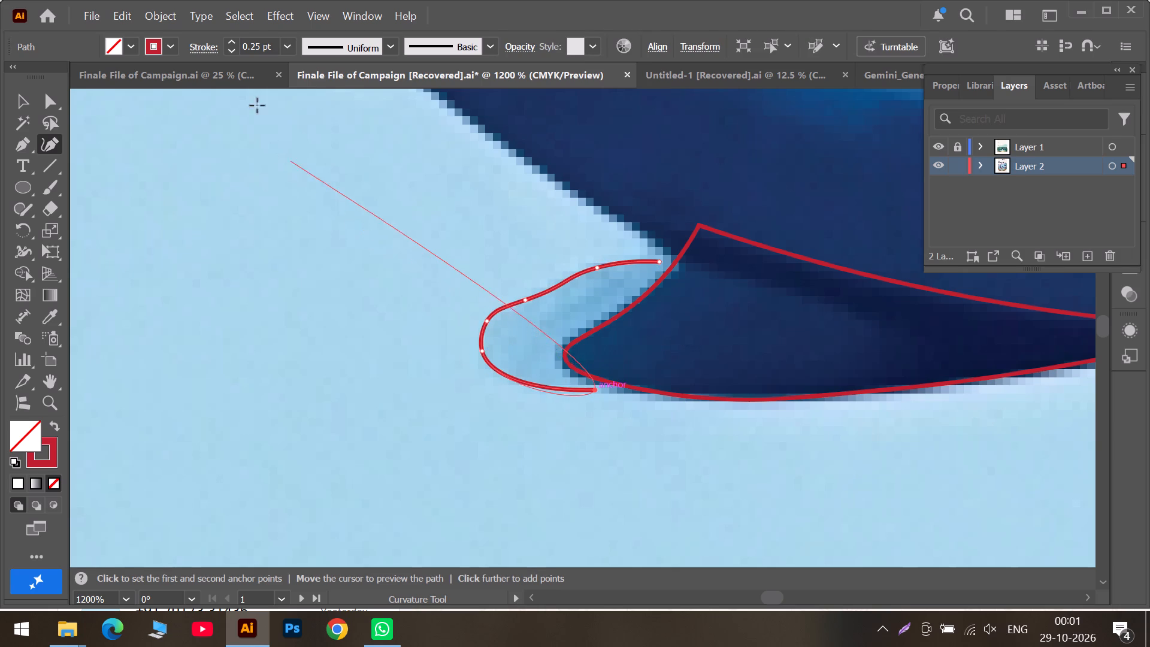
# Set the pale shadow outline's stroke to dark green.
pyautogui.click(165, 44)
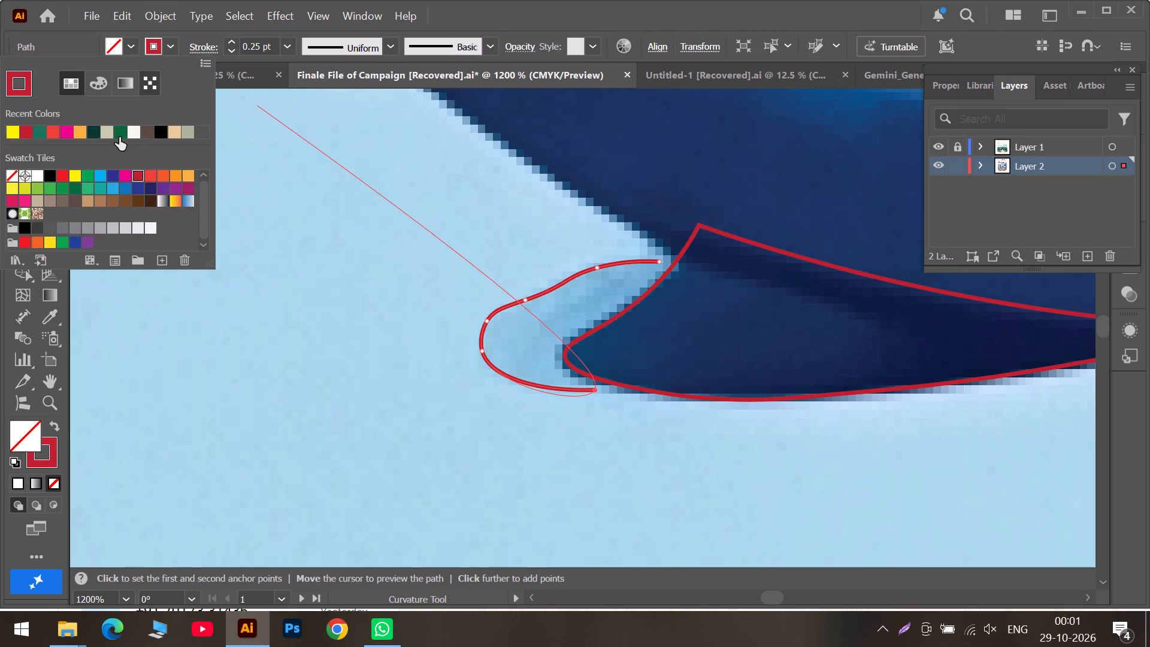
pyautogui.click(122, 134)
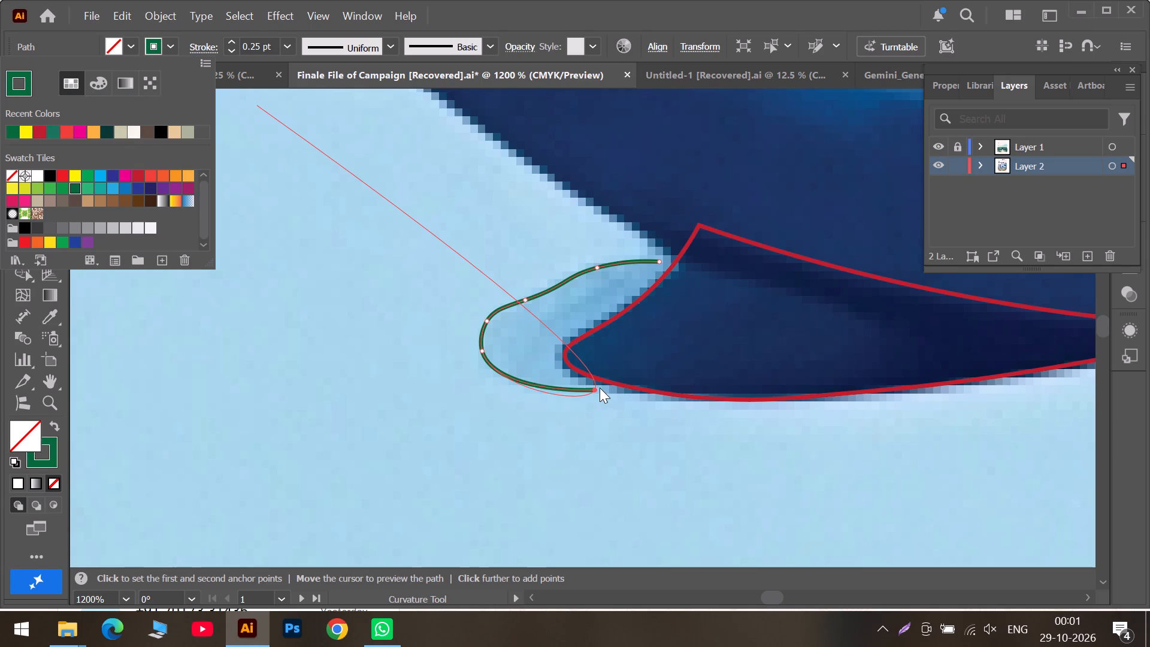
# Turn the green outline at a lower corner point, trace back along the dark shape's blunt tip, and close it at the rim notch.
pyautogui.click(600, 388)
pyautogui.doubleClick(591, 388)
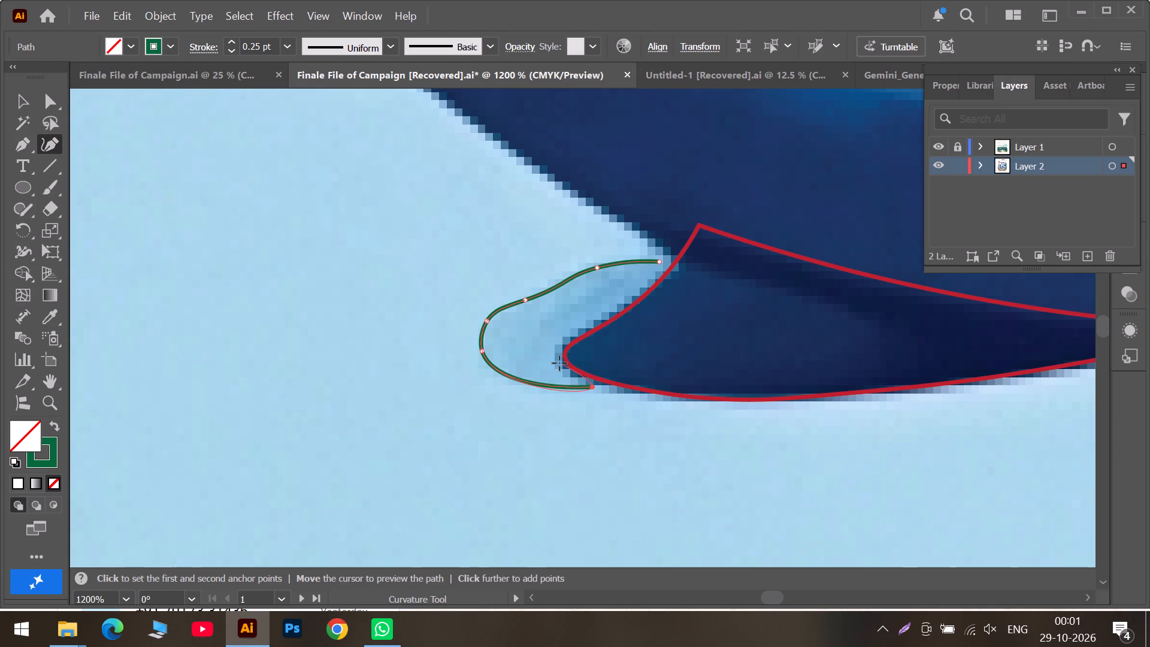
pyautogui.click(555, 362)
pyautogui.click(586, 328)
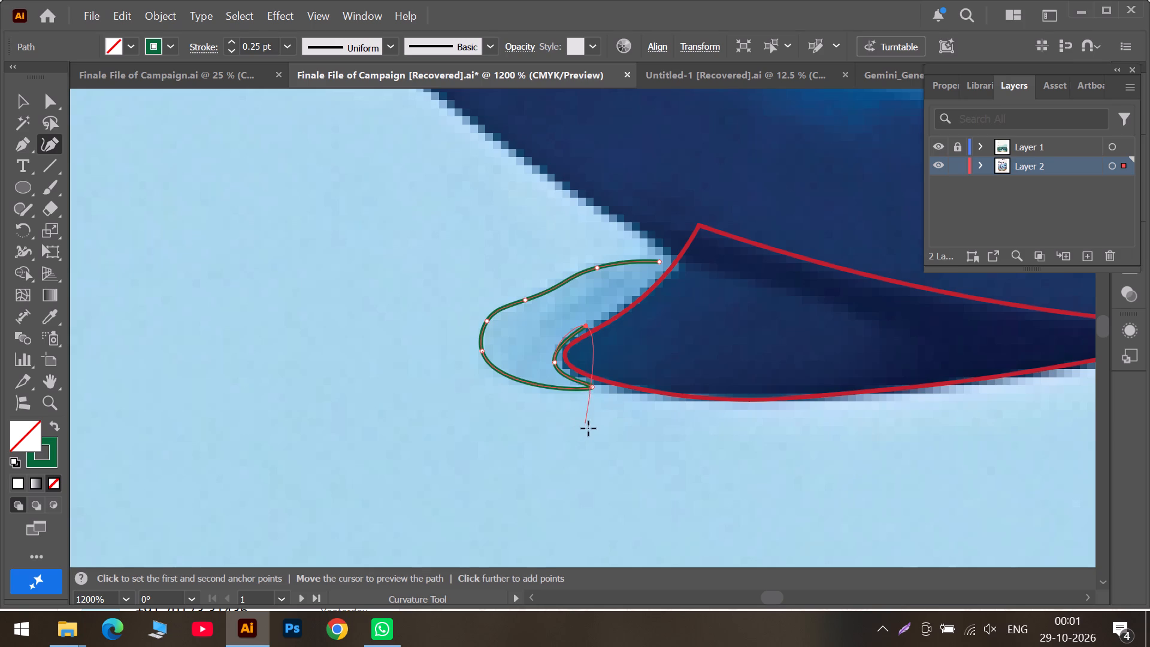
pyautogui.doubleClick(591, 385)
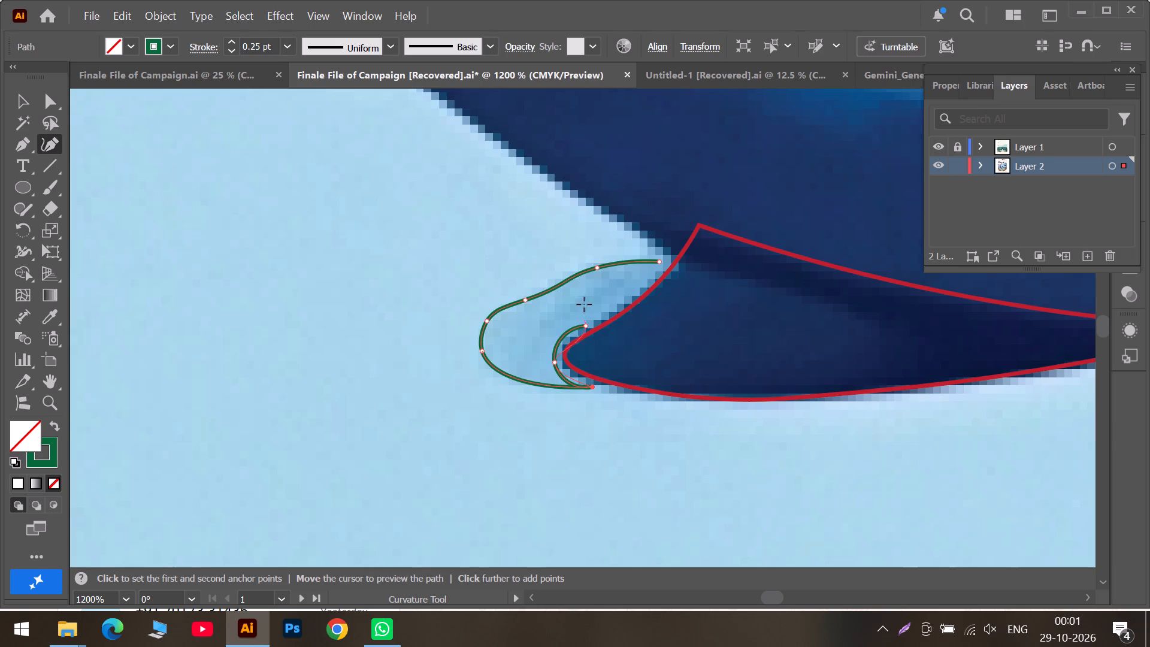
pyautogui.click(631, 300)
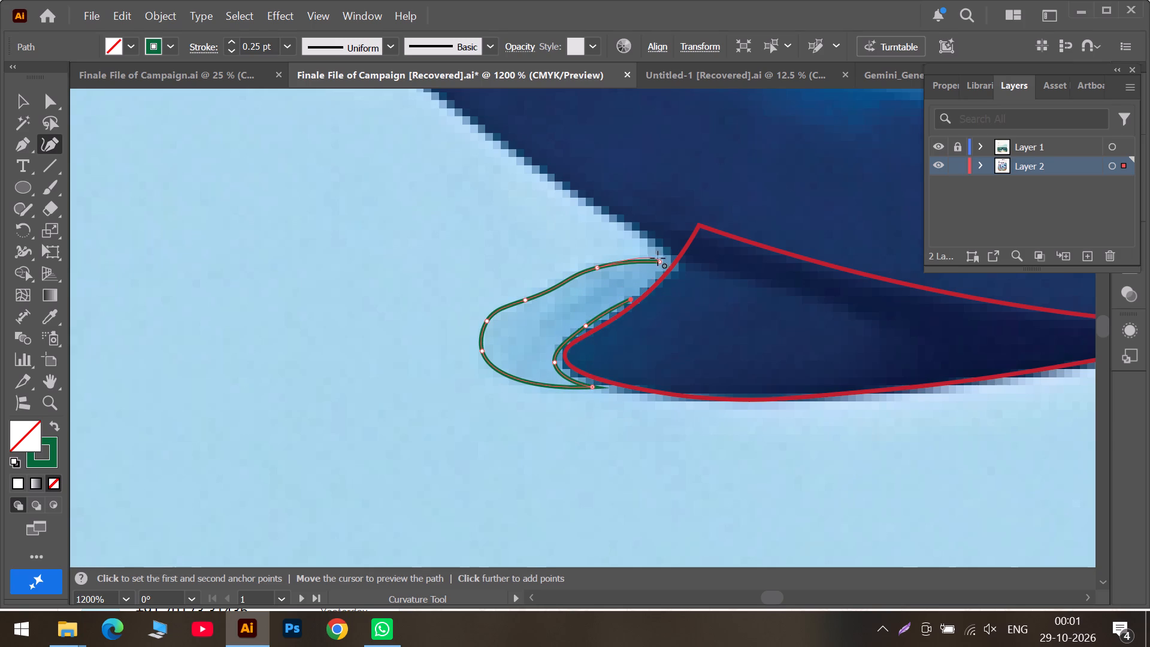
pyautogui.click(662, 258)
# Move the green outline's upper end into the rim and fit its inner edge and lower corner to the red outline.
pyautogui.moveTo(661, 263); pyautogui.dragTo(674, 255)
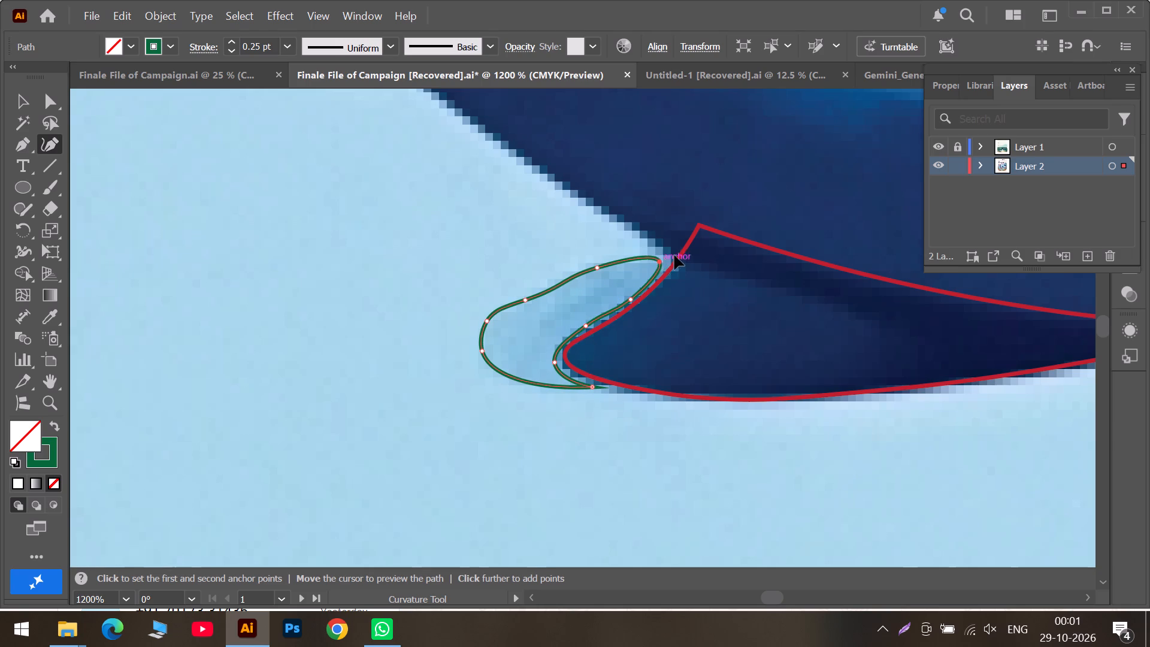
pyautogui.moveTo(674, 255); pyautogui.dragTo(682, 241)
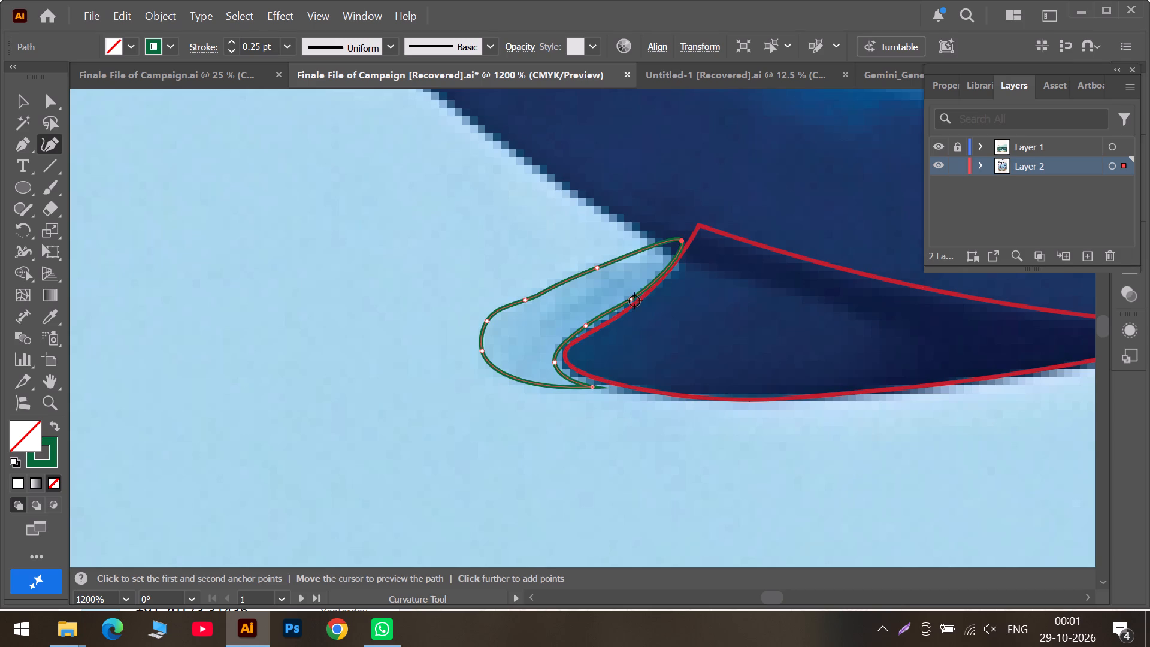
pyautogui.moveTo(632, 300); pyautogui.dragTo(652, 288)
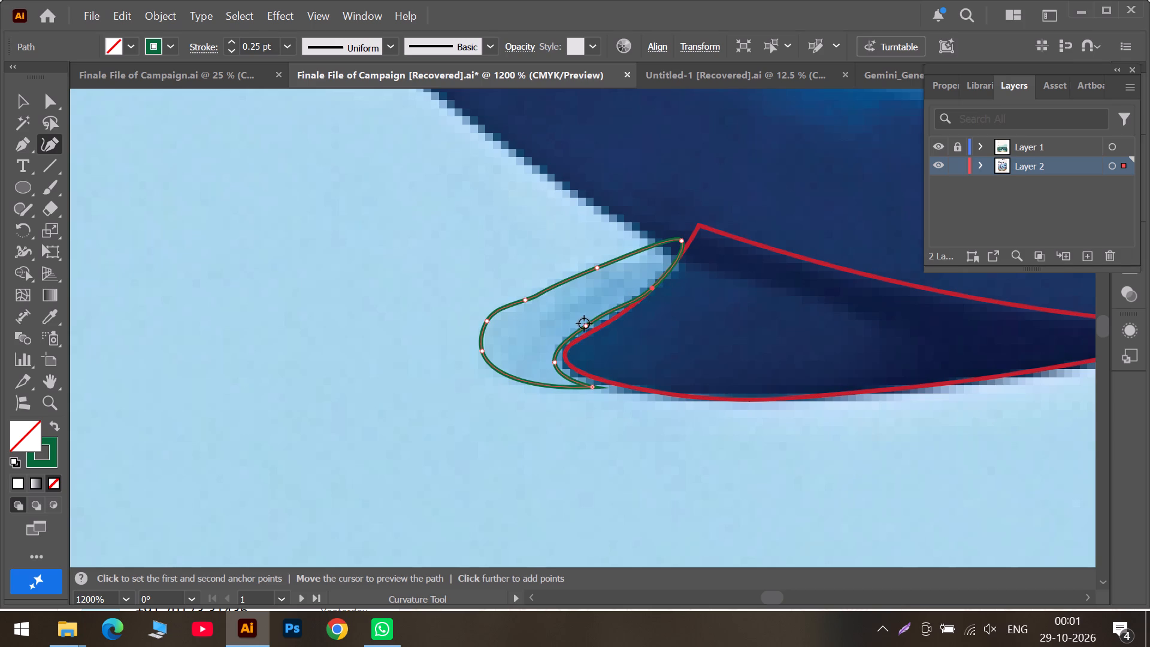
pyautogui.moveTo(586, 327); pyautogui.dragTo(600, 325)
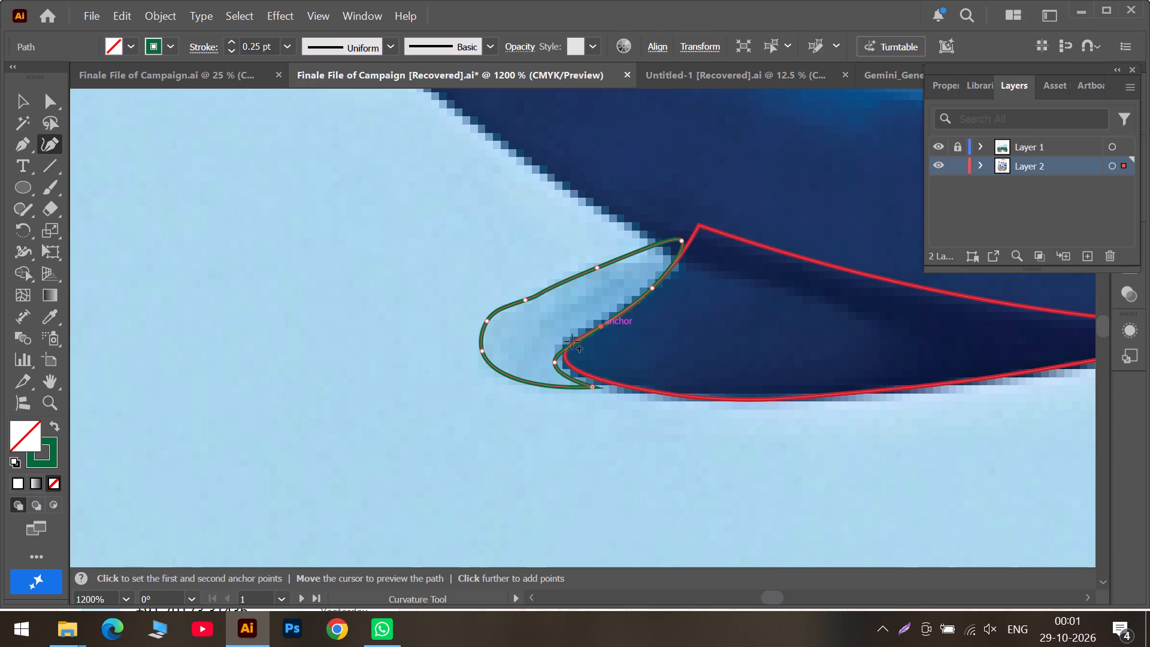
pyautogui.moveTo(559, 363); pyautogui.dragTo(566, 362)
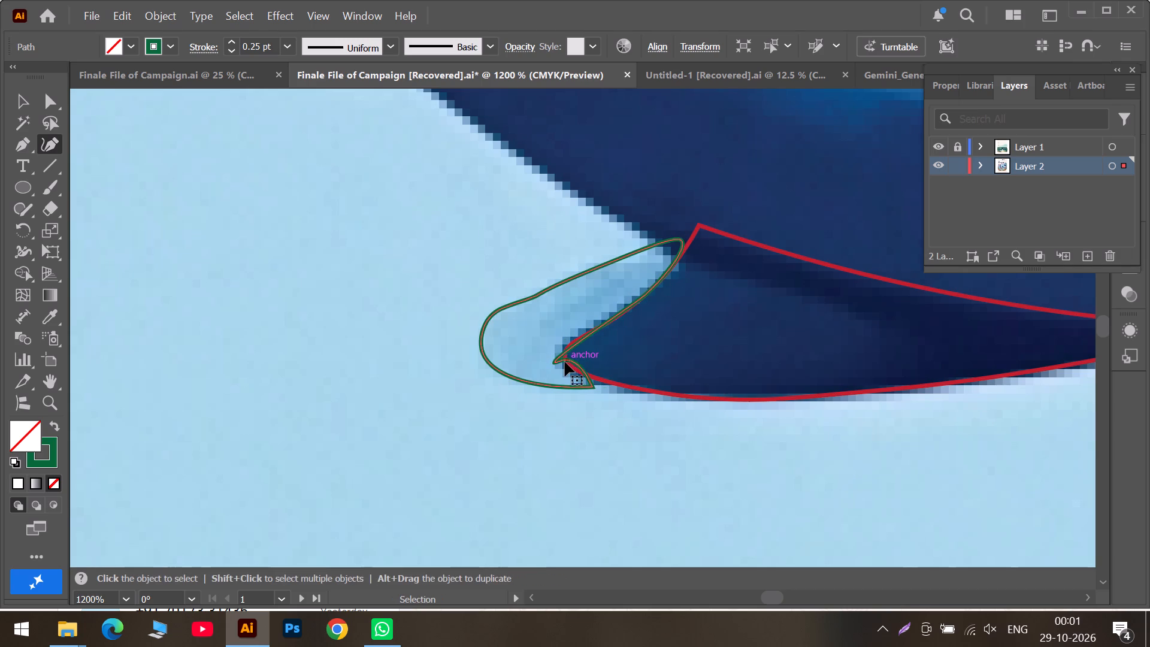
pyautogui.hotkey('ctrl', 'z')
pyautogui.moveTo(556, 362); pyautogui.dragTo(565, 356)
pyautogui.moveTo(591, 385); pyautogui.dragTo(601, 382)
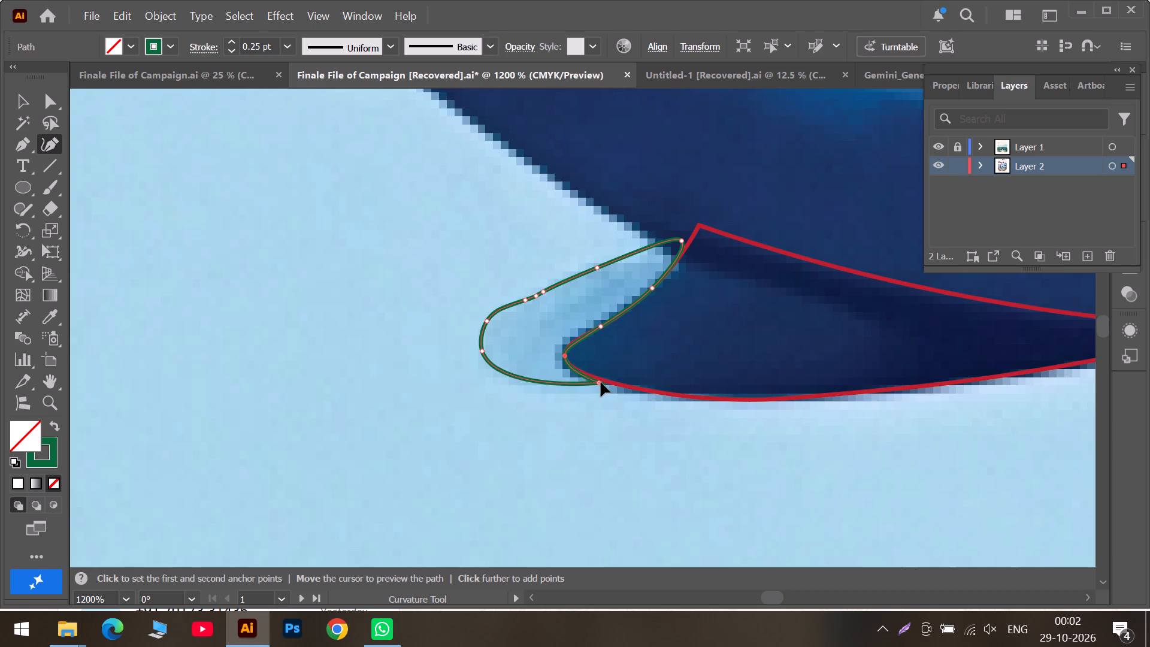
pyautogui.moveTo(601, 382); pyautogui.dragTo(603, 382)
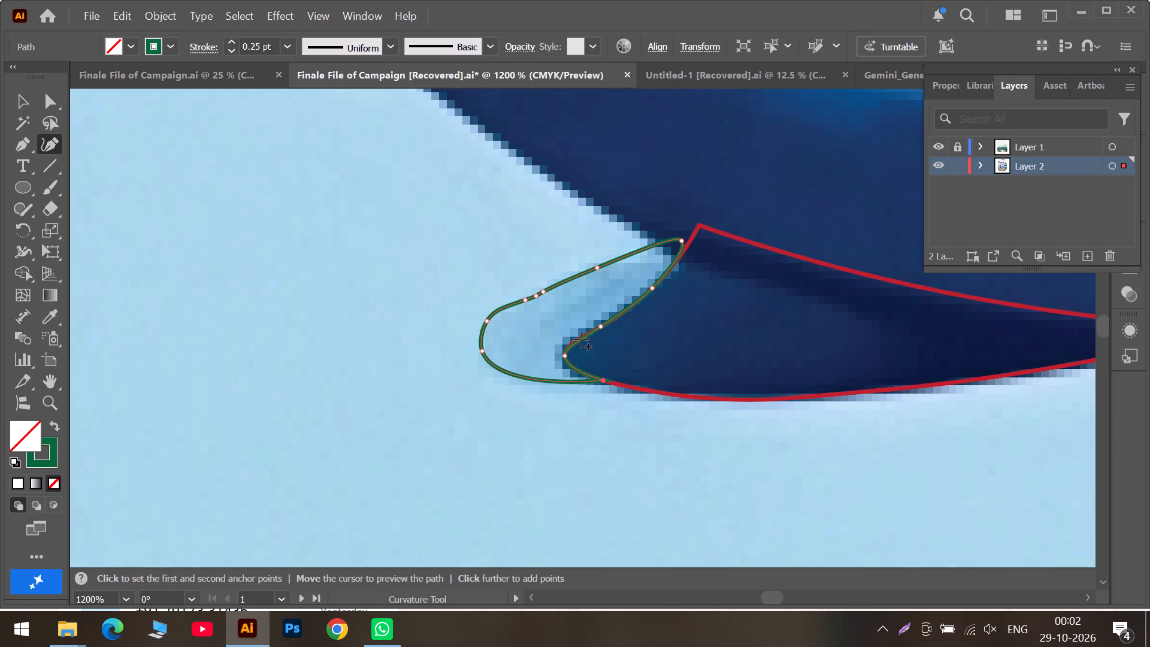
pyautogui.click(14, 99)
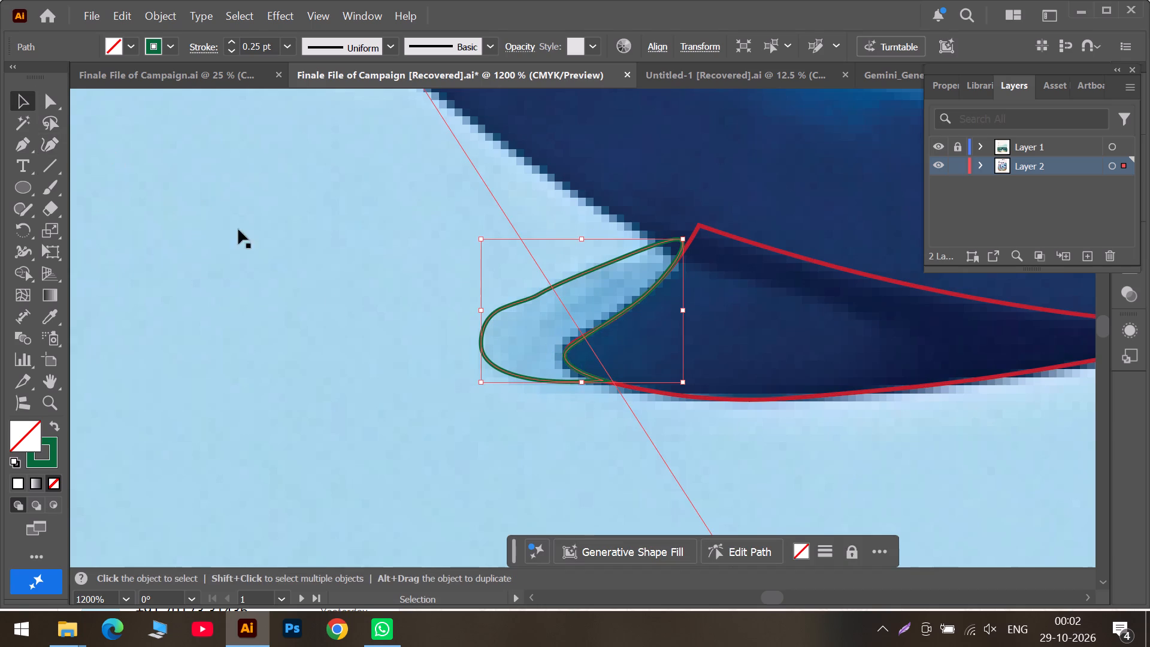
# Start a dark green curved outline along the pale background ridge, from beside the tall seaweed to the lower corner of the glasses' near frame.
pyautogui.keyDown('alt'); pyautogui.scroll(-5, 331, 294); pyautogui.keyUp('alt')
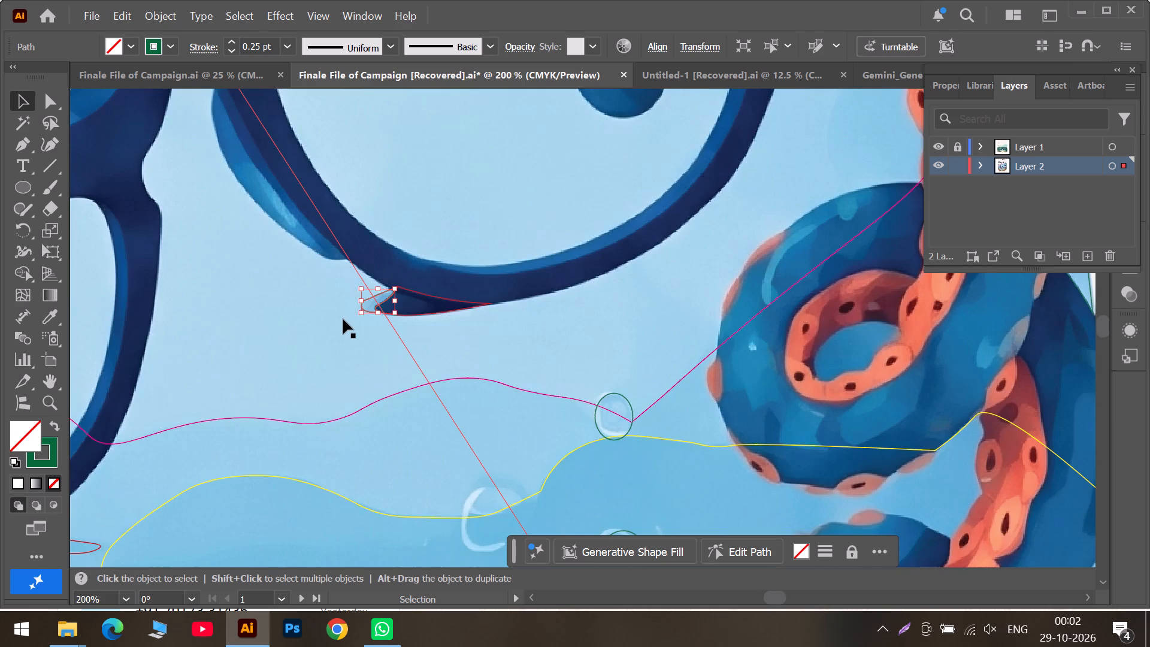
pyautogui.keyDown('alt'); pyautogui.scroll(-4, 343, 319); pyautogui.keyUp('alt')
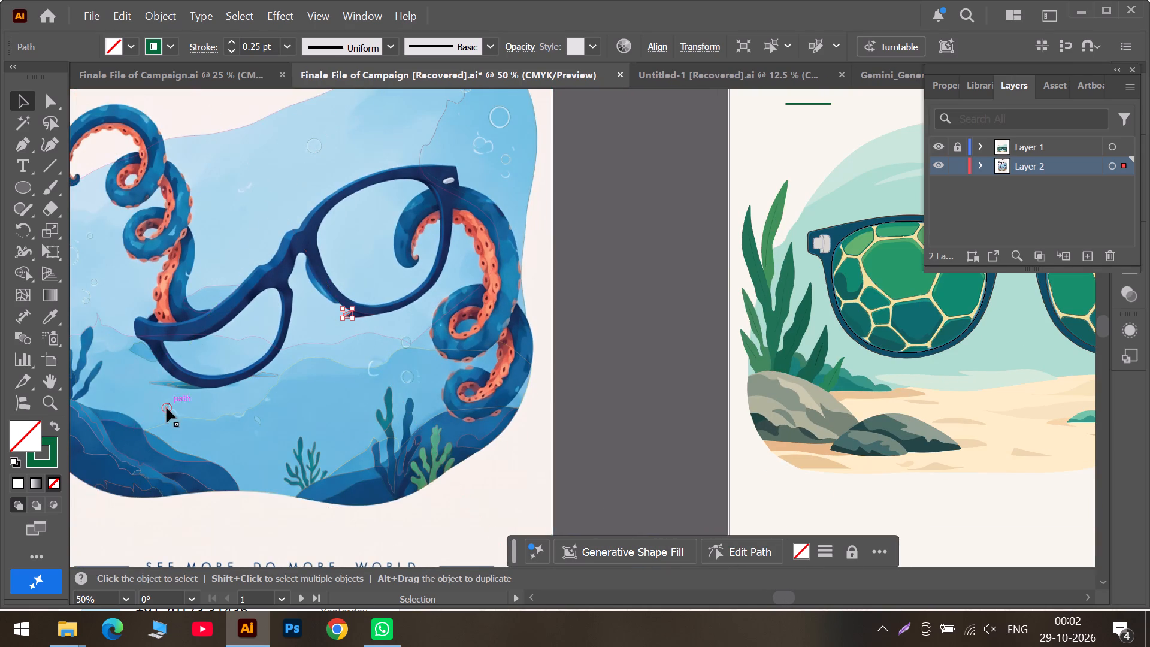
pyautogui.click(743, 600)
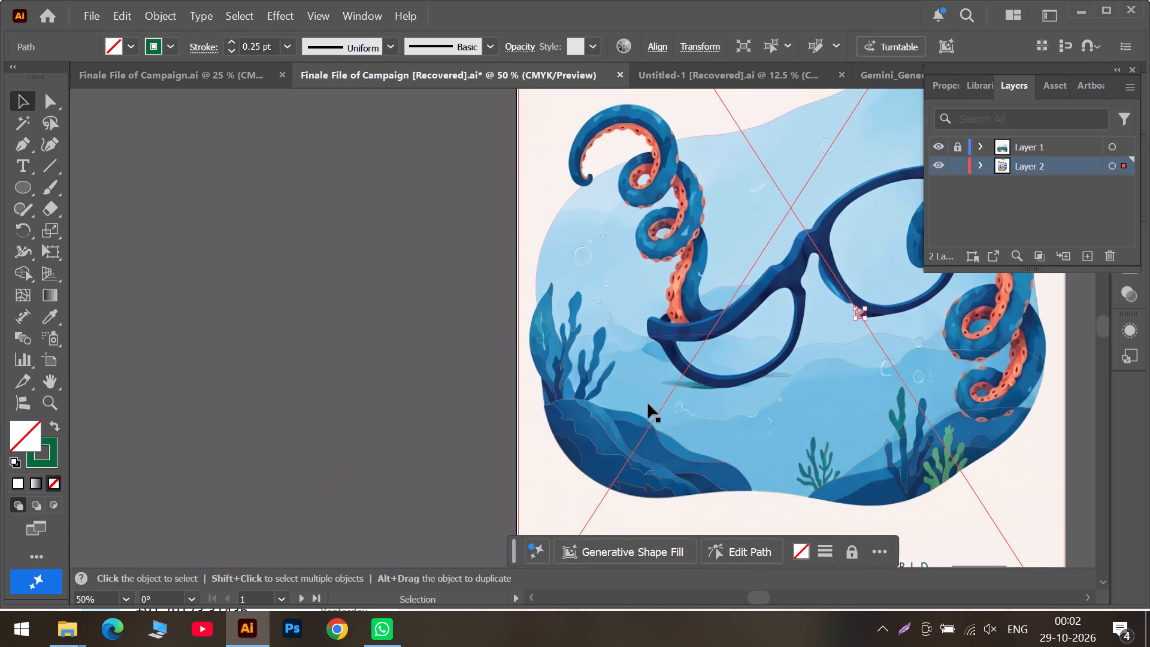
pyautogui.keyDown('alt'); pyautogui.scroll(3, 648, 404); pyautogui.keyUp('alt')
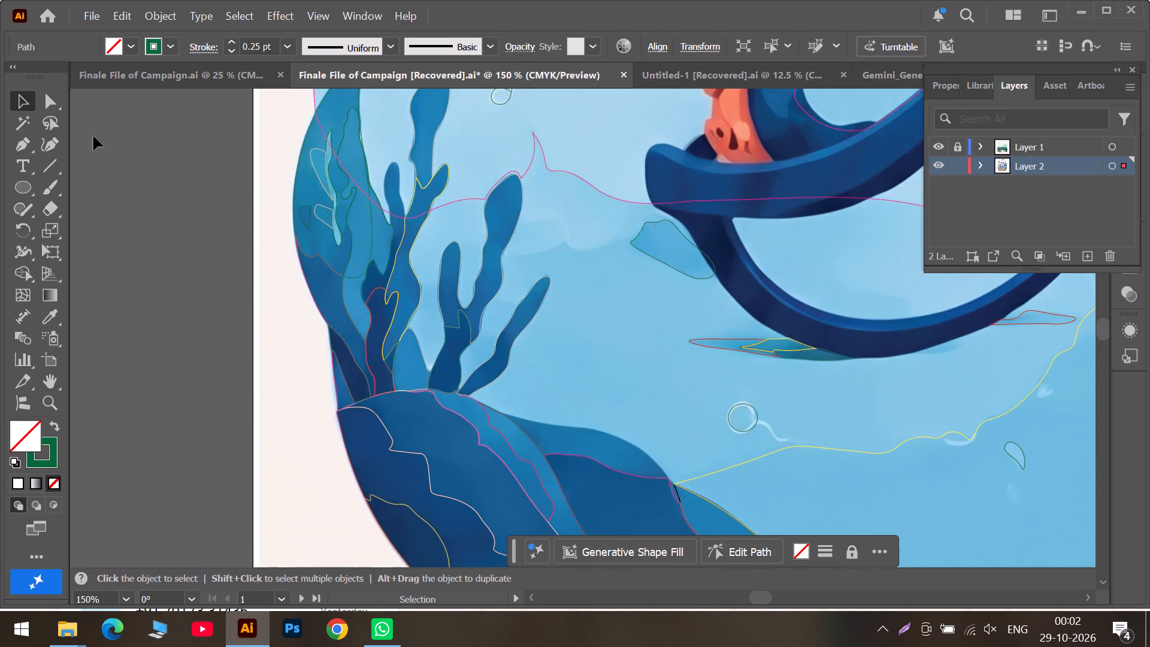
pyautogui.click(47, 144)
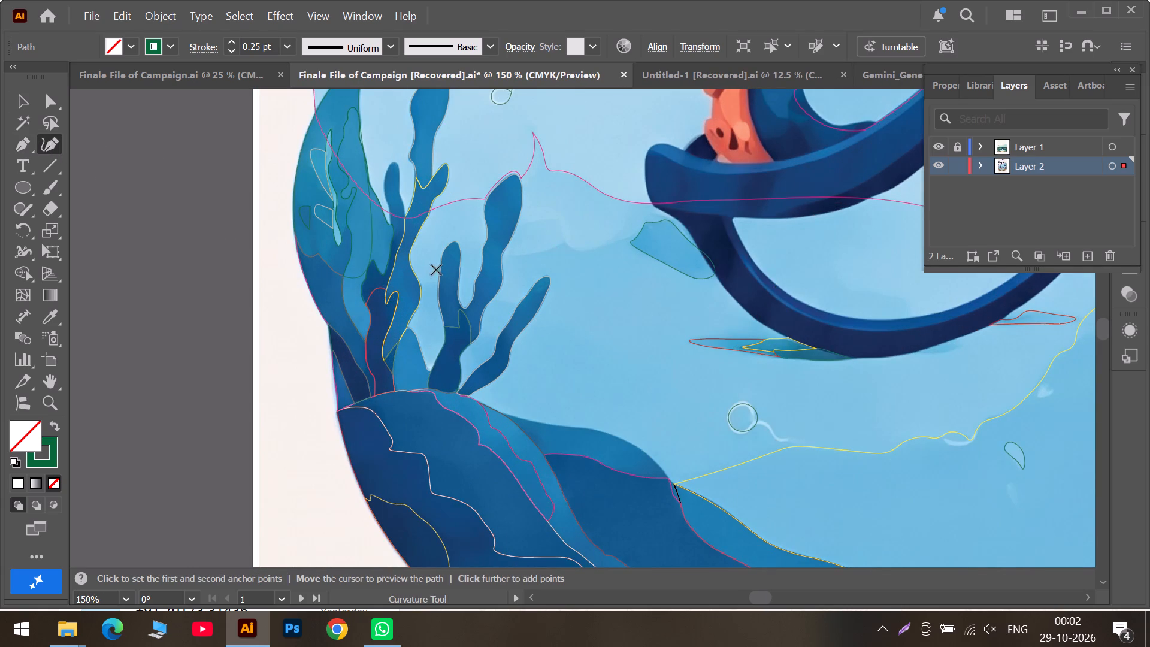
pyautogui.click(425, 285)
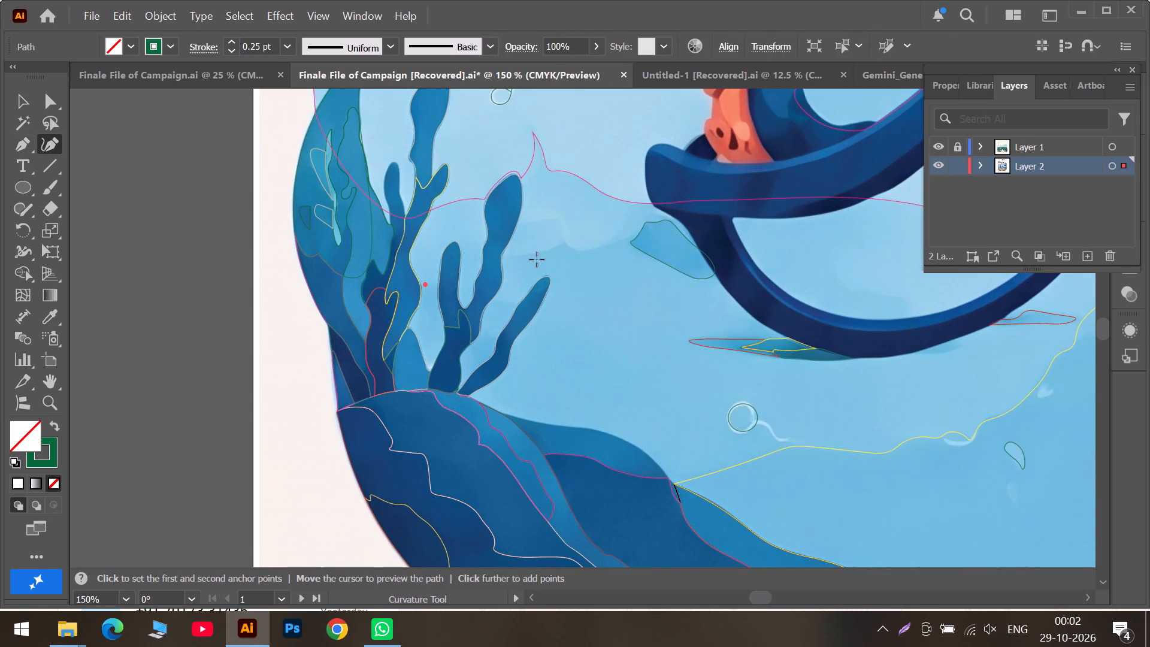
pyautogui.click(524, 256)
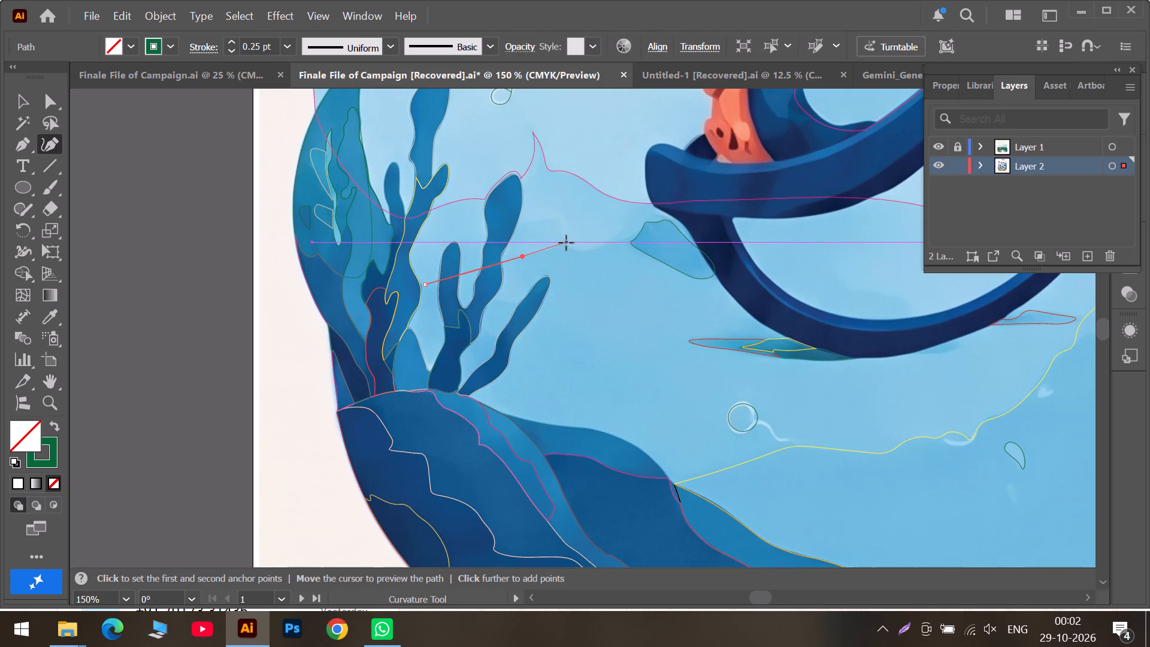
pyautogui.doubleClick(566, 243)
pyautogui.click(574, 249)
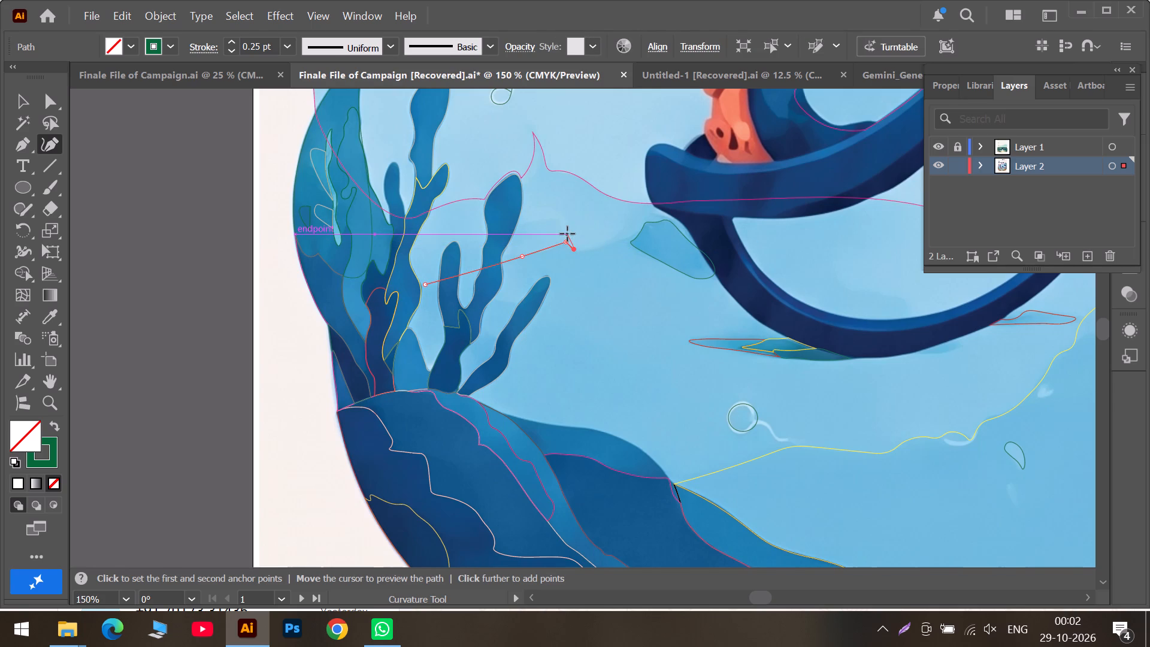
pyautogui.click(609, 244)
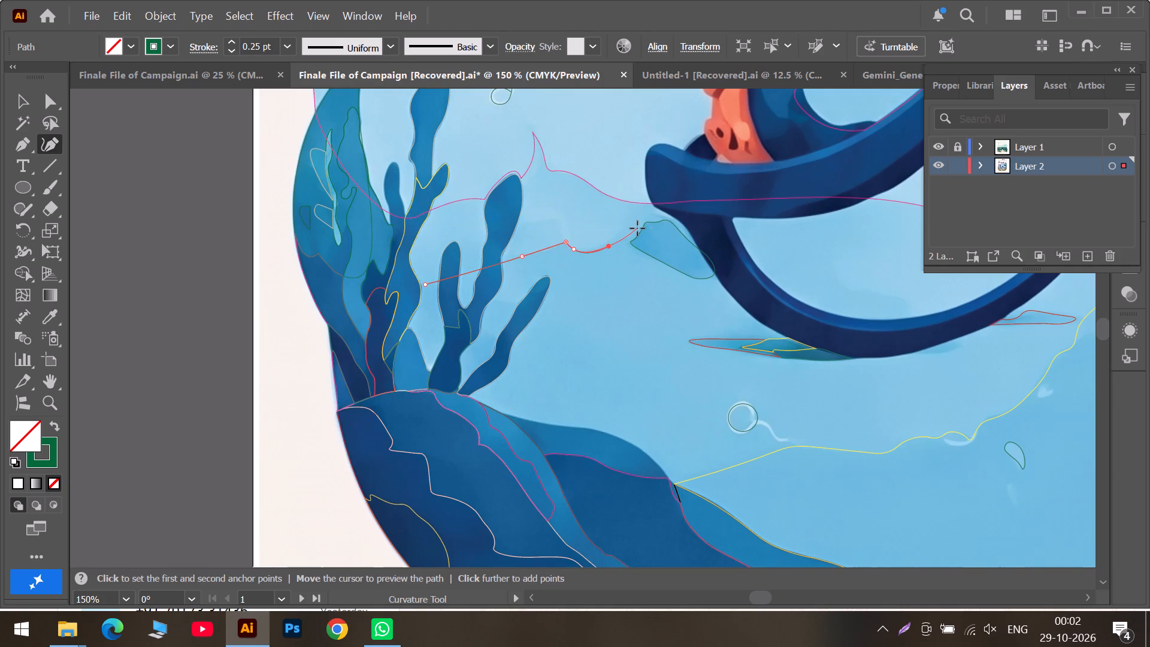
pyautogui.click(637, 228)
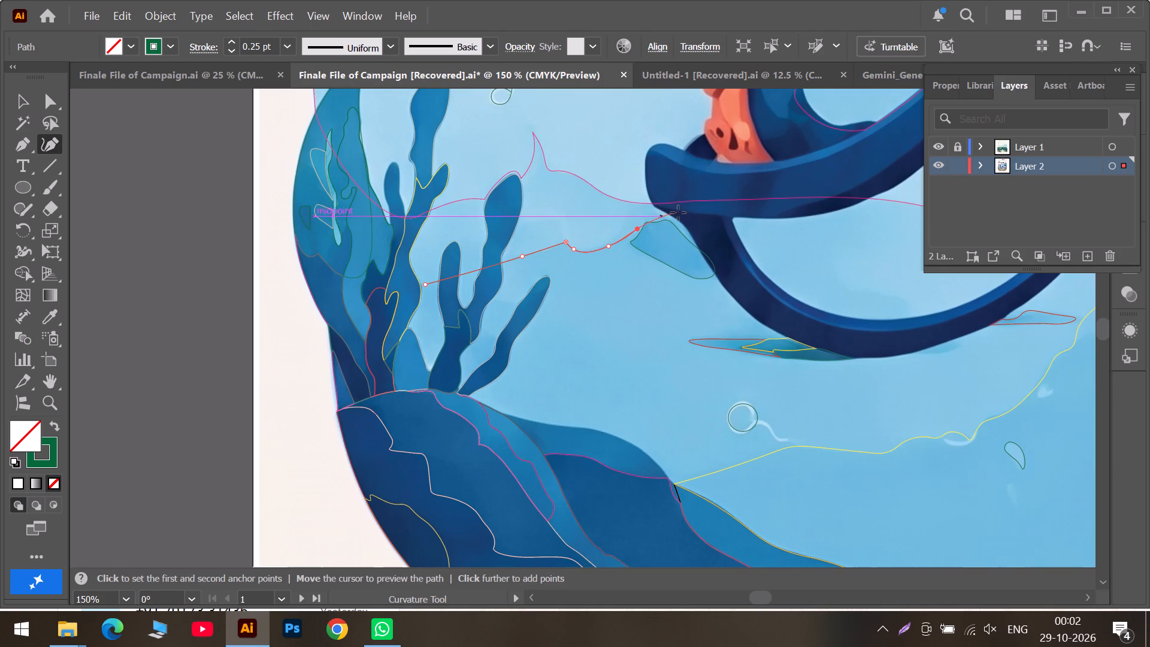
pyautogui.click(679, 213)
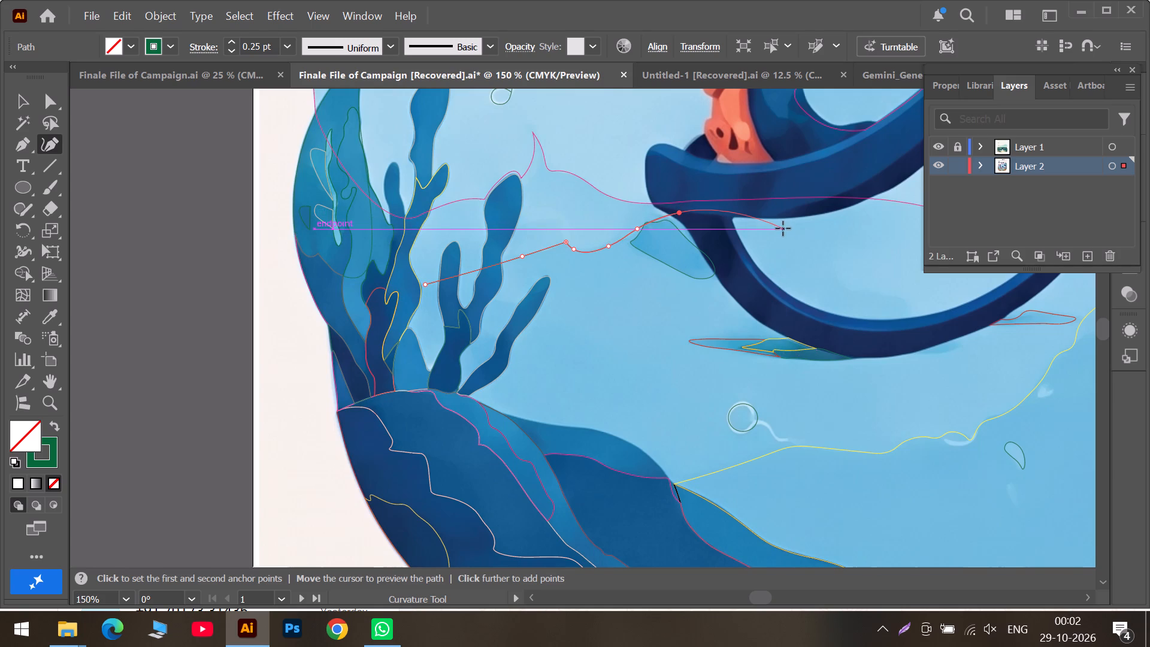
# Extend the ridge outline across to the artwork's edge behind the tentacles, then back to the rocks, and close it at its seaweed start.
pyautogui.keyDown('alt'); pyautogui.scroll(-2, 783, 228); pyautogui.keyUp('alt')
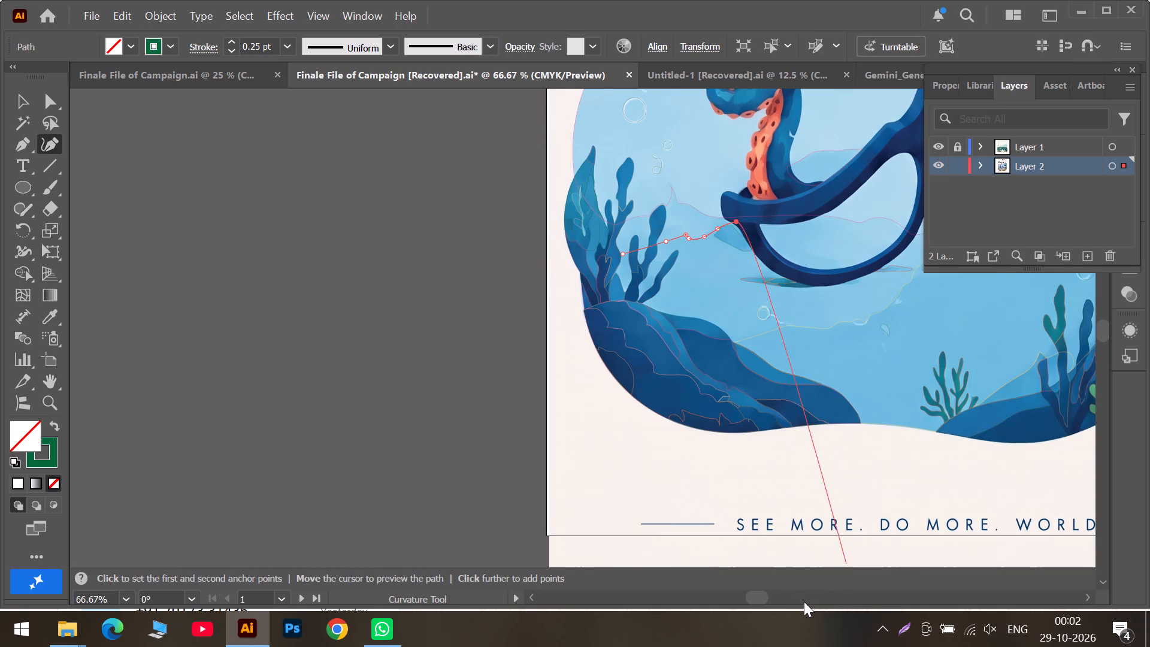
pyautogui.click(804, 601)
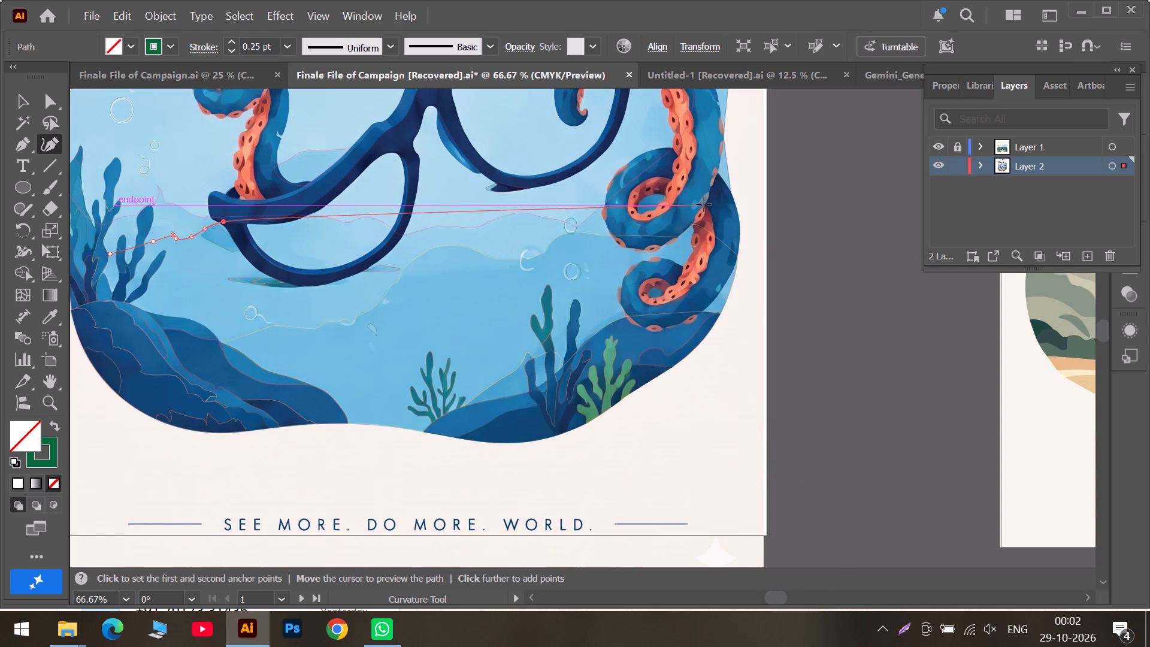
pyautogui.click(739, 203)
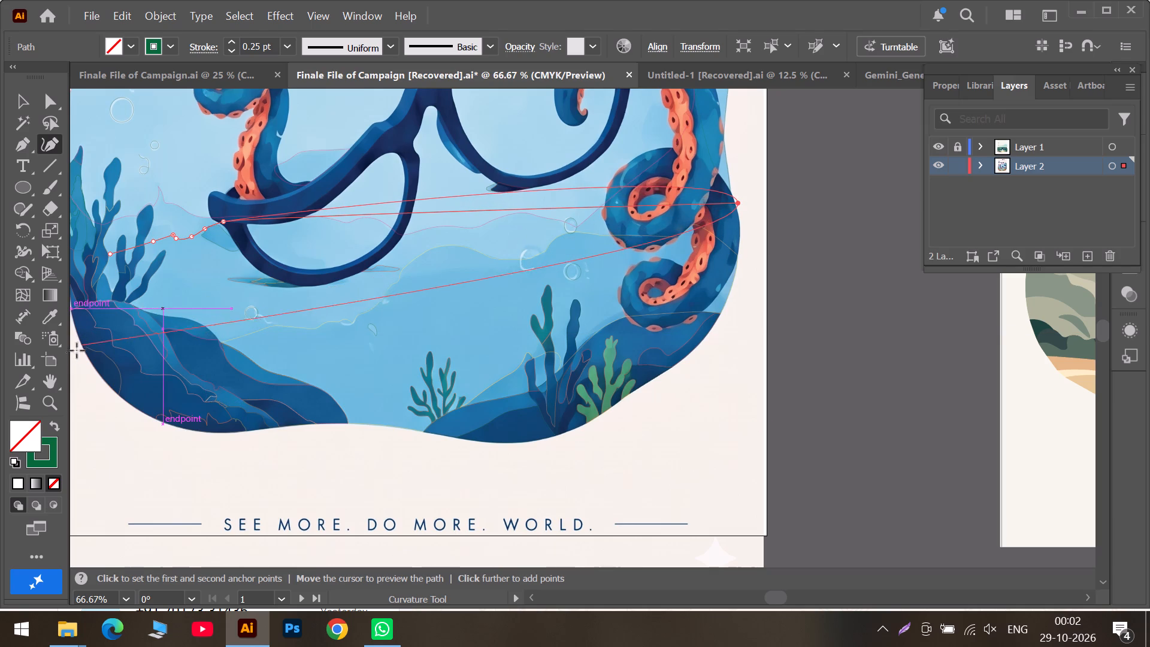
pyautogui.click(152, 307)
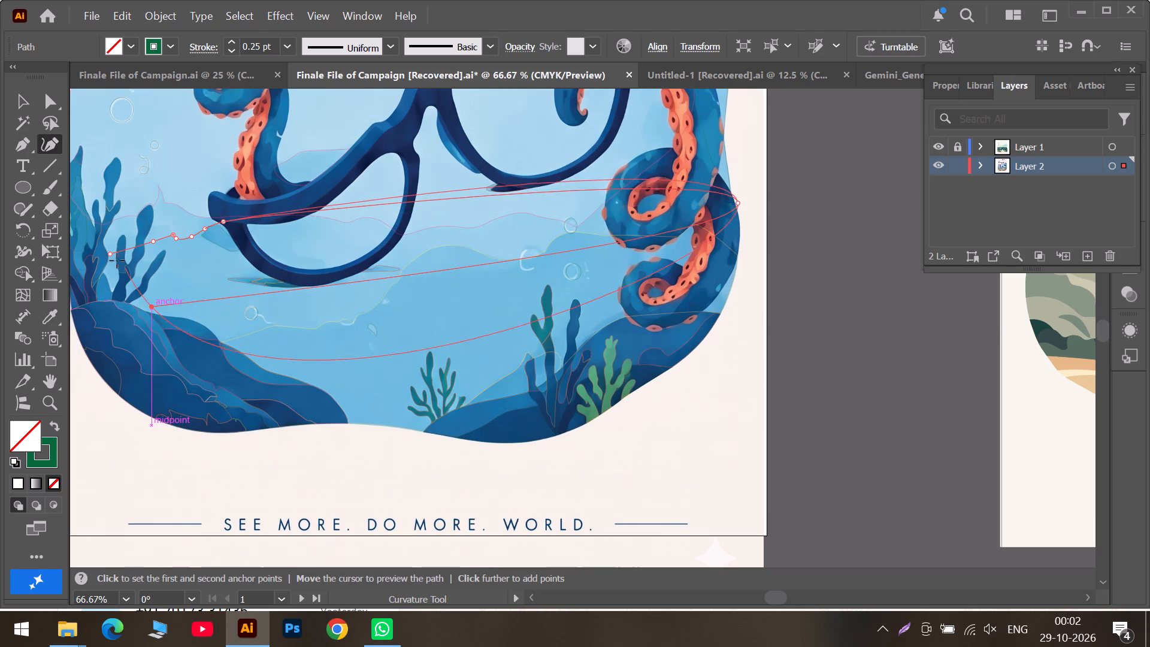
pyautogui.click(111, 256)
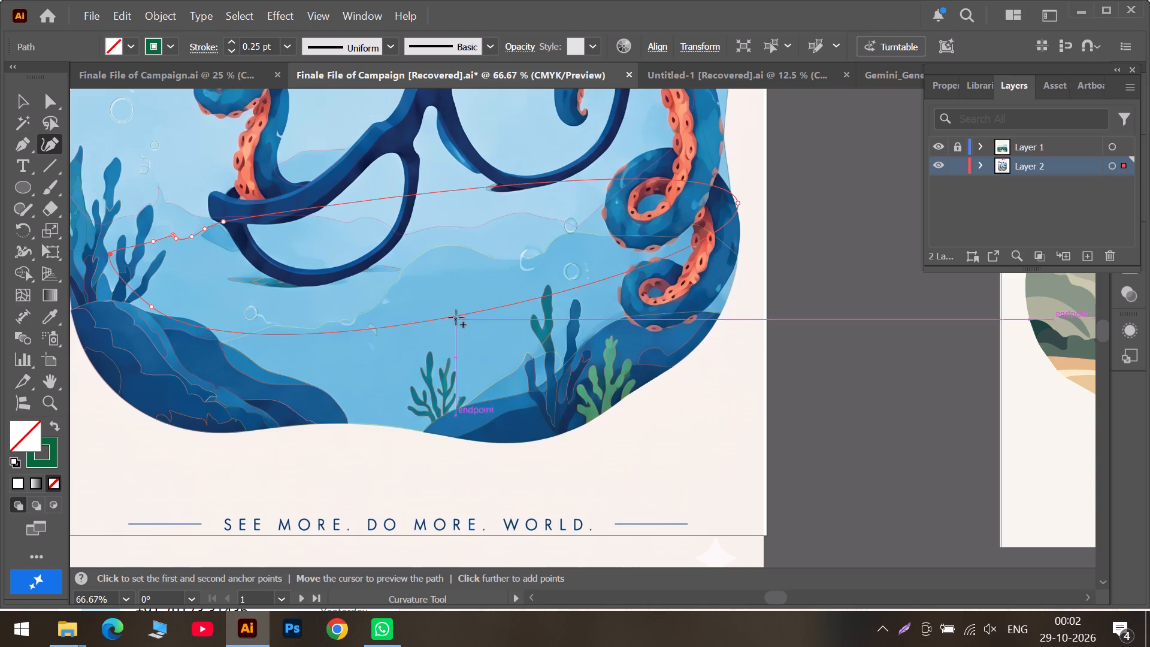
# Bend the ridge outline's lower edge with added points below the glasses and near the bubbles, raising it toward the background ridge.
pyautogui.click(474, 312)
pyautogui.moveTo(473, 310); pyautogui.dragTo(419, 246)
pyautogui.moveTo(295, 292); pyautogui.dragTo(299, 309)
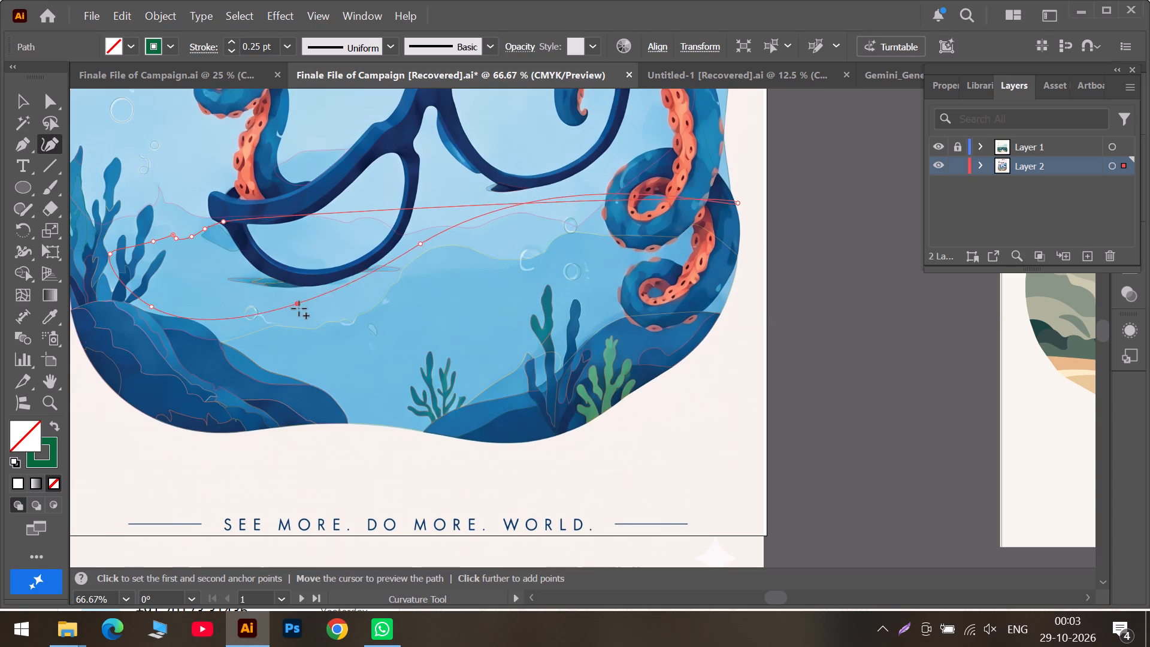
pyautogui.moveTo(299, 309); pyautogui.dragTo(300, 317)
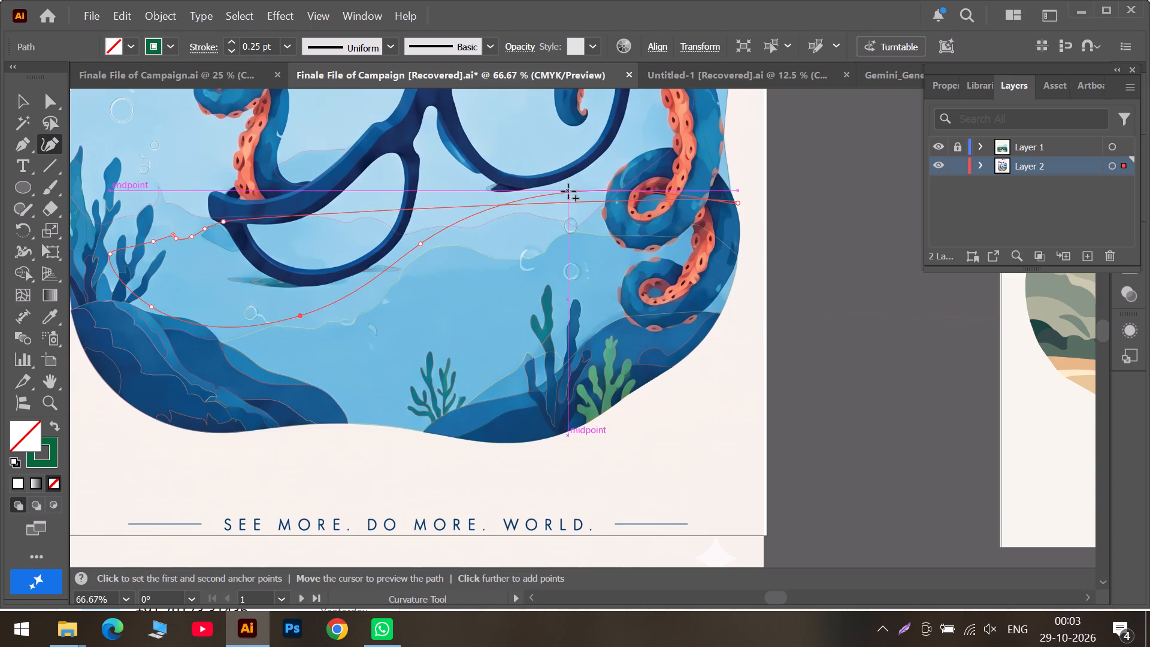
pyautogui.moveTo(568, 192); pyautogui.dragTo(561, 231)
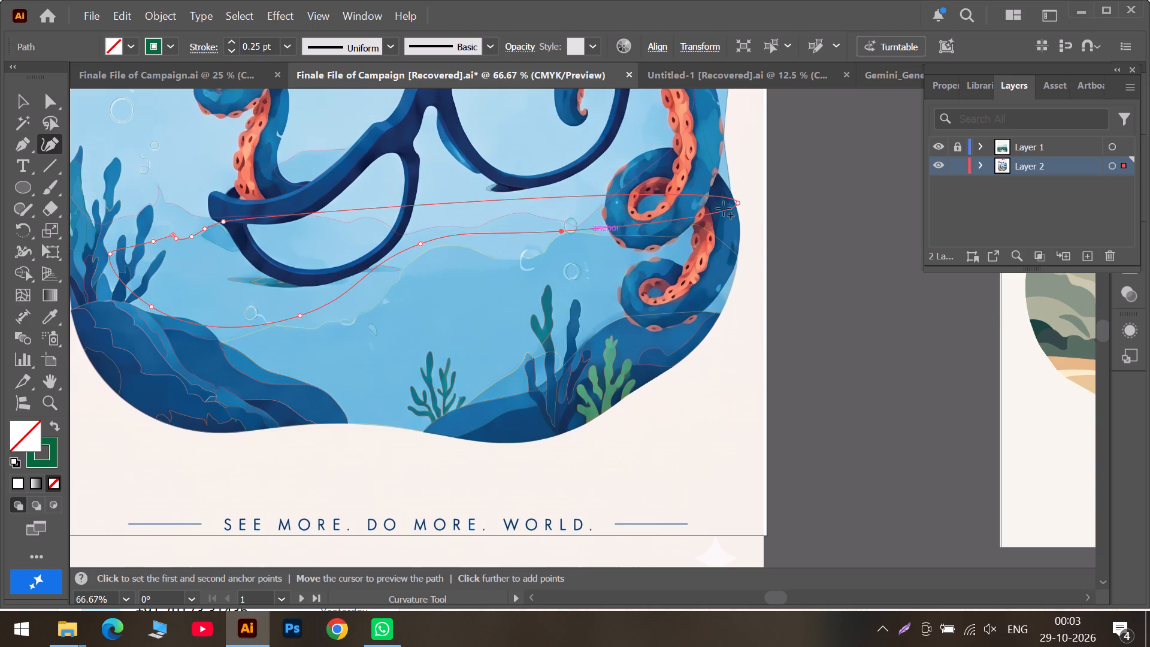
# Pull the ridge outline's far end back from the artwork's edge to inside the upper coiled tentacle.
pyautogui.moveTo(736, 200); pyautogui.dragTo(606, 218)
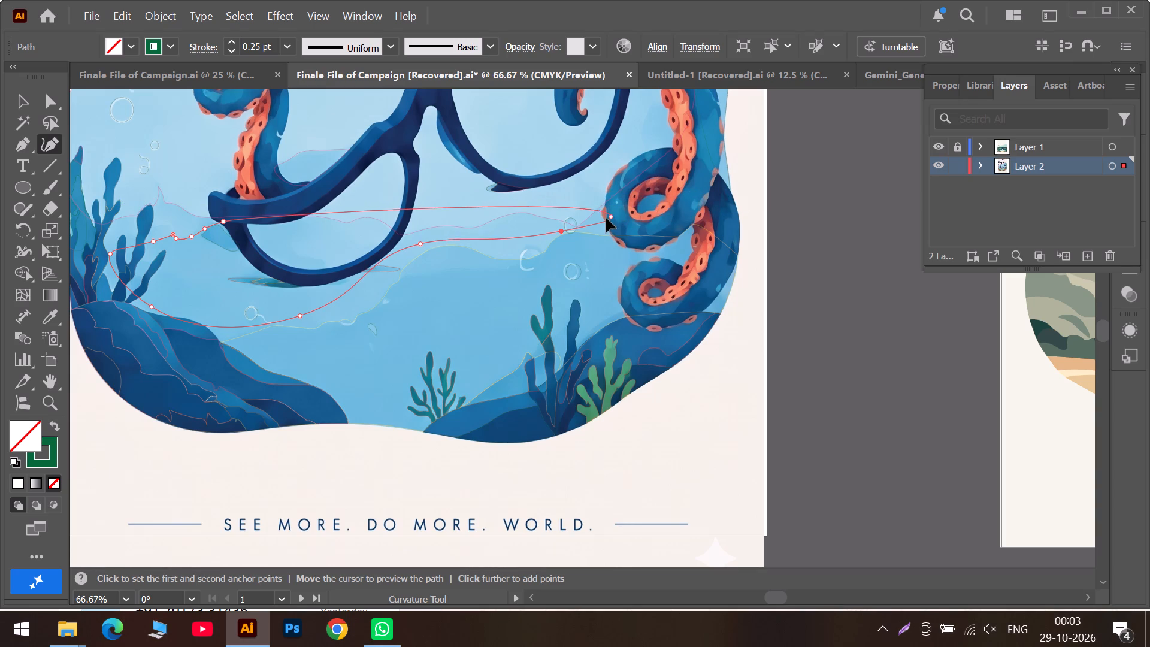
pyautogui.moveTo(606, 218); pyautogui.dragTo(601, 219)
pyautogui.keyDown('alt'); pyautogui.scroll(5, 607, 222); pyautogui.keyUp('alt')
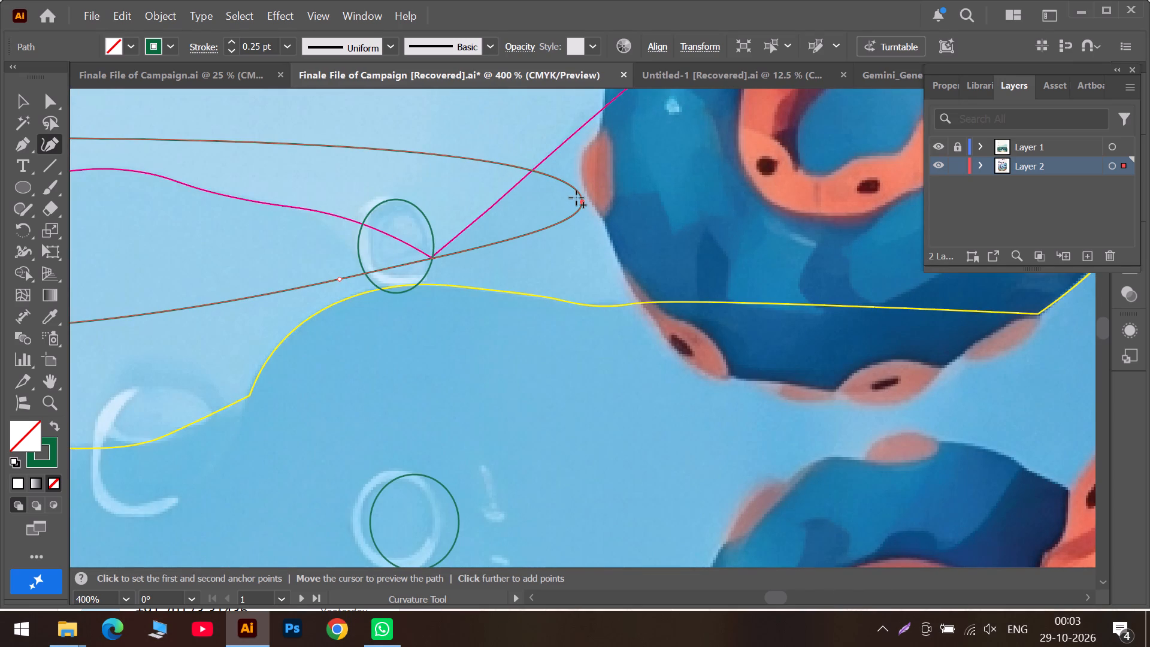
pyautogui.keyDown('alt'); pyautogui.scroll(-1, 582, 204); pyautogui.keyUp('alt')
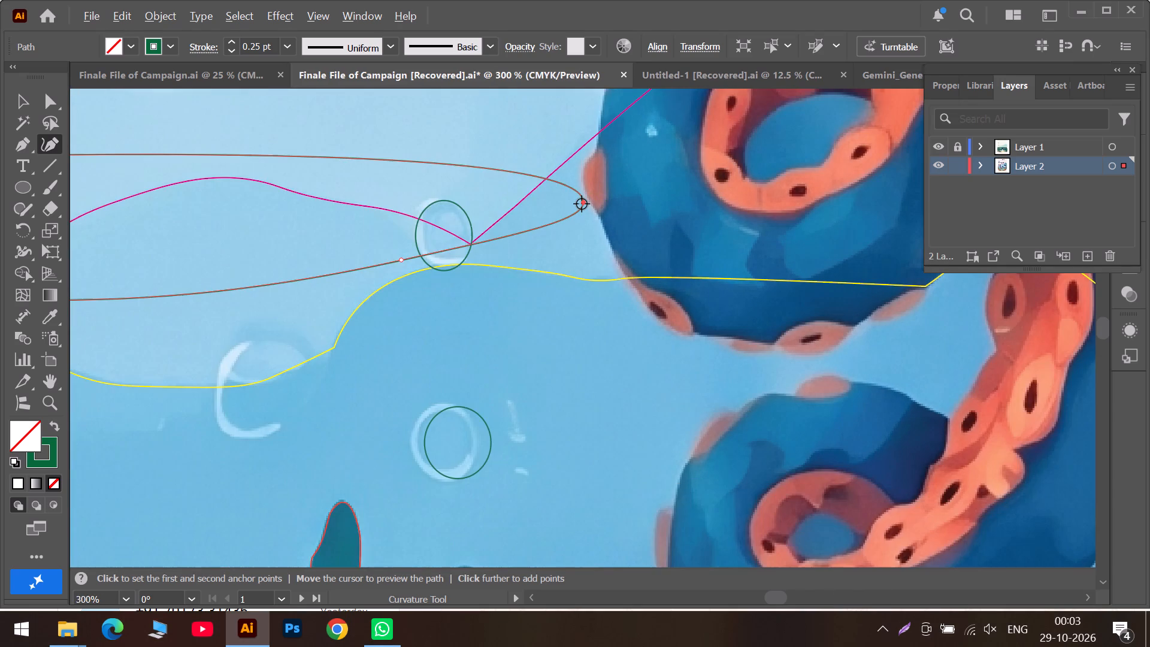
pyautogui.keyDown('alt'); pyautogui.scroll(-2, 582, 204); pyautogui.keyUp('alt')
pyautogui.moveTo(582, 204); pyautogui.dragTo(601, 206)
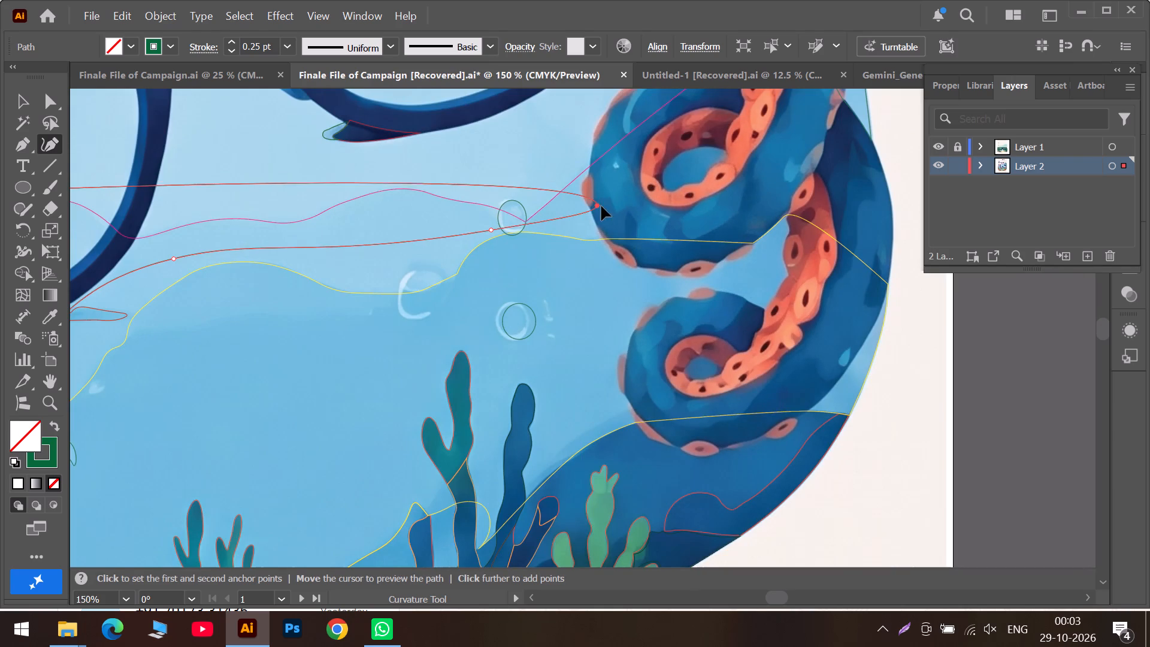
pyautogui.moveTo(601, 206); pyautogui.dragTo(643, 212)
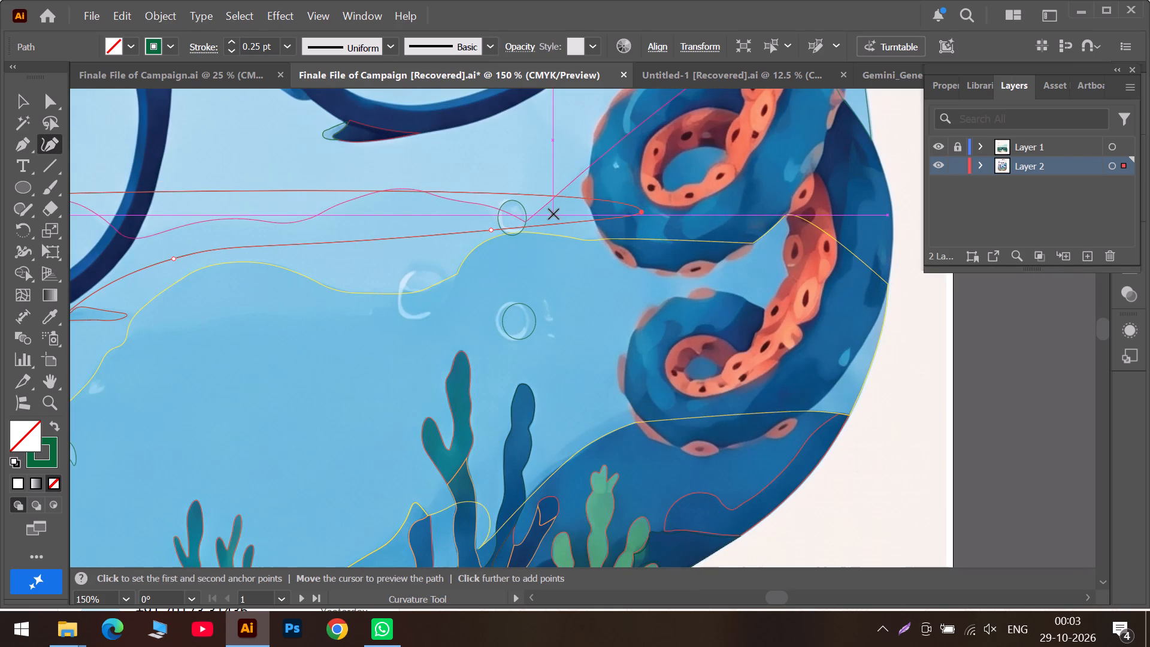
# Add points to the outline's lower edge at the upper coil and fit it to the dip in the yellow ridge line, with one point inside the tentacle.
pyautogui.doubleClick(600, 218)
pyautogui.moveTo(600, 218); pyautogui.dragTo(597, 238)
pyautogui.keyDown('alt'); pyautogui.scroll(4, 596, 235); pyautogui.keyUp('alt')
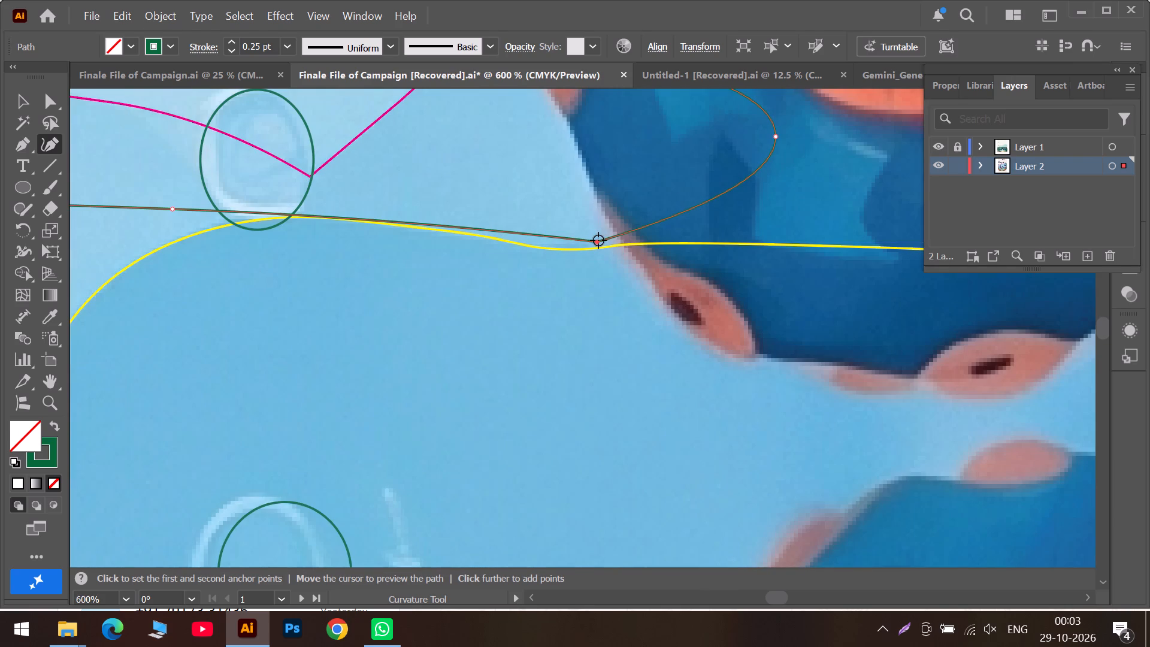
pyautogui.moveTo(598, 241); pyautogui.dragTo(647, 241)
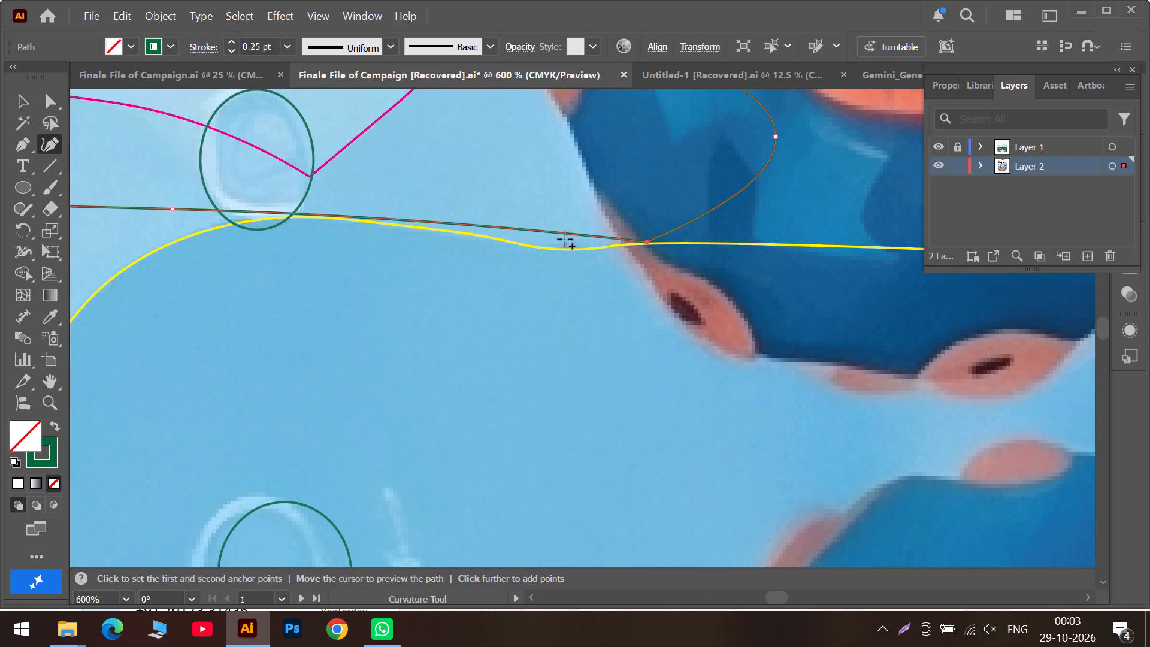
pyautogui.moveTo(569, 234); pyautogui.dragTo(598, 248)
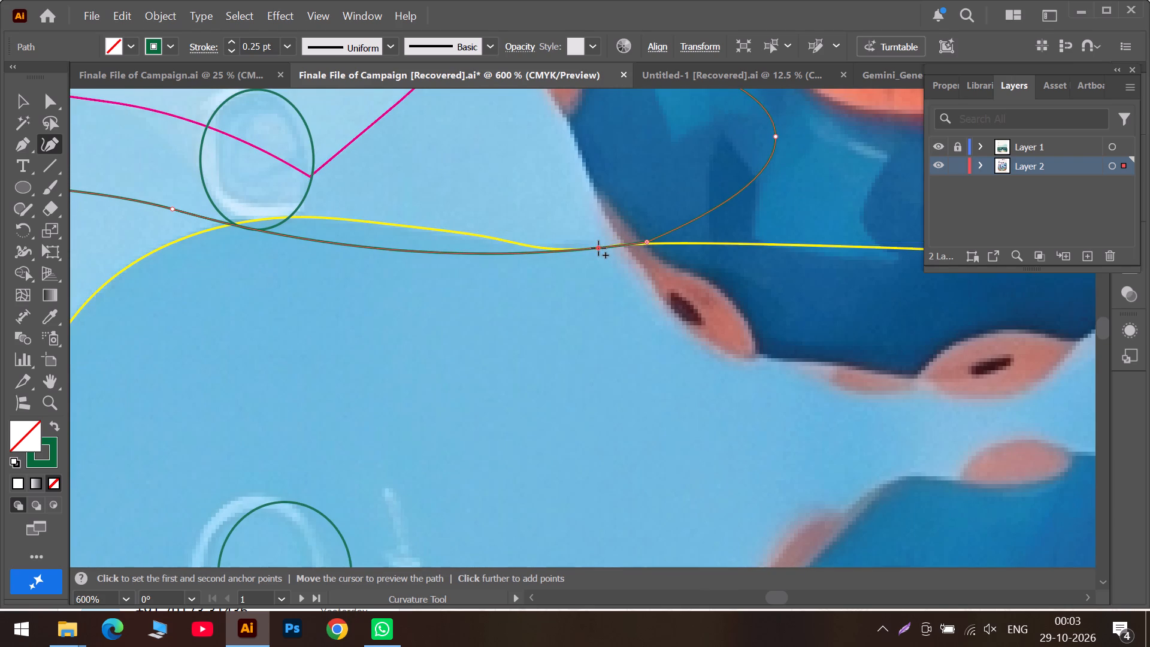
pyautogui.moveTo(598, 248); pyautogui.dragTo(604, 248)
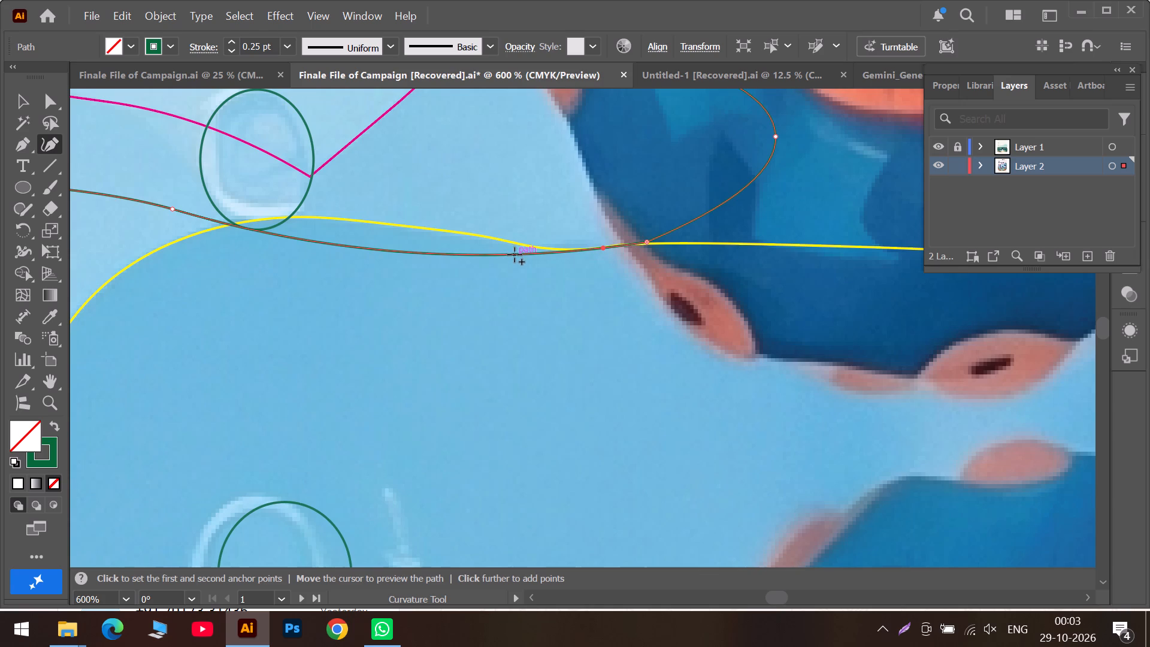
pyautogui.moveTo(515, 255); pyautogui.dragTo(558, 250)
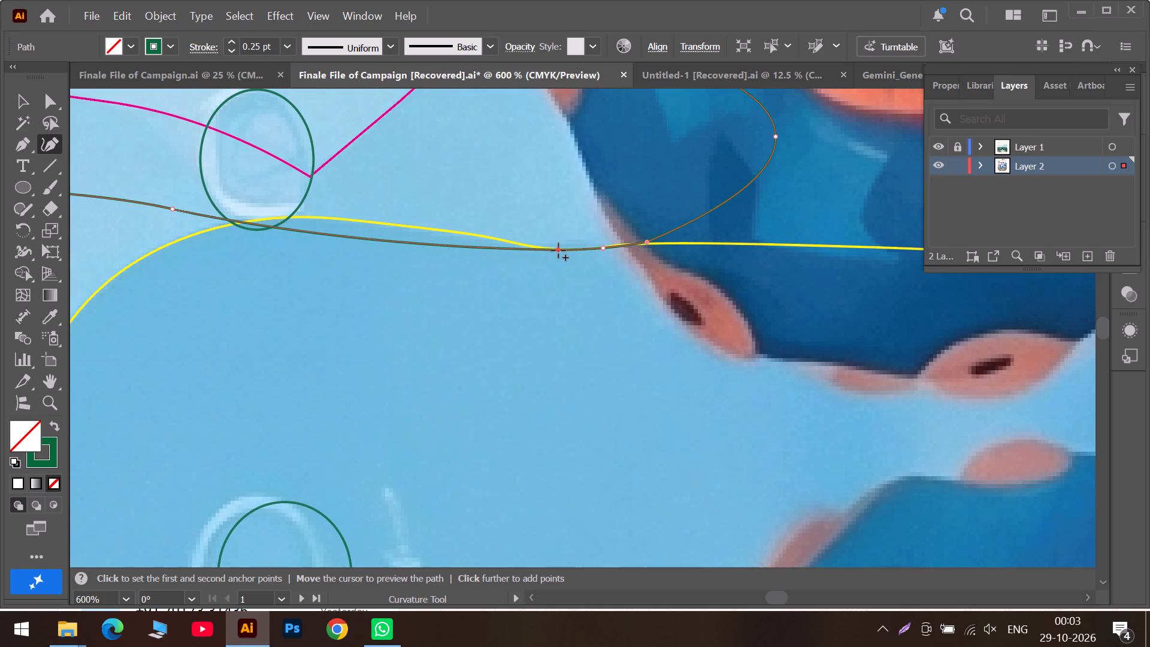
pyautogui.moveTo(558, 250); pyautogui.dragTo(564, 251)
pyautogui.moveTo(649, 241); pyautogui.dragTo(666, 241)
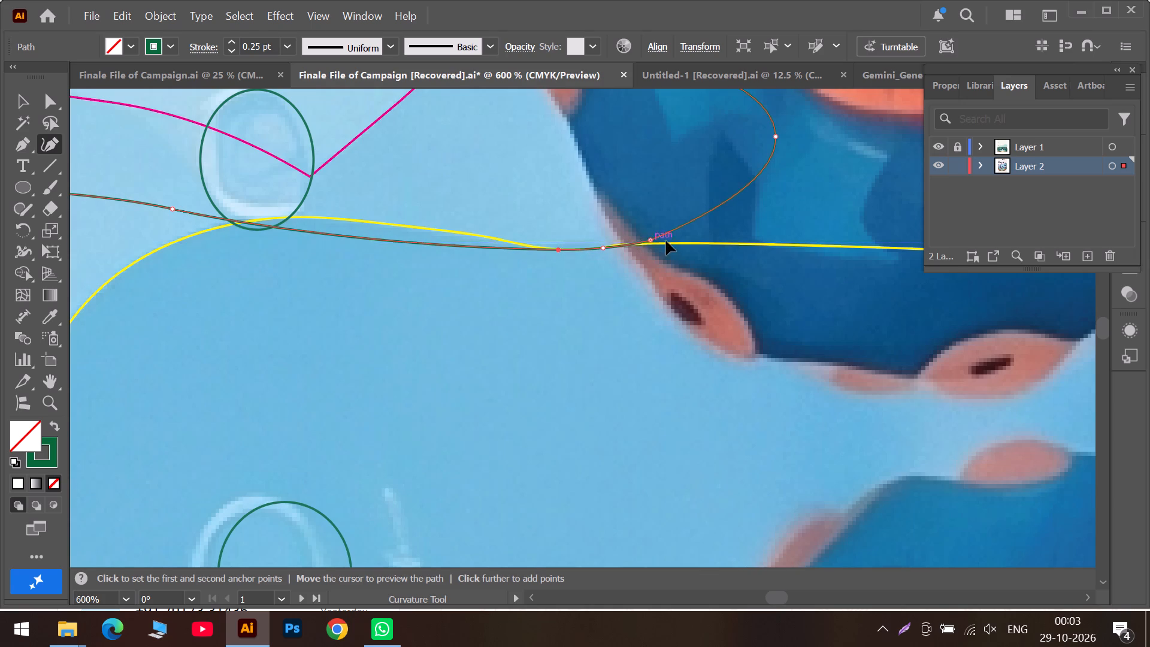
pyautogui.moveTo(666, 241); pyautogui.dragTo(691, 237)
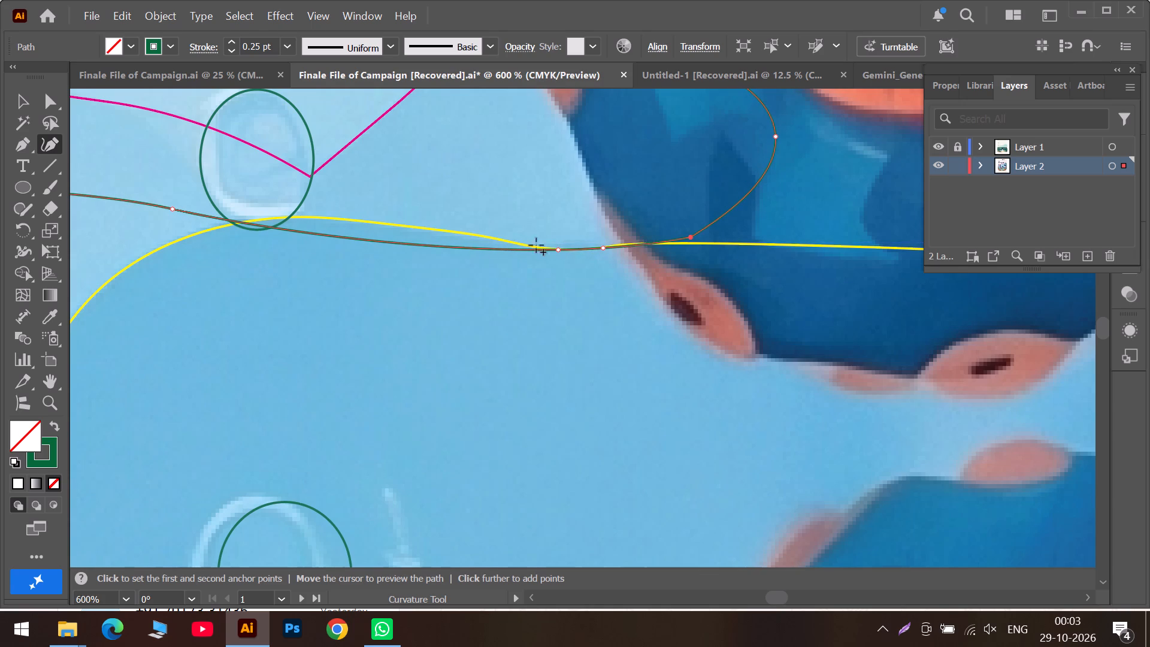
# Add points to the outline's lower edge between the small bubble and the upper coil, fitting them to the yellow ridge line's gentle slope.
pyautogui.moveTo(457, 250); pyautogui.dragTo(513, 241)
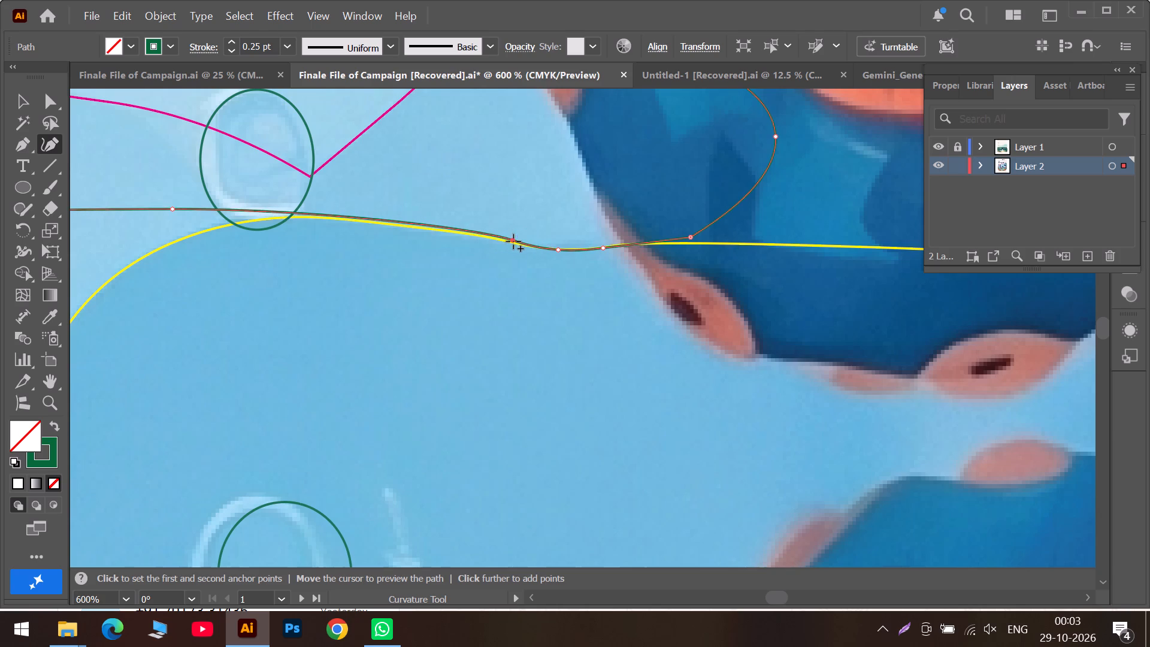
pyautogui.moveTo(513, 241); pyautogui.dragTo(515, 244)
pyautogui.keyDown('alt'); pyautogui.scroll(1, 471, 248); pyautogui.keyUp('alt')
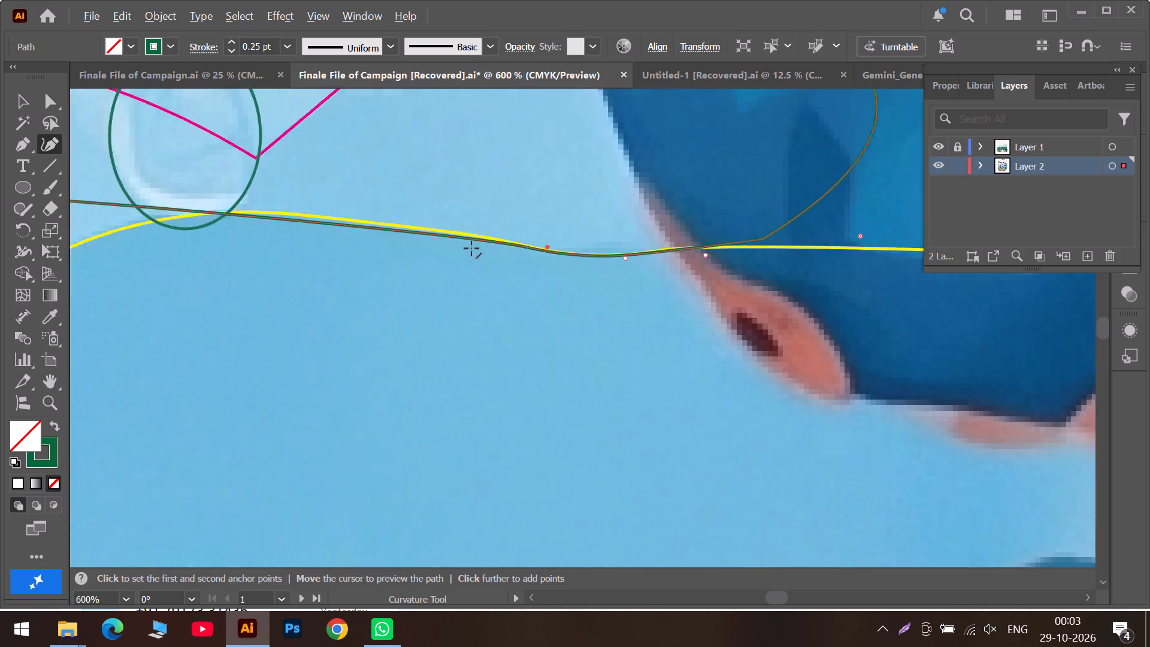
pyautogui.keyDown('alt'); pyautogui.scroll(1, 471, 248); pyautogui.keyUp('alt')
pyautogui.moveTo(435, 223); pyautogui.dragTo(438, 220)
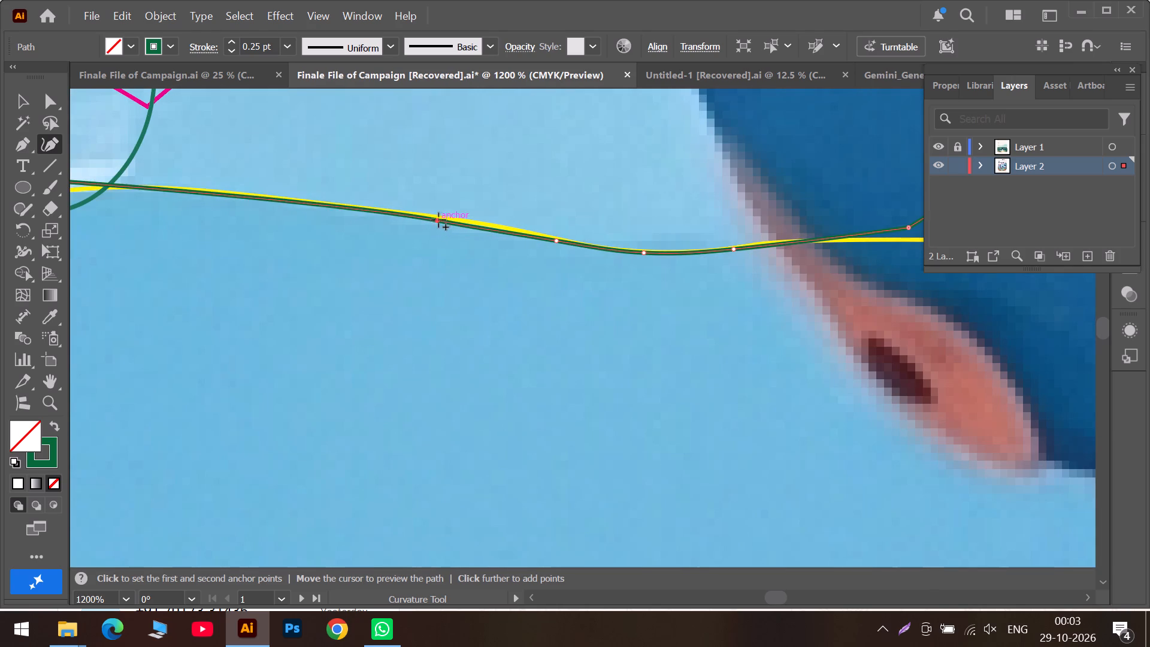
pyautogui.moveTo(438, 220); pyautogui.dragTo(473, 222)
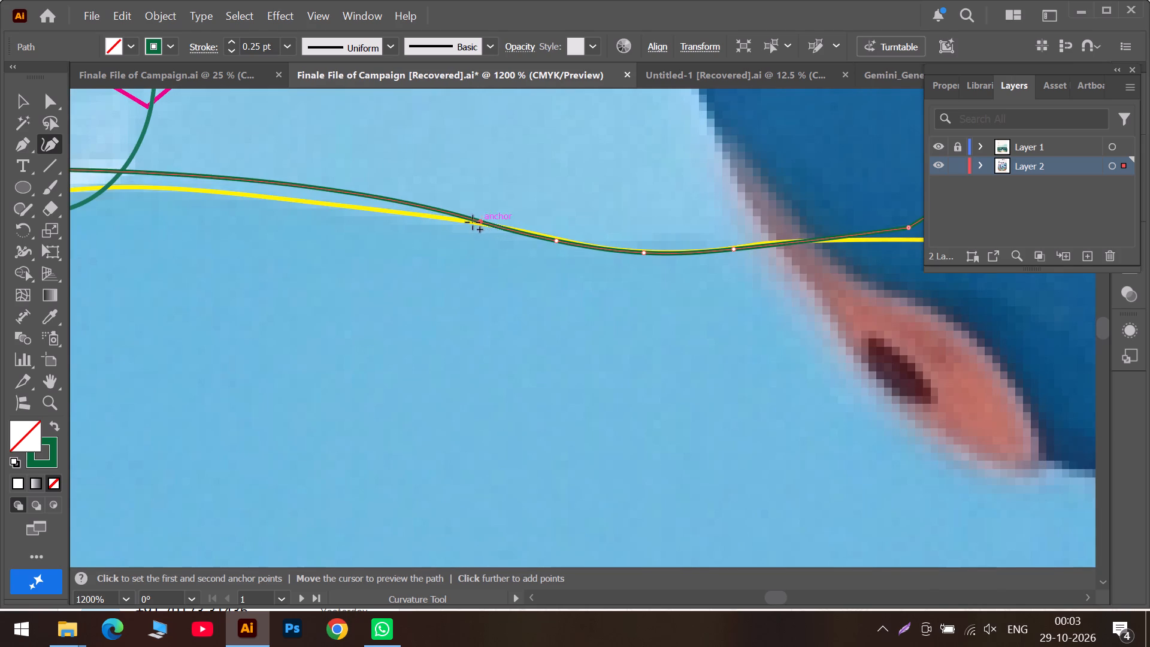
pyautogui.moveTo(473, 222); pyautogui.dragTo(421, 216)
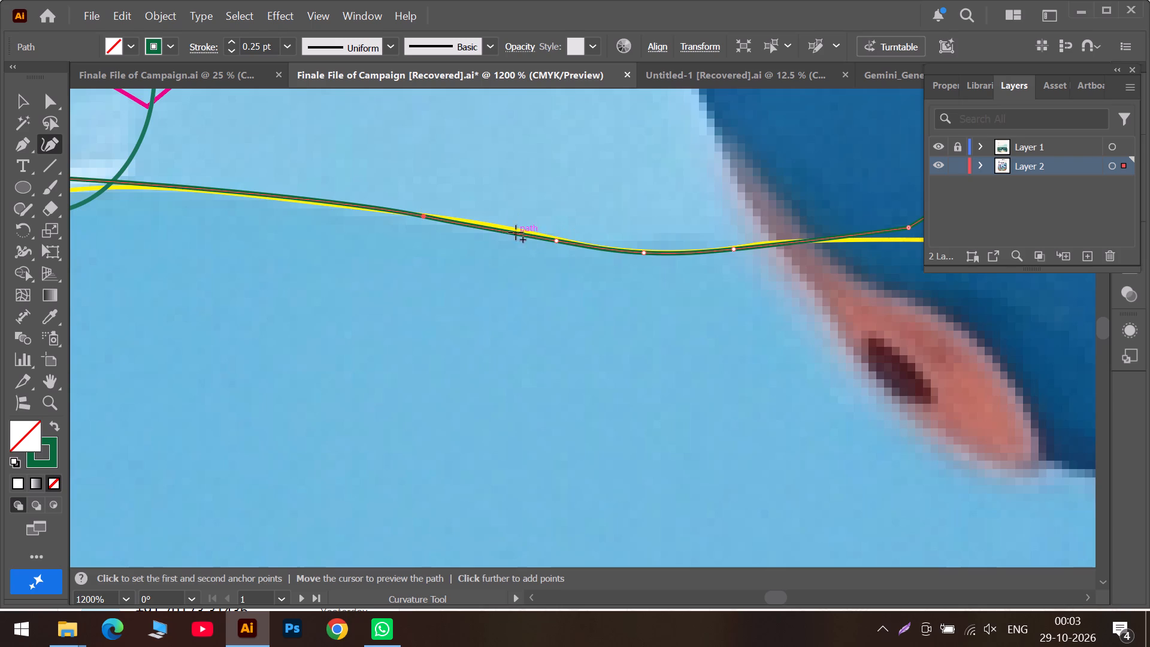
pyautogui.moveTo(507, 232); pyautogui.dragTo(489, 226)
# Shift the points at the ridge line's dip and across the tentacle's pink edge onto the yellow line.
pyautogui.click(558, 241)
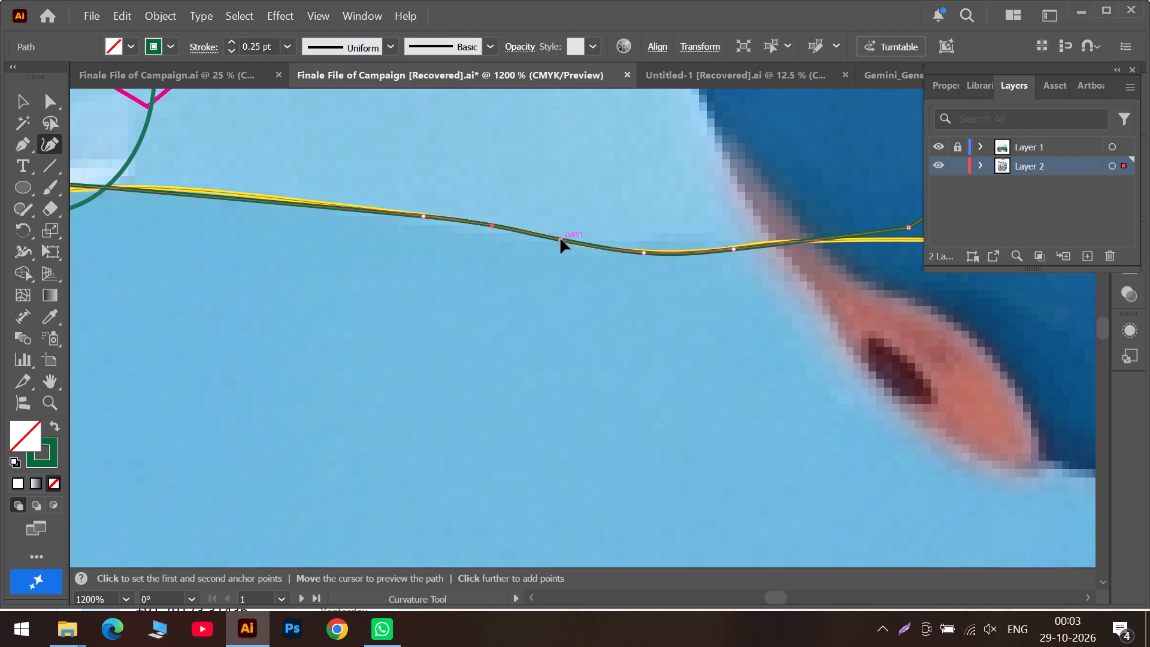
pyautogui.doubleClick(647, 254)
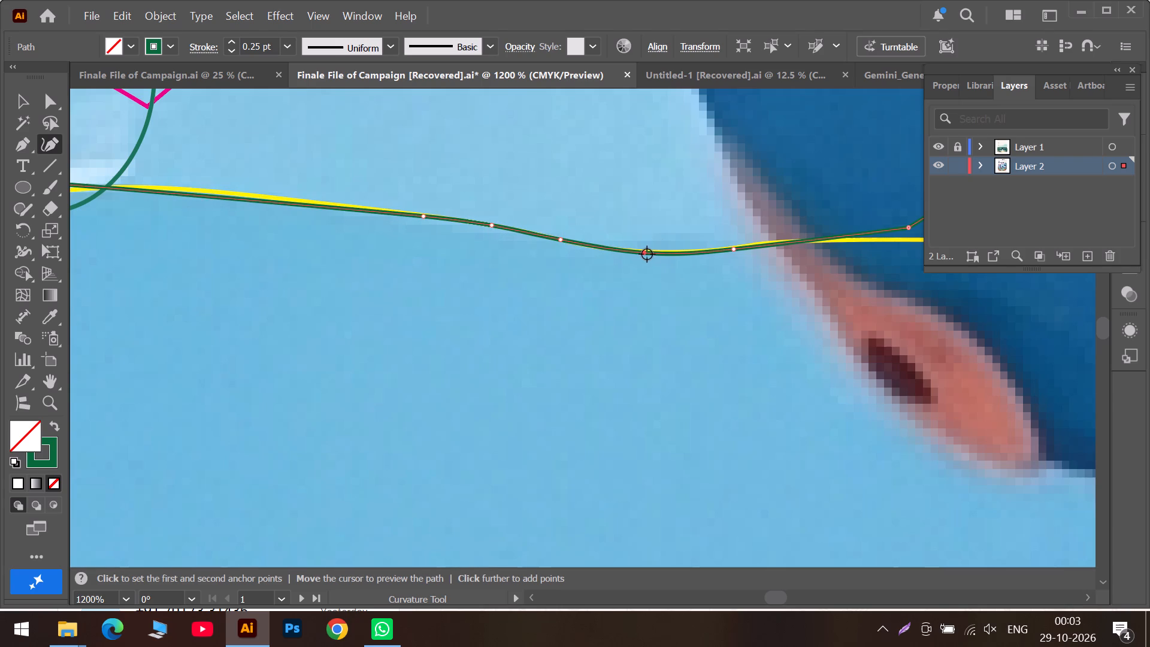
pyautogui.moveTo(734, 251); pyautogui.dragTo(752, 247)
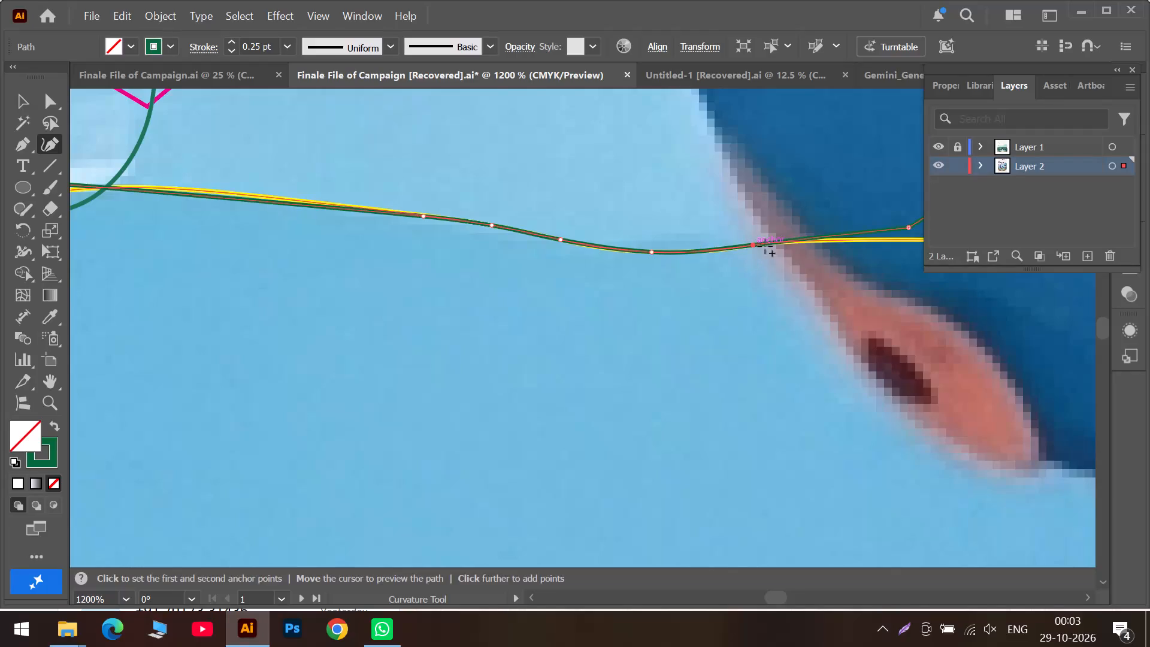
pyautogui.moveTo(907, 229); pyautogui.dragTo(903, 240)
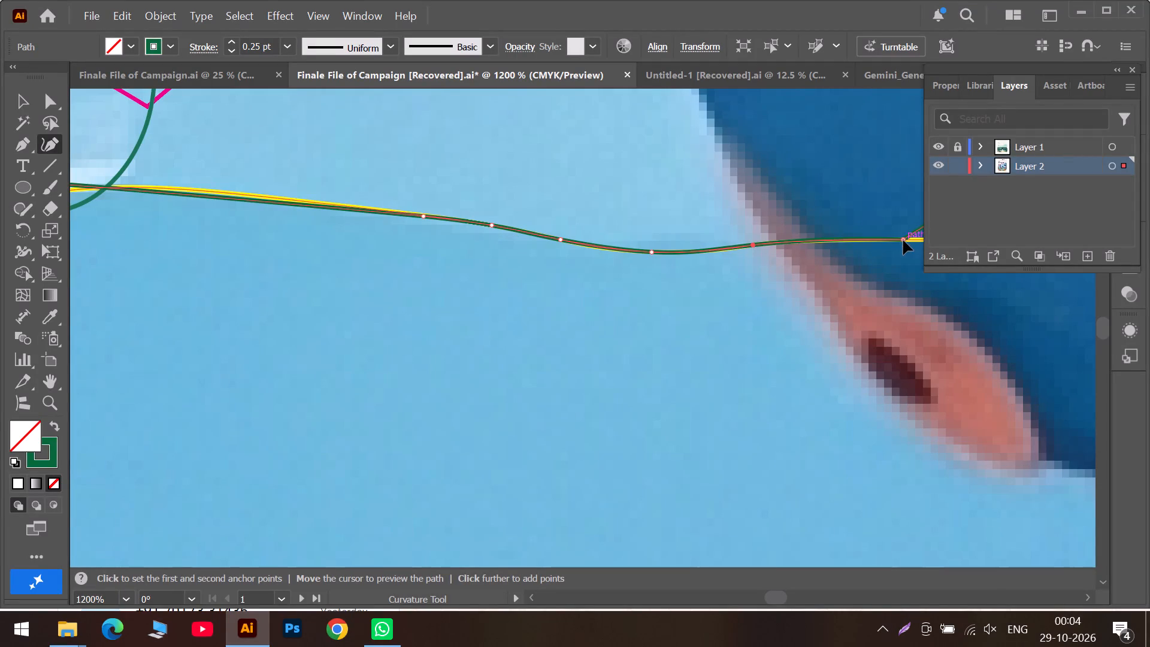
pyautogui.moveTo(903, 240); pyautogui.dragTo(891, 241)
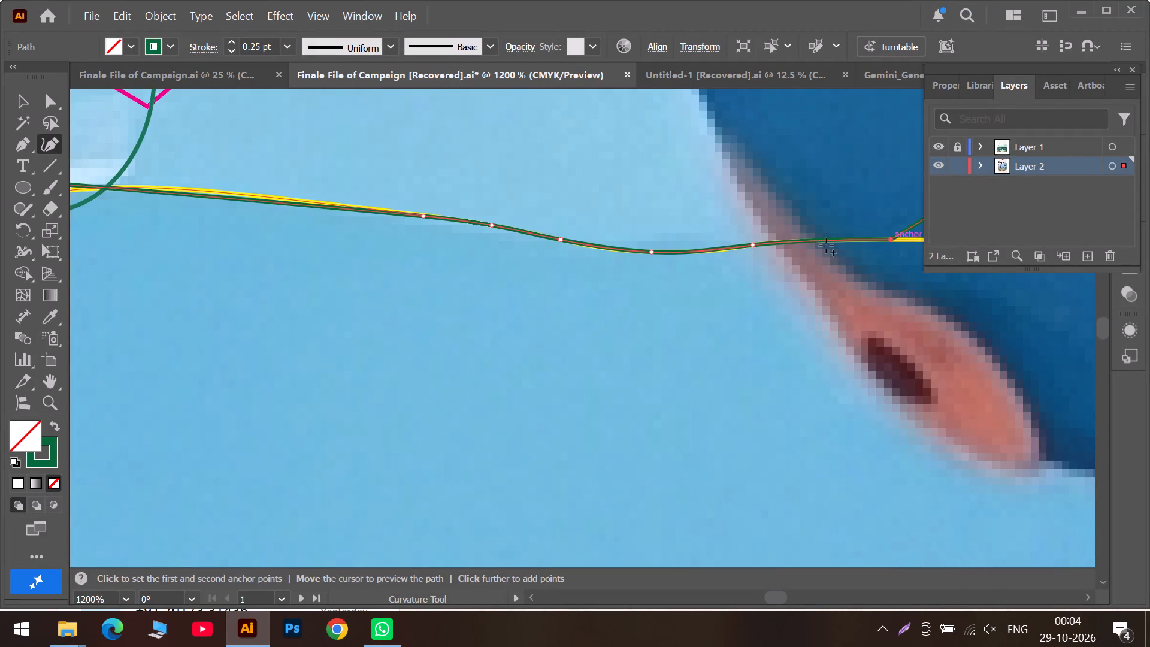
pyautogui.click(718, 593)
pyautogui.click(788, 597)
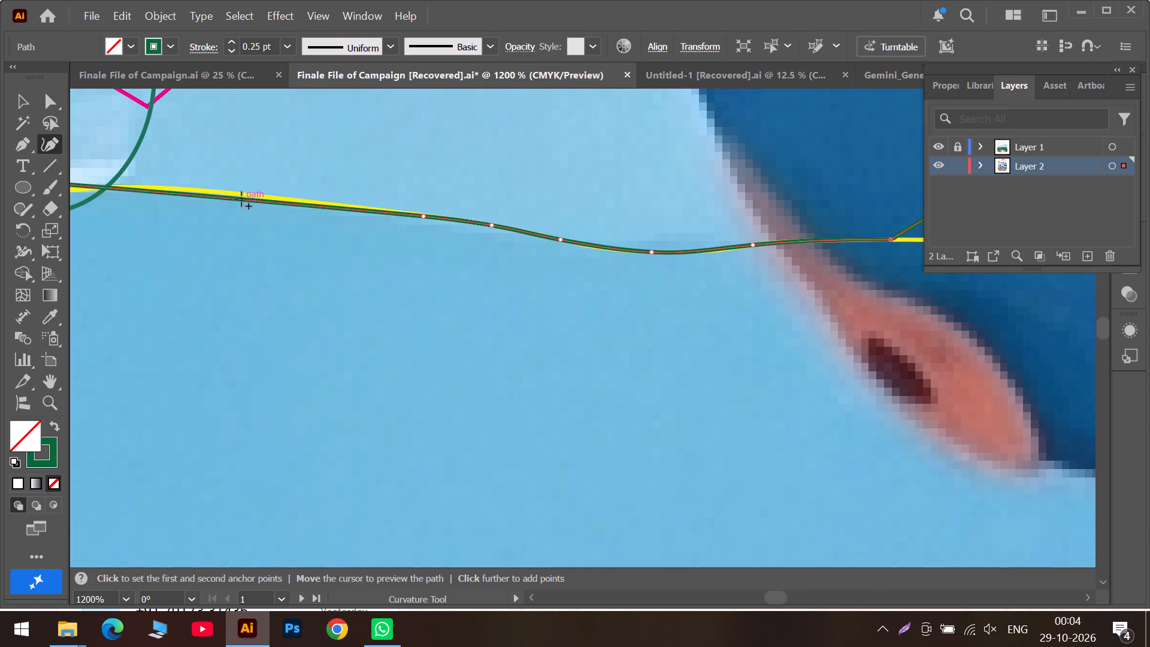
# Fit the outline to the crest of the yellow hump below the small bubble, adding and moving points down onto its curved shoulder.
pyautogui.moveTo(241, 199); pyautogui.dragTo(239, 192)
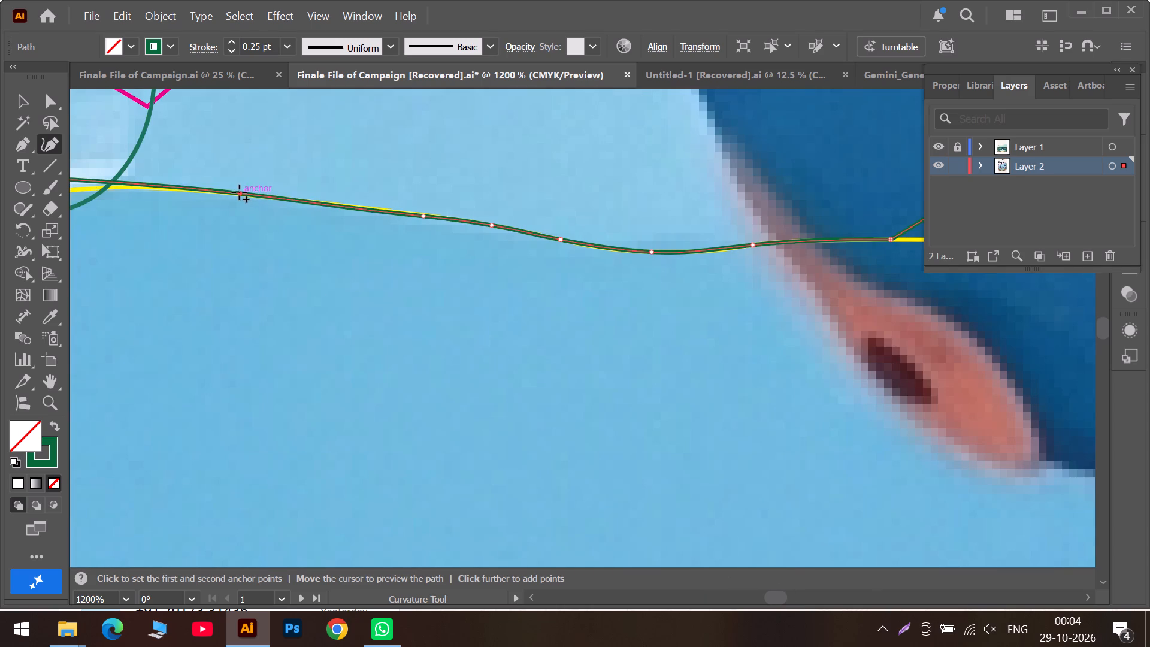
pyautogui.click(707, 598)
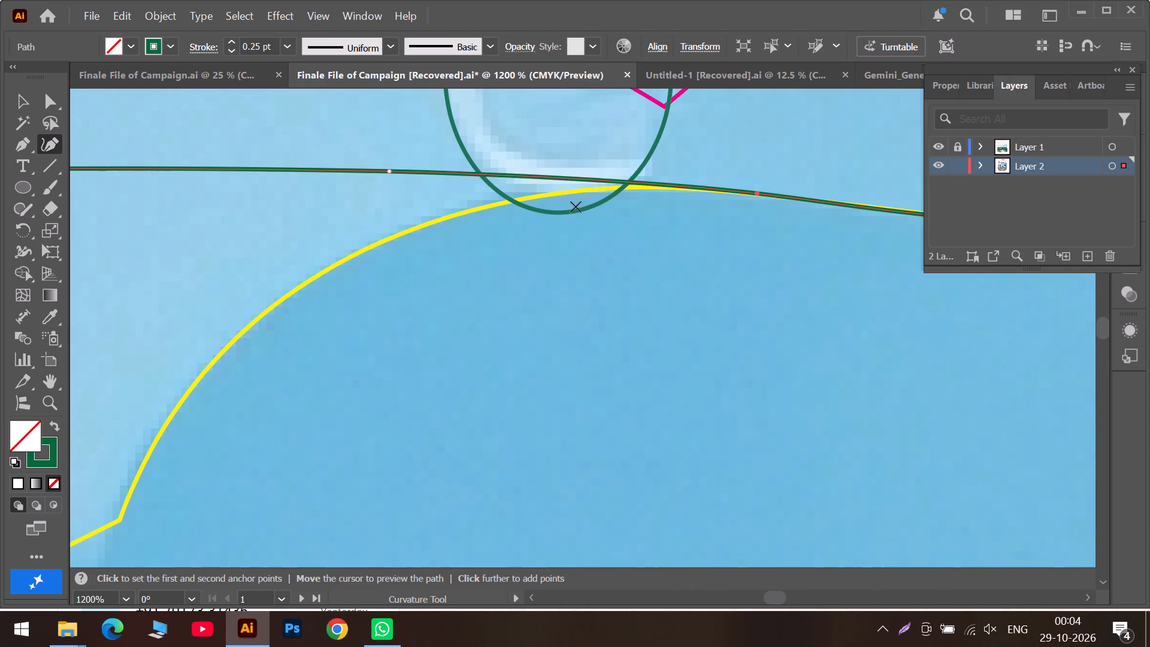
pyautogui.moveTo(388, 170); pyautogui.dragTo(441, 171)
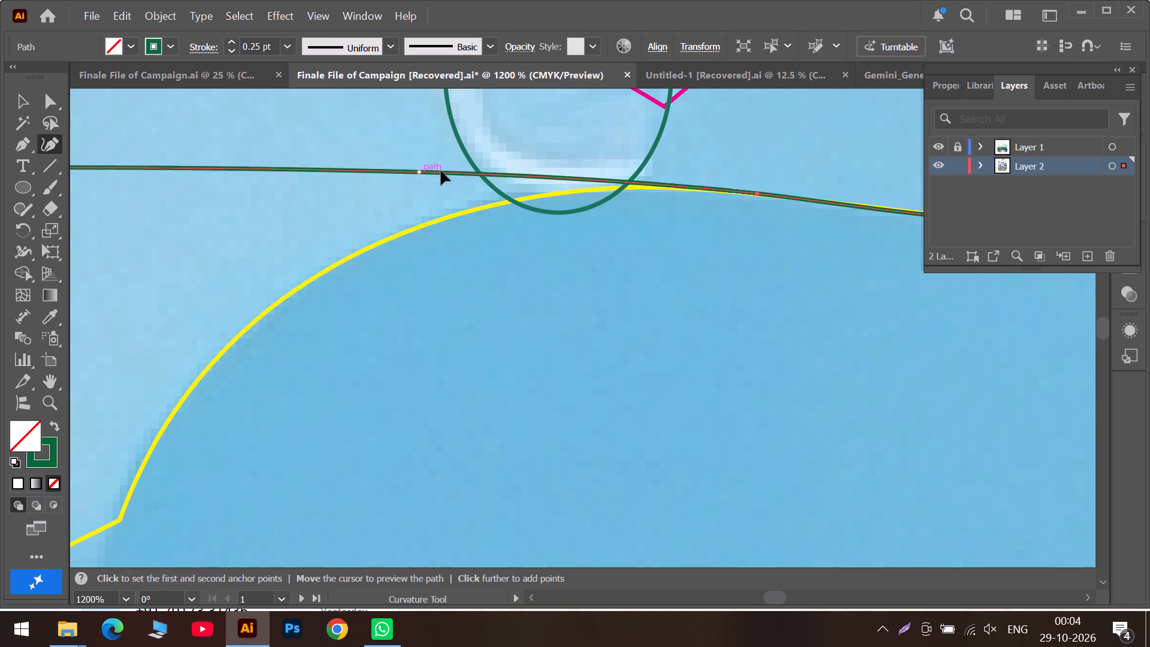
pyautogui.moveTo(441, 171); pyautogui.dragTo(661, 188)
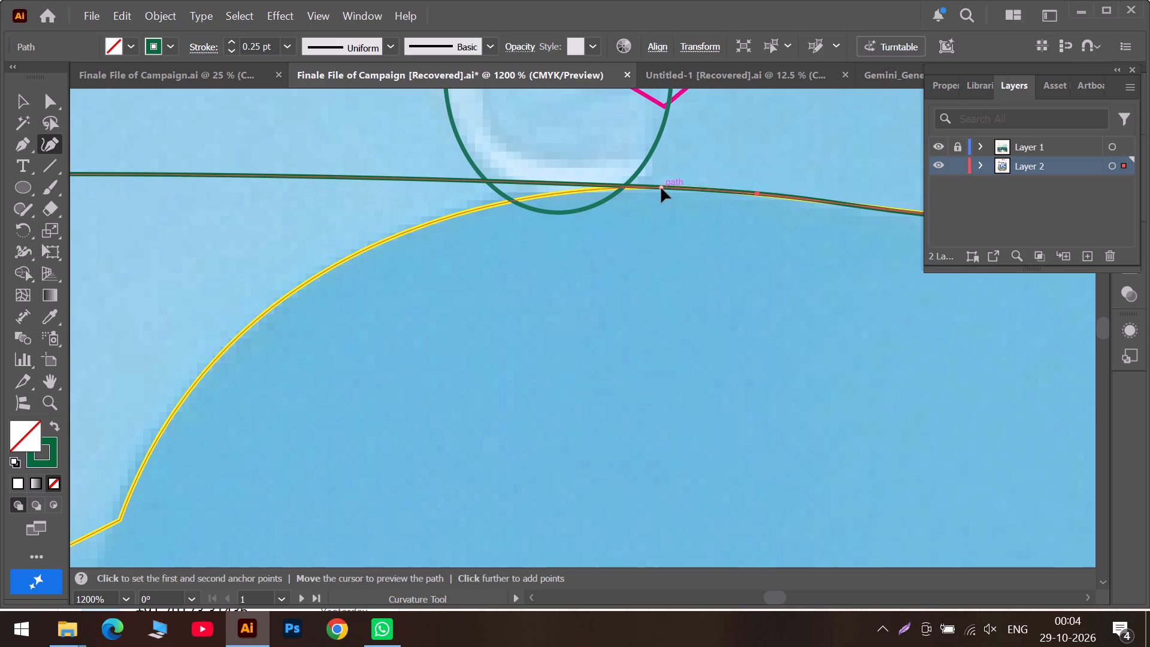
pyautogui.moveTo(661, 188); pyautogui.dragTo(659, 188)
pyautogui.moveTo(256, 176); pyautogui.dragTo(322, 238)
pyautogui.moveTo(189, 257); pyautogui.dragTo(219, 307)
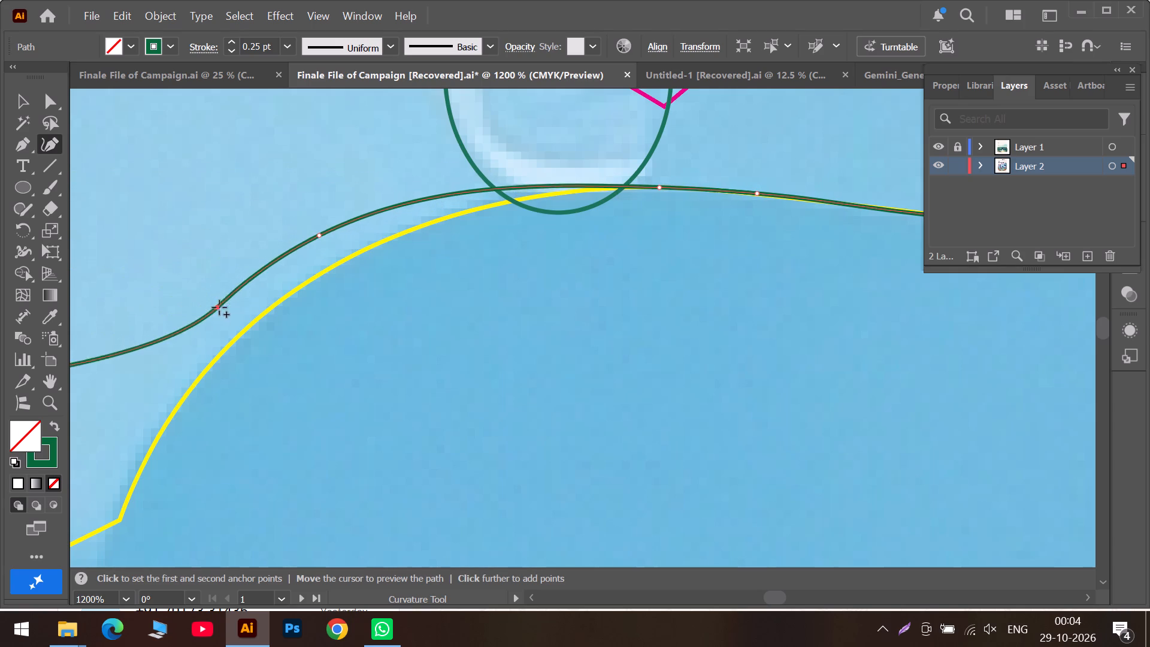
pyautogui.moveTo(219, 307); pyautogui.dragTo(225, 314)
pyautogui.moveTo(317, 236); pyautogui.dragTo(370, 228)
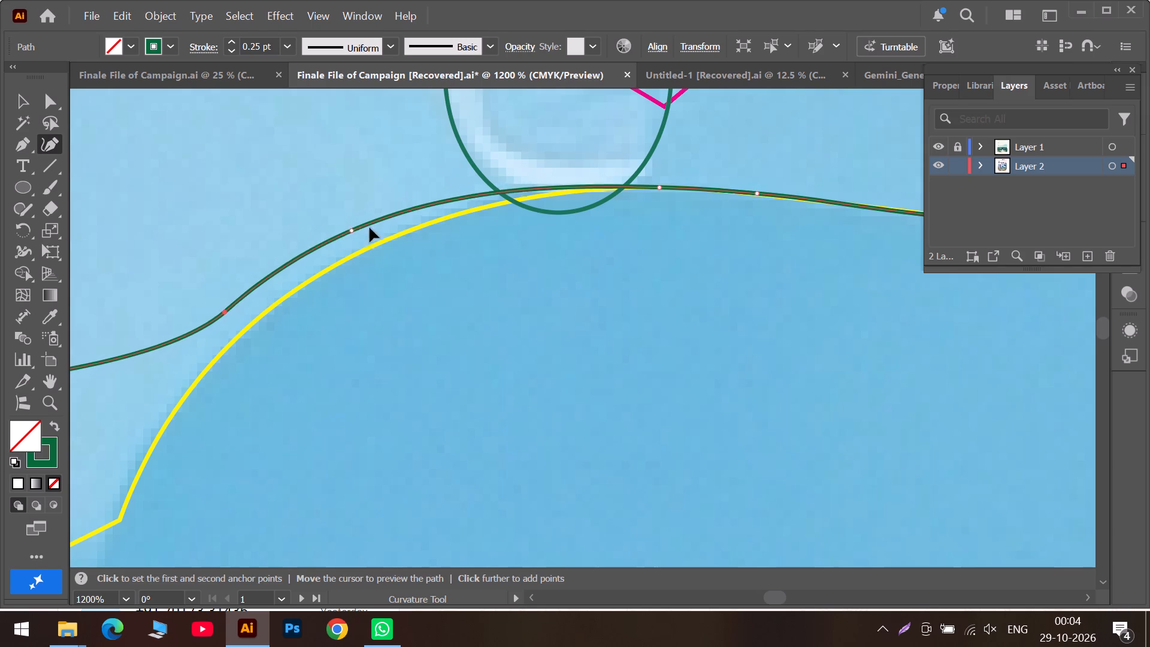
pyautogui.moveTo(370, 228); pyautogui.dragTo(491, 207)
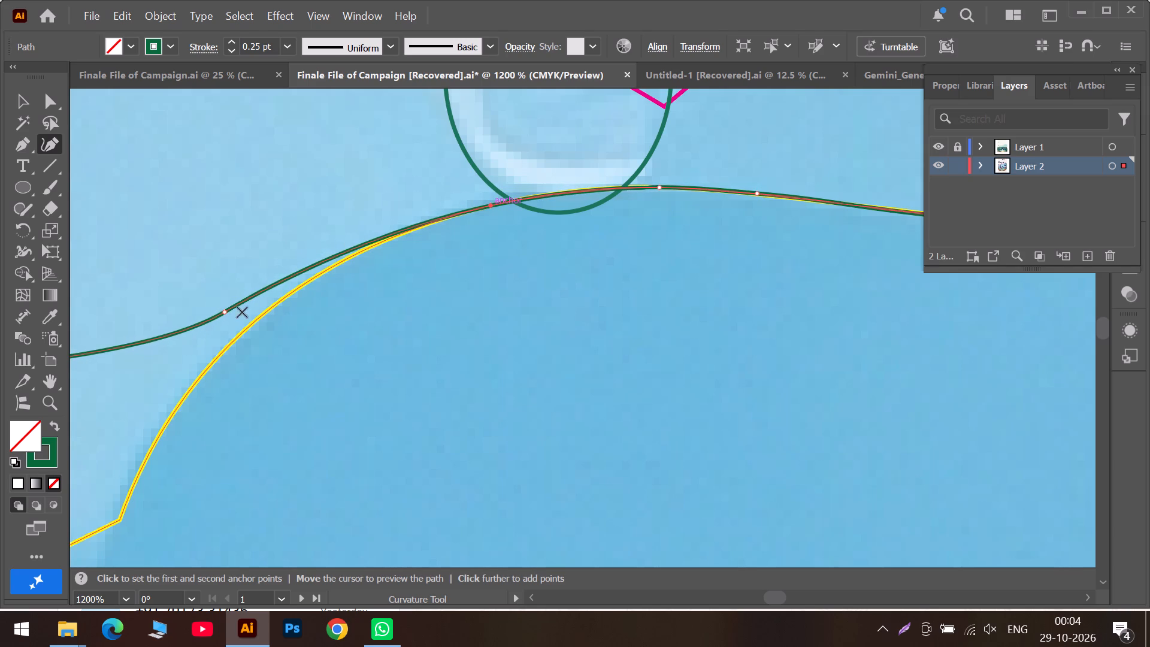
pyautogui.moveTo(225, 313); pyautogui.dragTo(290, 297)
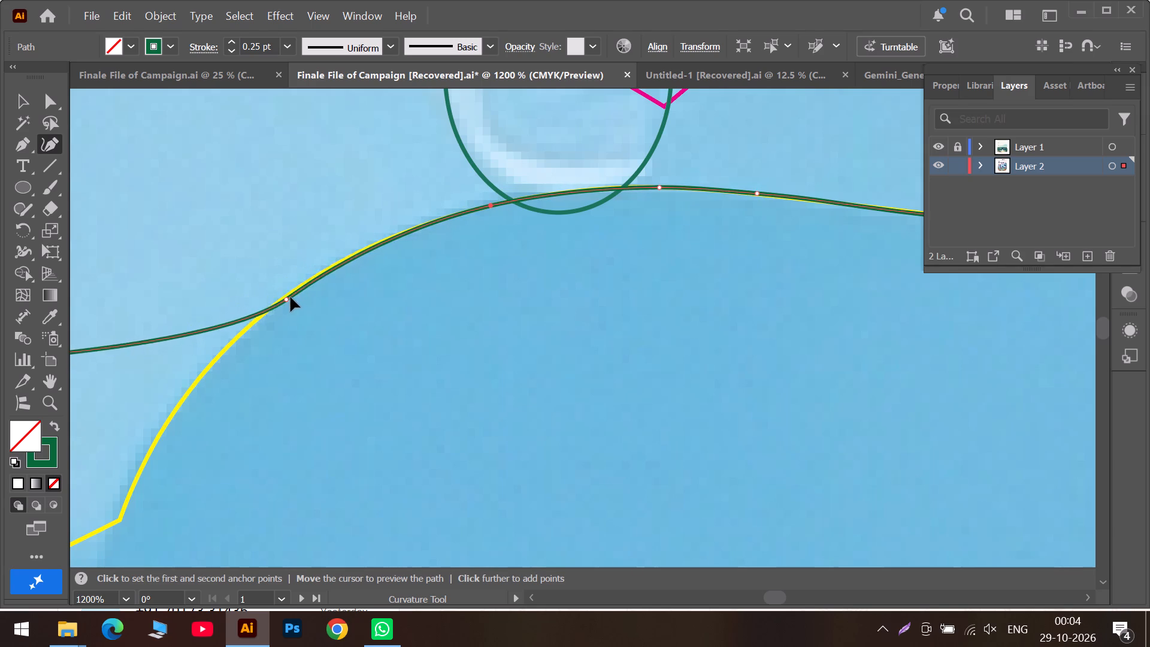
pyautogui.moveTo(290, 297); pyautogui.dragTo(328, 271)
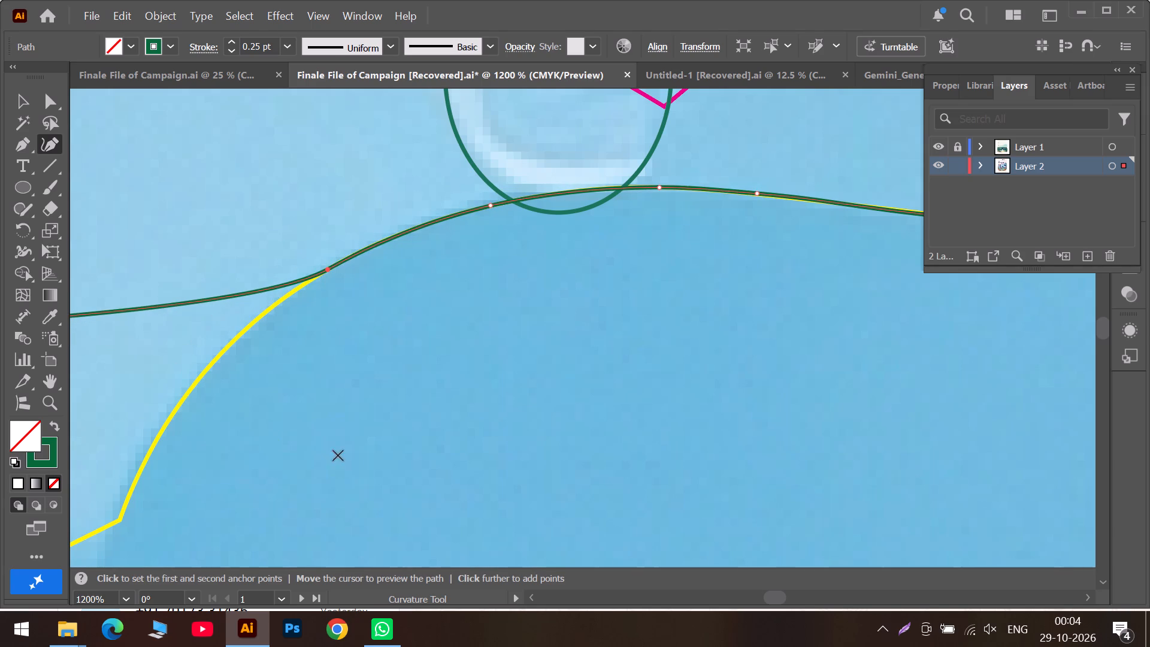
# Add a corner point at the notch where the yellow hump ends, plus a curve point partway up the hump's steep side.
pyautogui.click(716, 597)
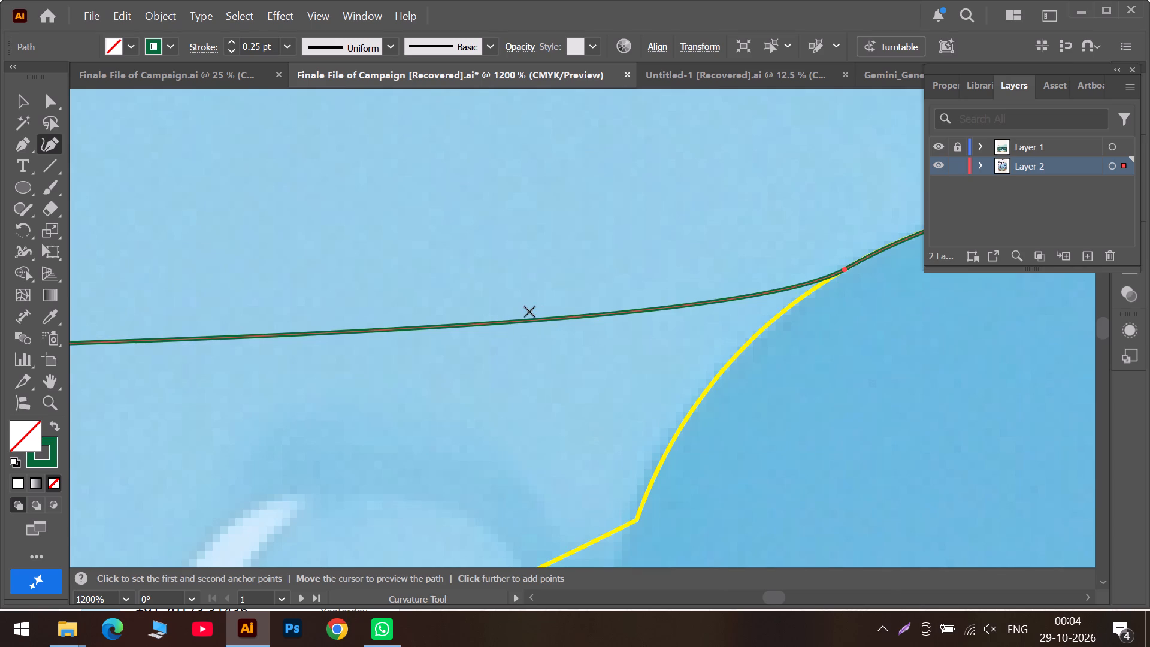
pyautogui.moveTo(520, 318); pyautogui.dragTo(531, 412)
pyautogui.doubleClick(531, 412)
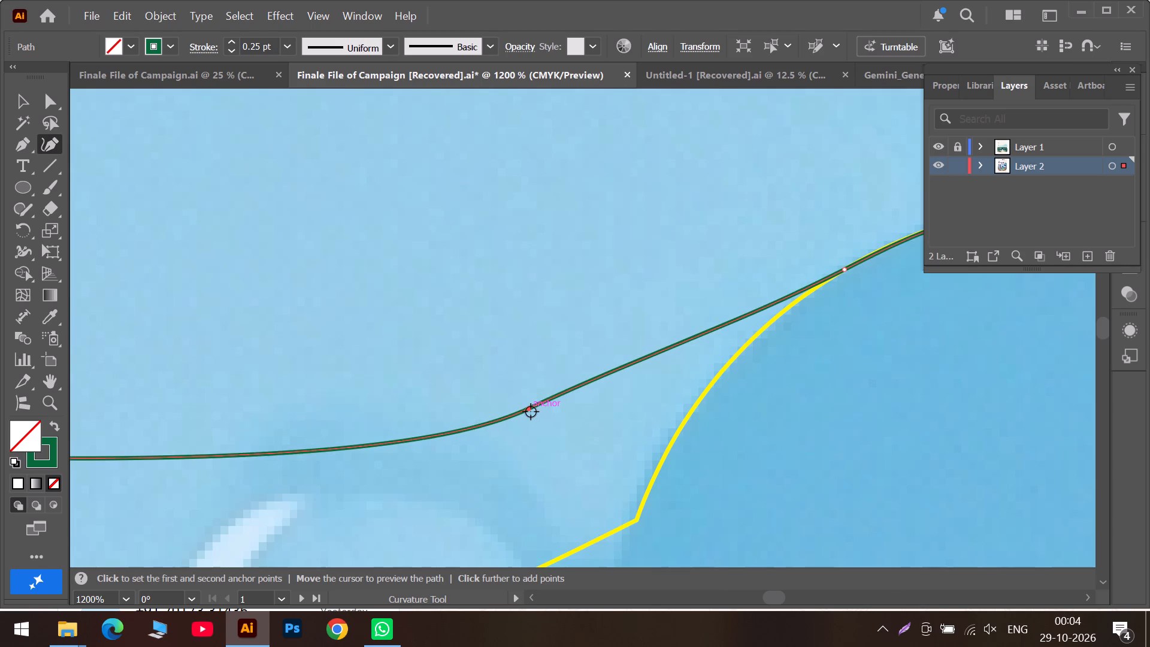
pyautogui.moveTo(531, 412); pyautogui.dragTo(638, 529)
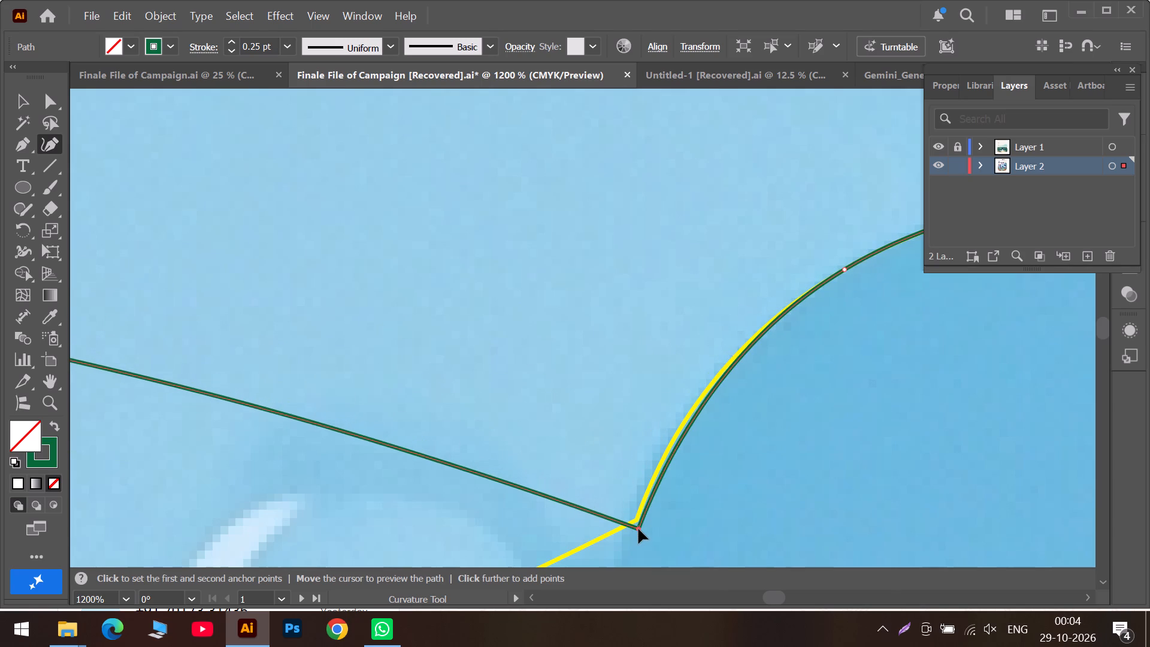
pyautogui.moveTo(638, 529); pyautogui.dragTo(638, 518)
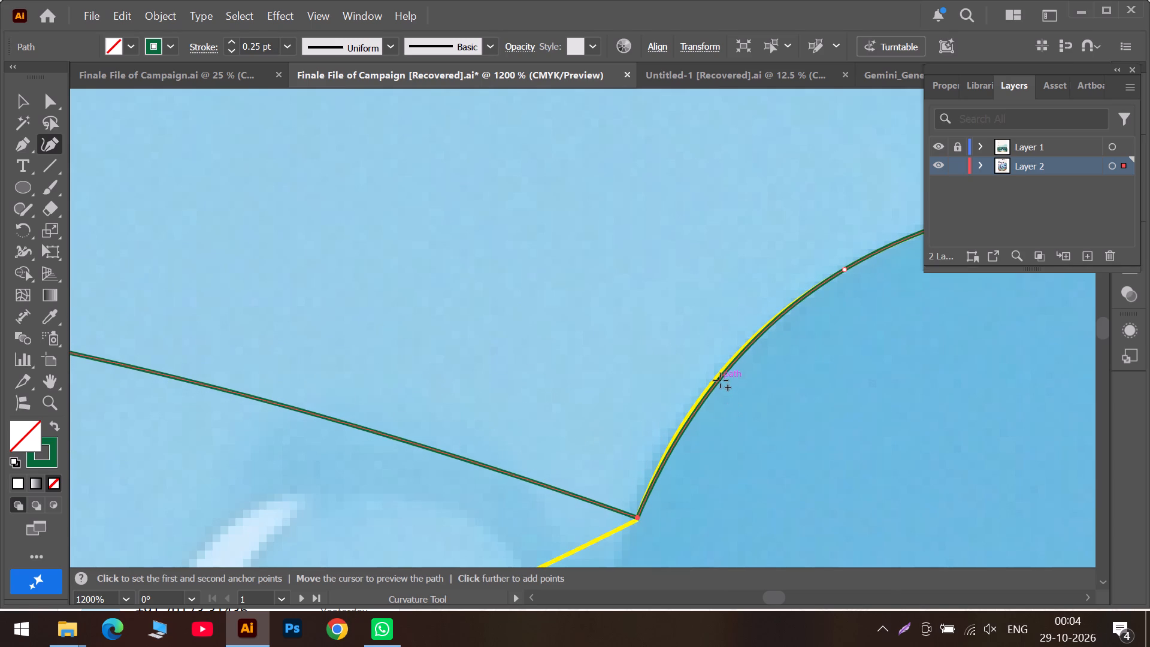
pyautogui.moveTo(719, 380); pyautogui.dragTo(711, 383)
pyautogui.scroll(-4, 706, 434)
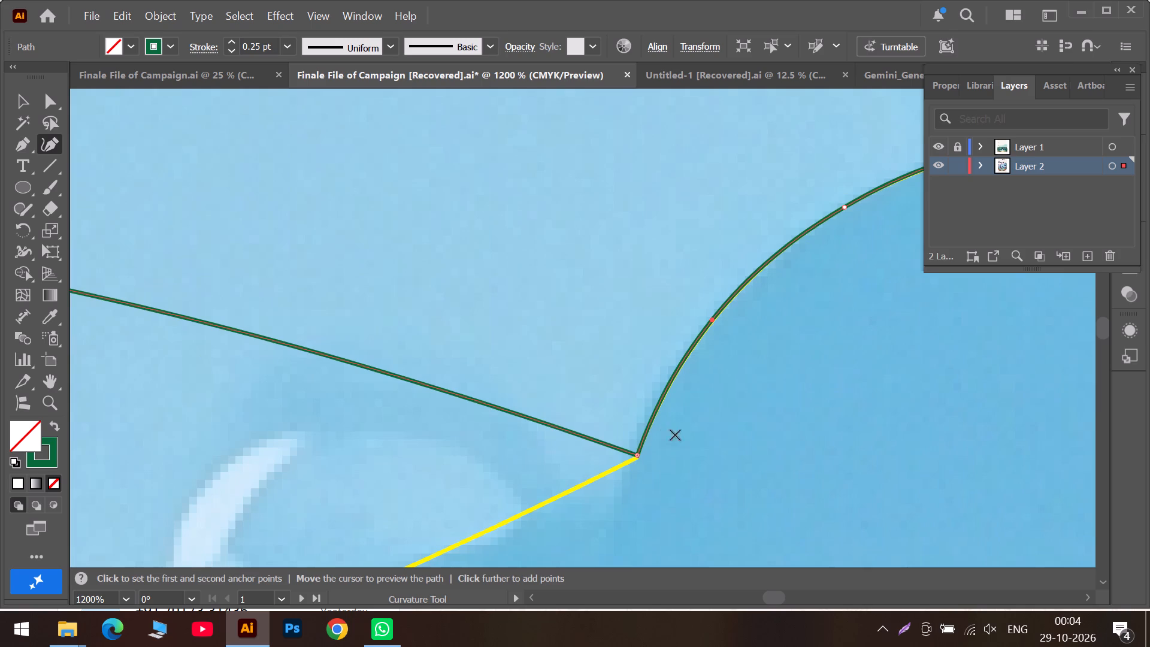
# Add a point beyond the notch, bend the outline down onto the yellow slope by the large bubble, and refine the points around the notch.
pyautogui.moveTo(341, 358); pyautogui.dragTo(340, 410)
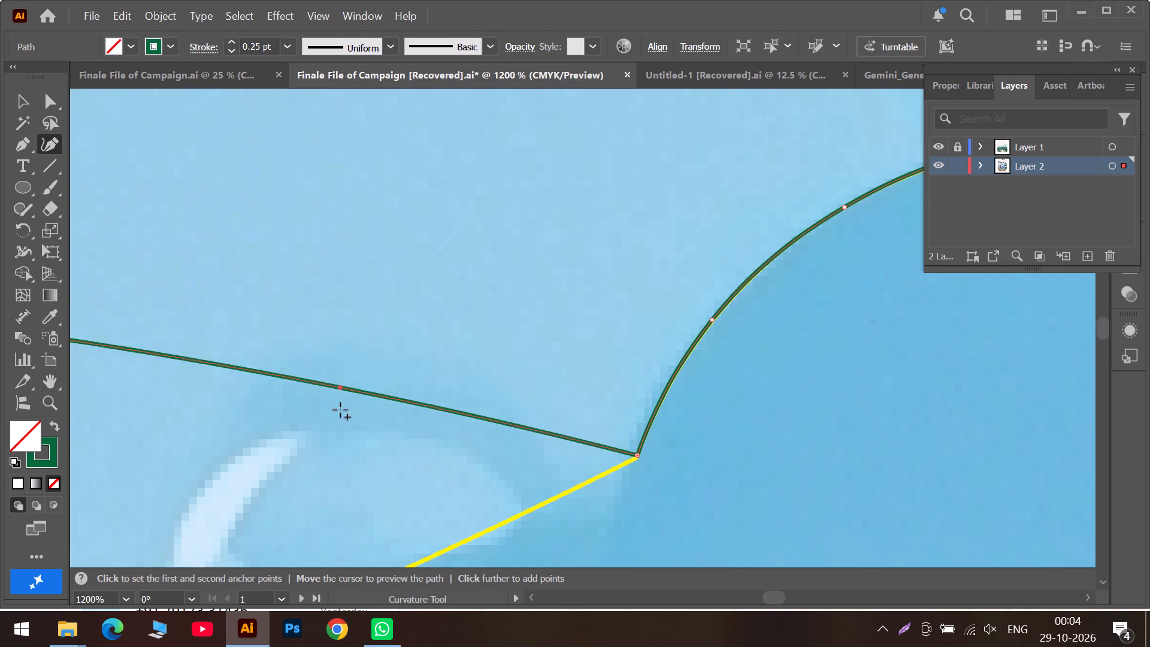
pyautogui.moveTo(340, 410); pyautogui.dragTo(358, 492)
pyautogui.scroll(-5, 359, 478)
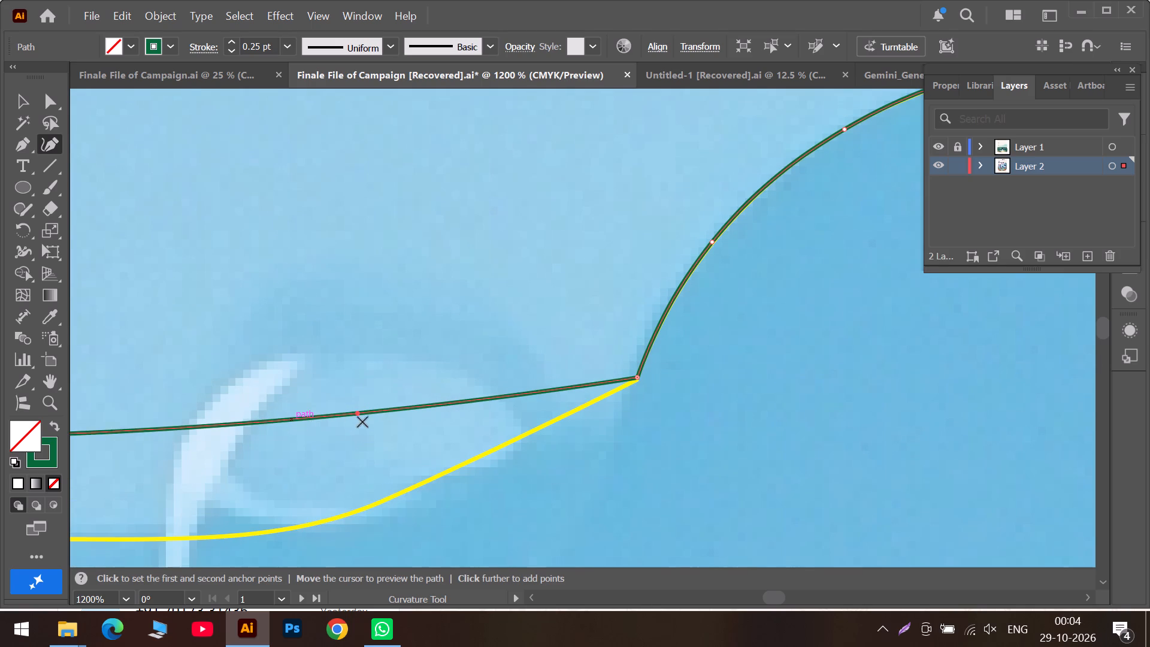
pyautogui.moveTo(359, 414); pyautogui.dragTo(477, 453)
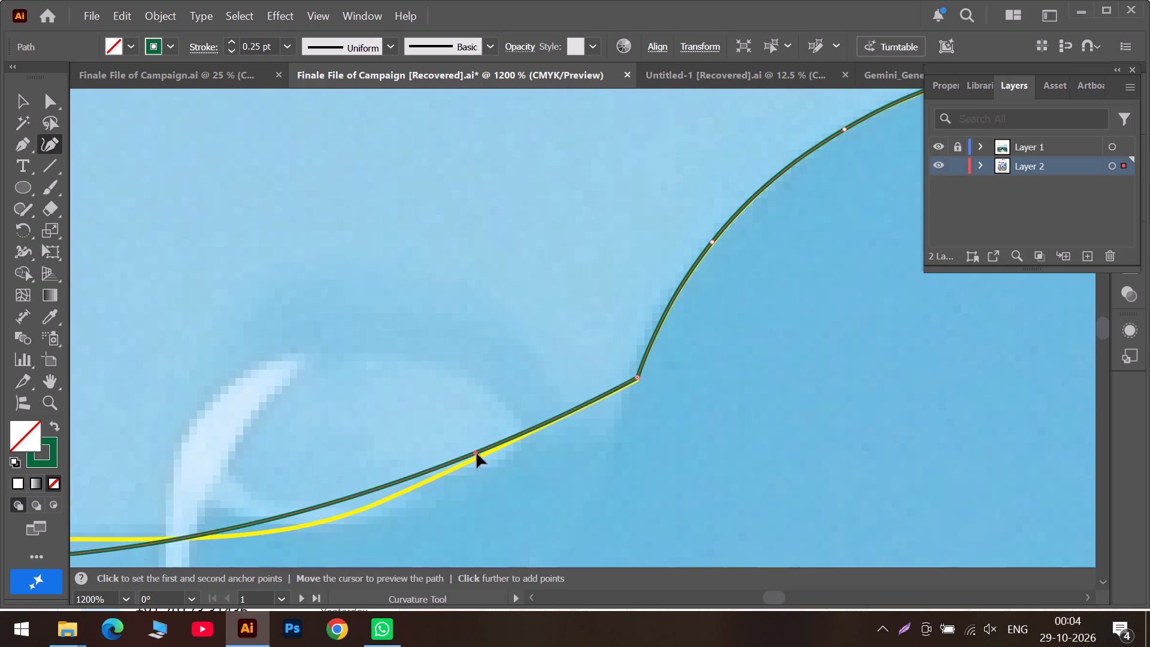
pyautogui.moveTo(477, 453); pyautogui.dragTo(547, 428)
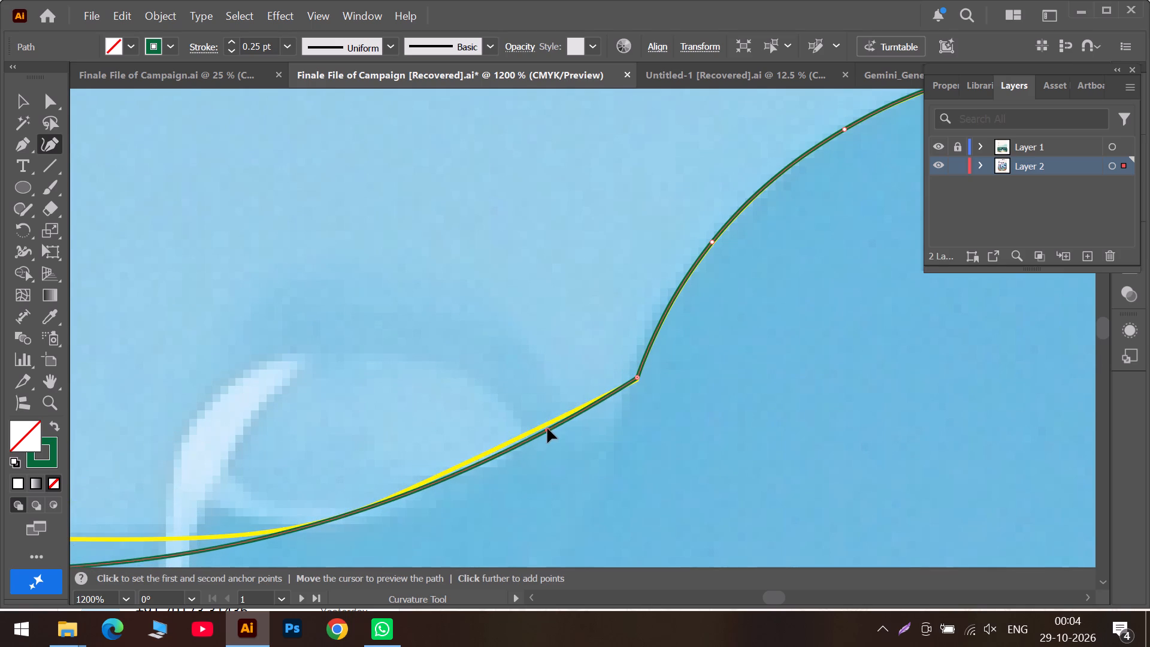
pyautogui.moveTo(547, 428); pyautogui.dragTo(543, 426)
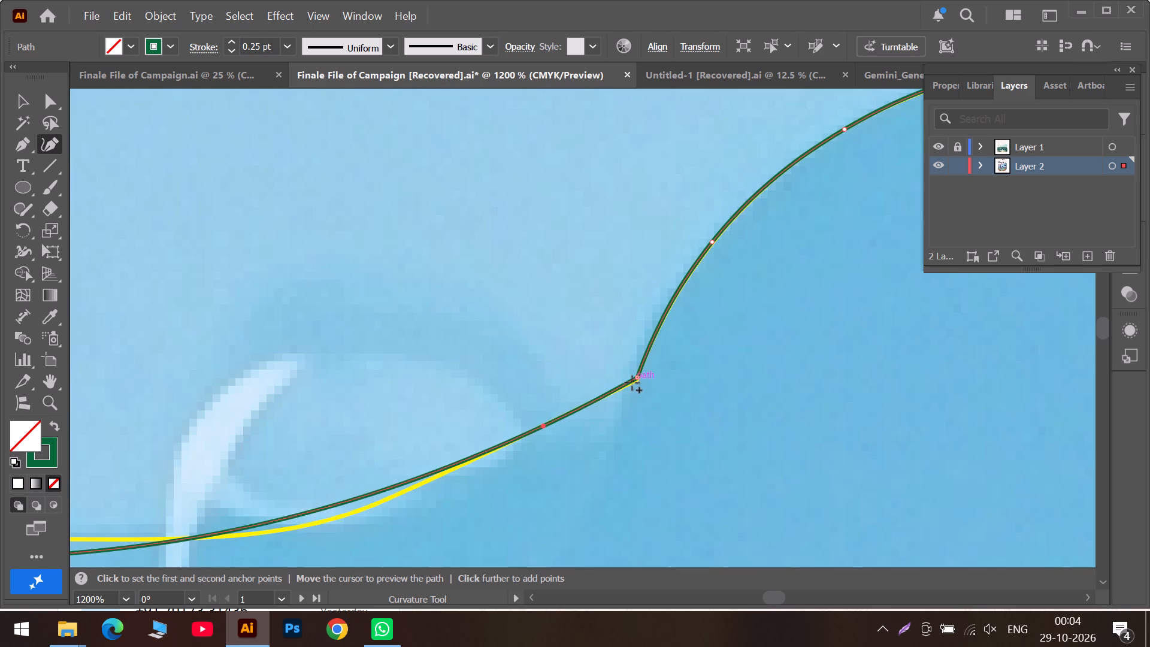
pyautogui.keyDown('alt'); pyautogui.scroll(2, 632, 383); pyautogui.keyUp('alt')
pyautogui.click(632, 374)
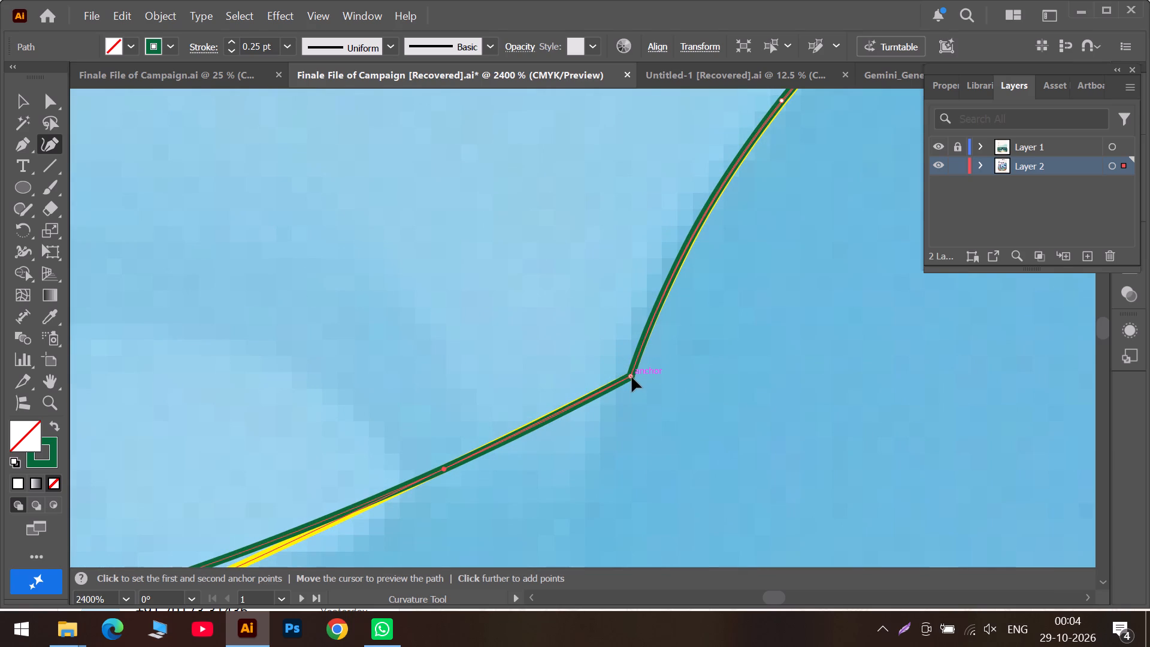
pyautogui.scroll(3, 753, 219)
pyautogui.click(782, 196)
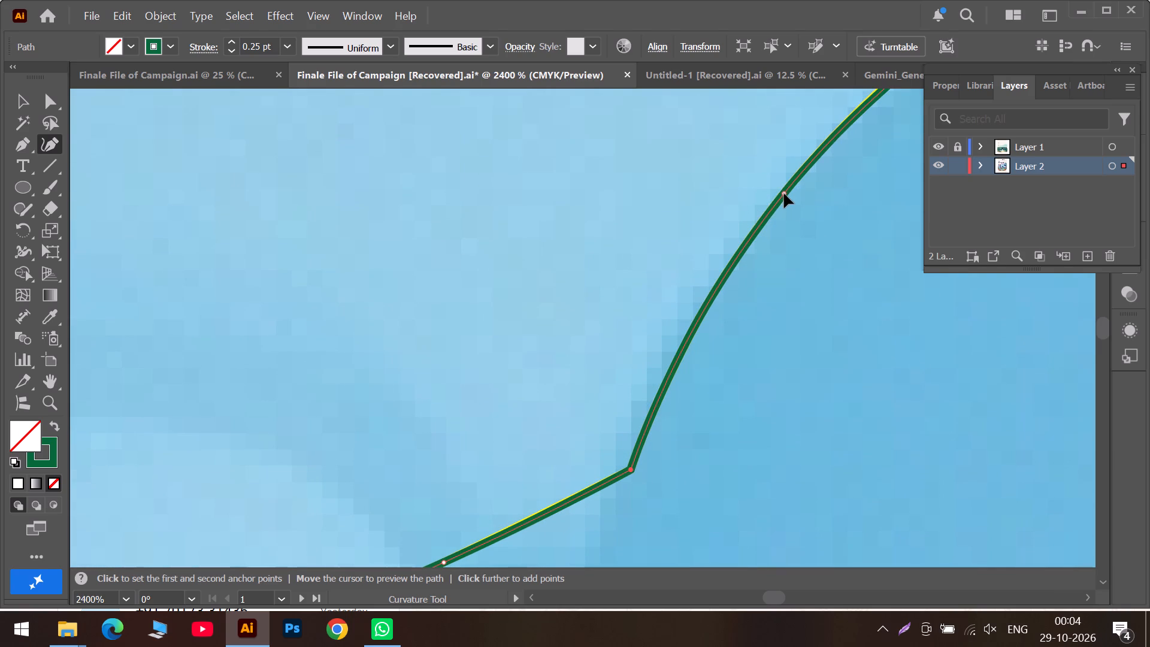
# Add curve points below the large bubble and pull the green outline down onto the yellow line, past the bubble's white highlight.
pyautogui.keyDown('alt'); pyautogui.scroll(-2, 816, 229); pyautogui.keyUp('alt')
pyautogui.scroll(-2, 457, 424)
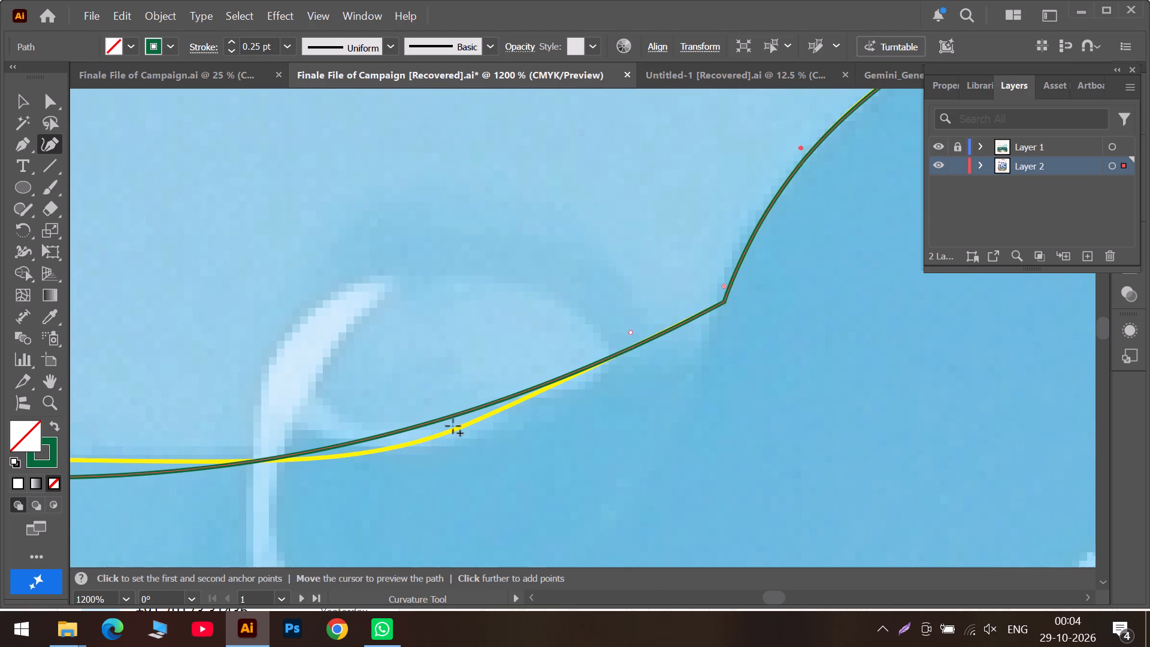
pyautogui.keyDown('alt'); pyautogui.scroll(2, 452, 411); pyautogui.keyUp('alt')
pyautogui.moveTo(440, 434); pyautogui.dragTo(534, 429)
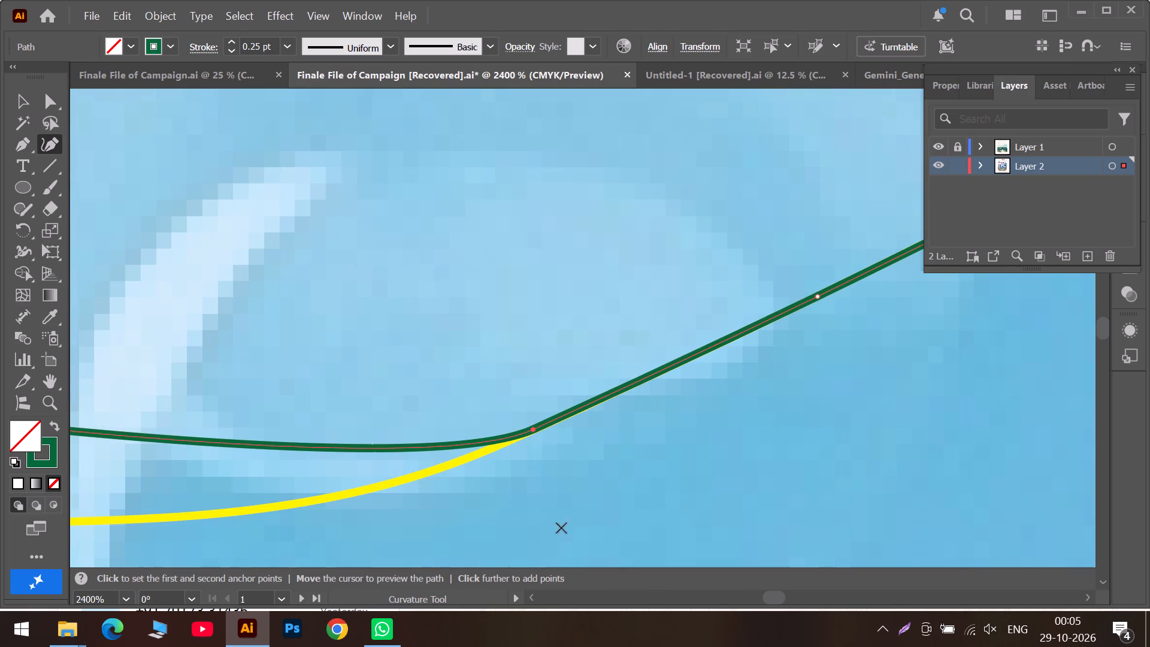
pyautogui.click(712, 597)
pyautogui.moveTo(683, 442); pyautogui.dragTo(677, 473)
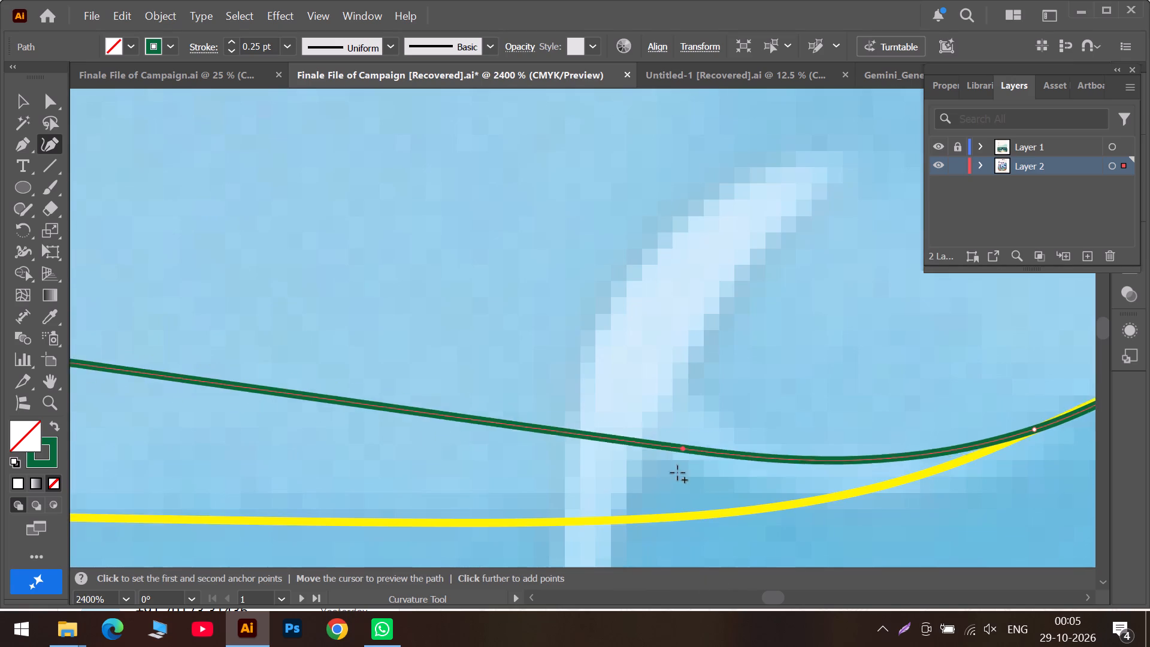
pyautogui.moveTo(677, 473); pyautogui.dragTo(731, 513)
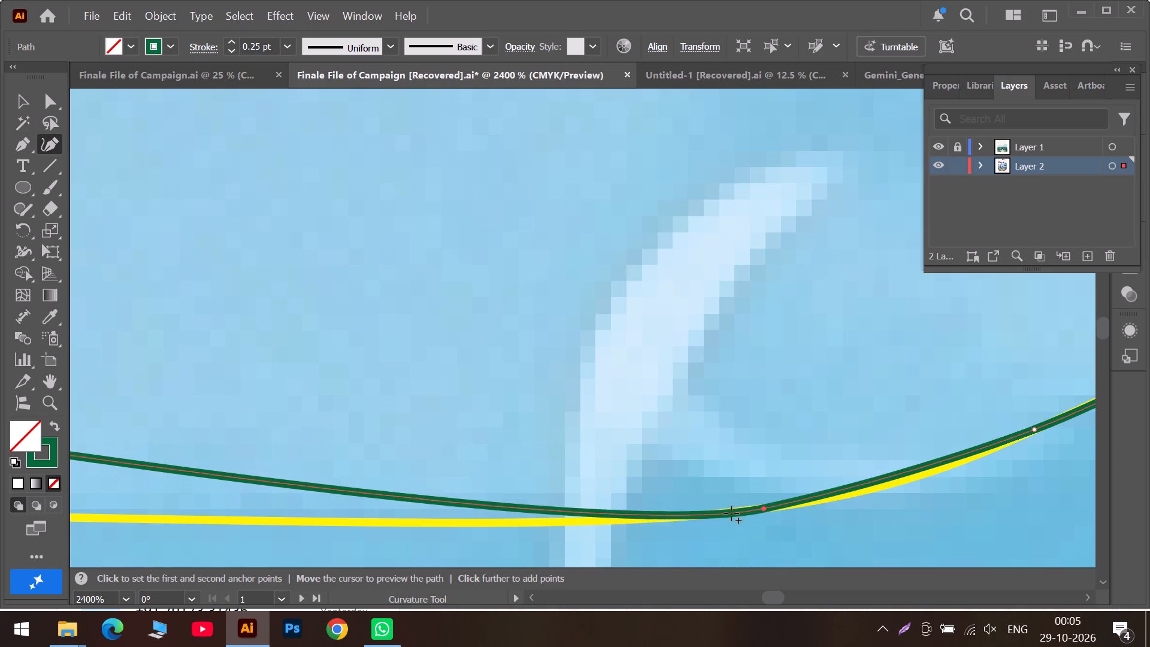
pyautogui.moveTo(731, 513); pyautogui.dragTo(503, 524)
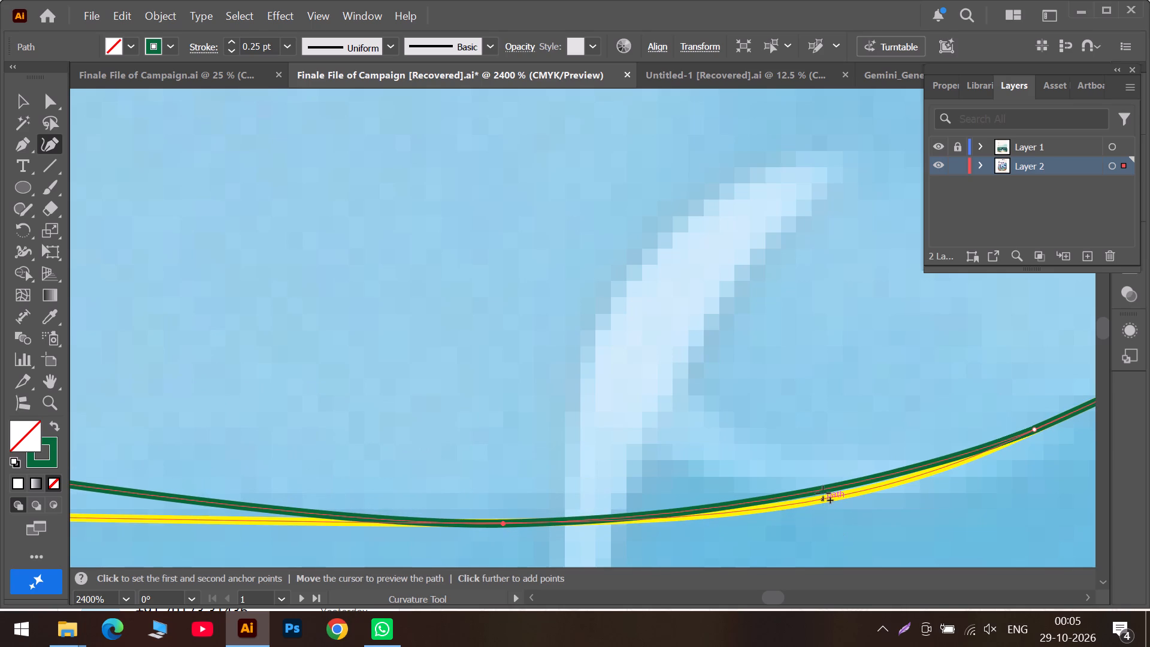
# Add and adjust points between the bubble's white highlight and the rising slope so the outline follows the yellow curve under the bubble.
pyautogui.moveTo(822, 489); pyautogui.dragTo(843, 498)
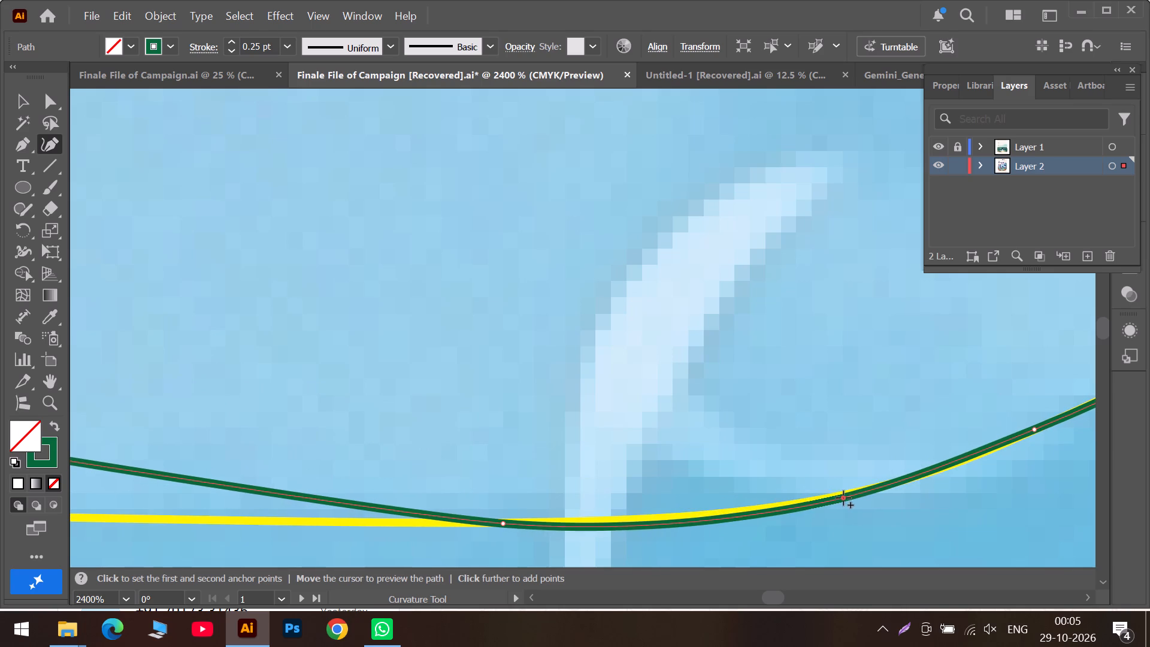
pyautogui.moveTo(843, 498); pyautogui.dragTo(597, 519)
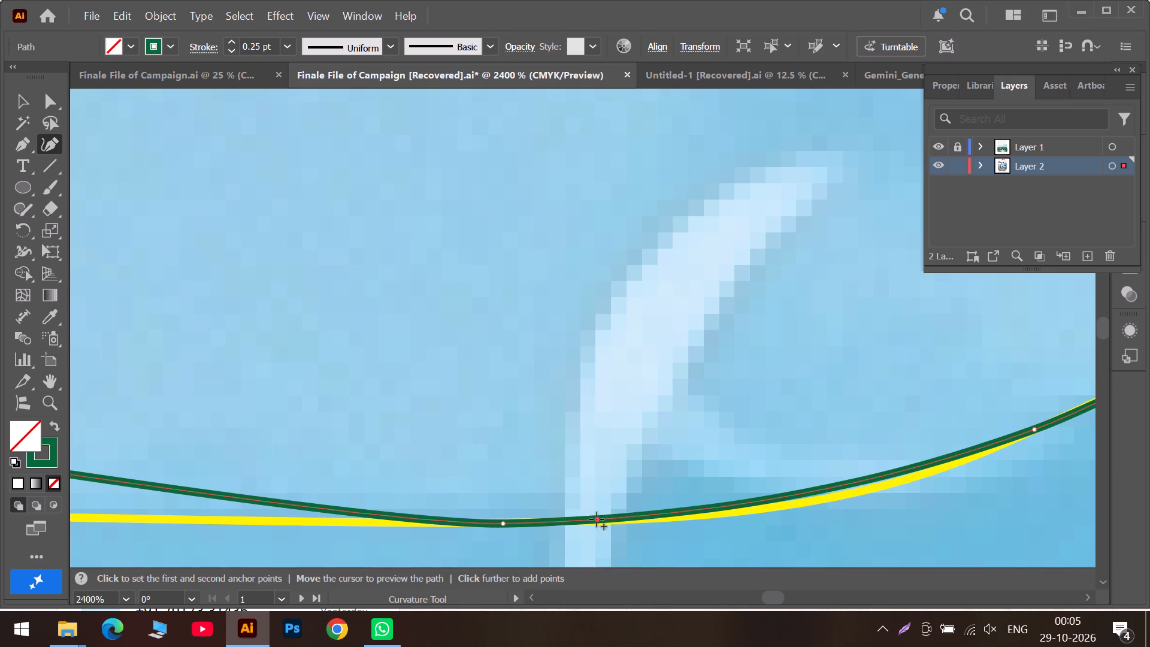
pyautogui.moveTo(597, 519); pyautogui.dragTo(596, 520)
pyautogui.moveTo(801, 492); pyautogui.dragTo(818, 501)
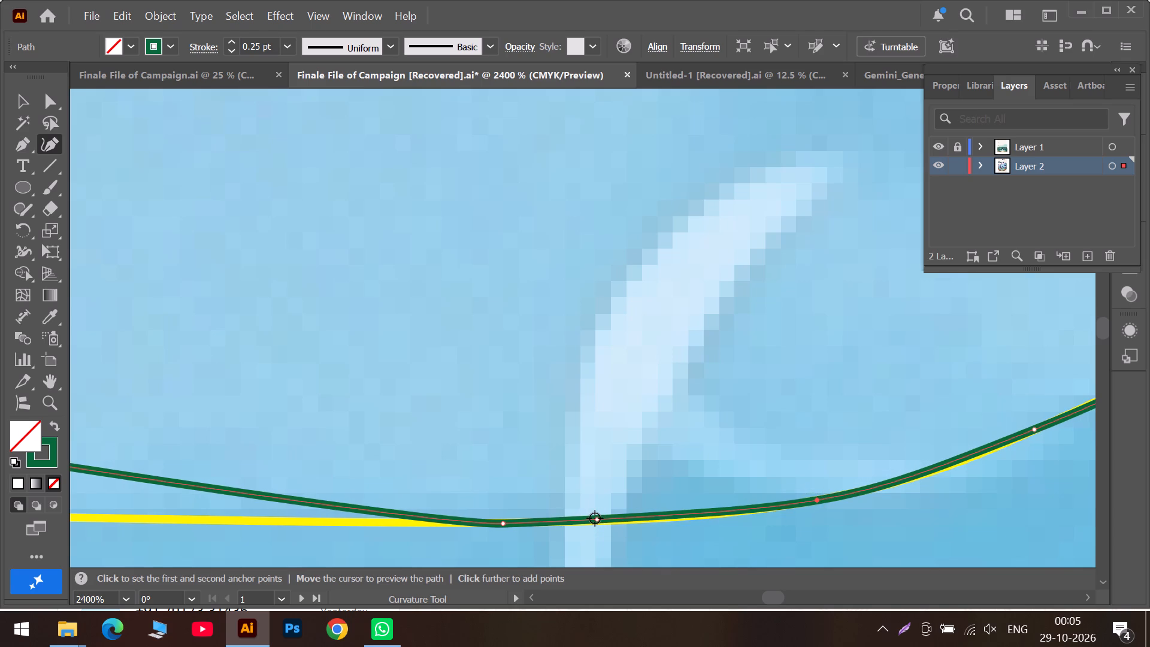
pyautogui.moveTo(595, 518); pyautogui.dragTo(632, 521)
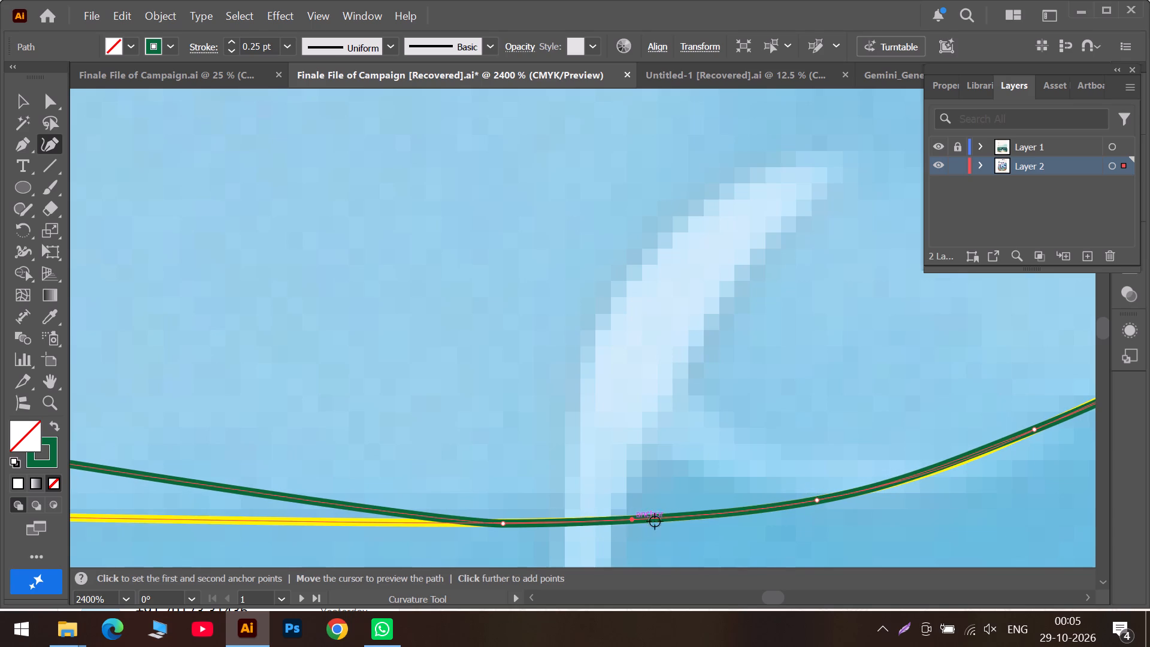
pyautogui.moveTo(943, 466); pyautogui.dragTo(949, 466)
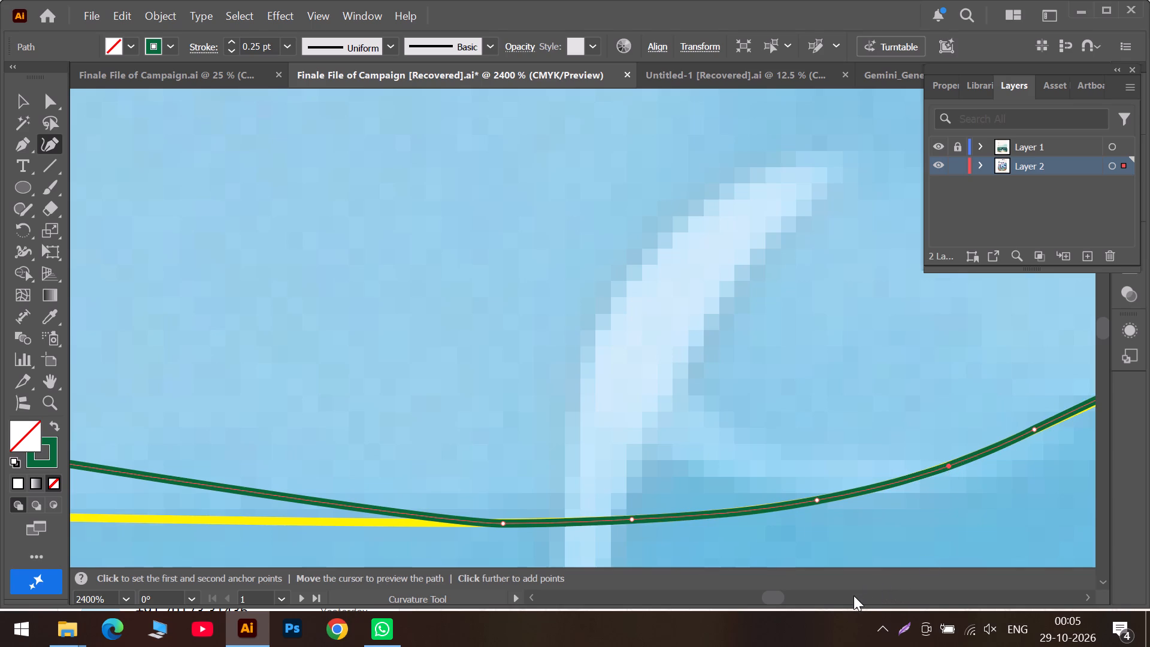
pyautogui.click(854, 595)
pyautogui.moveTo(596, 398); pyautogui.dragTo(617, 389)
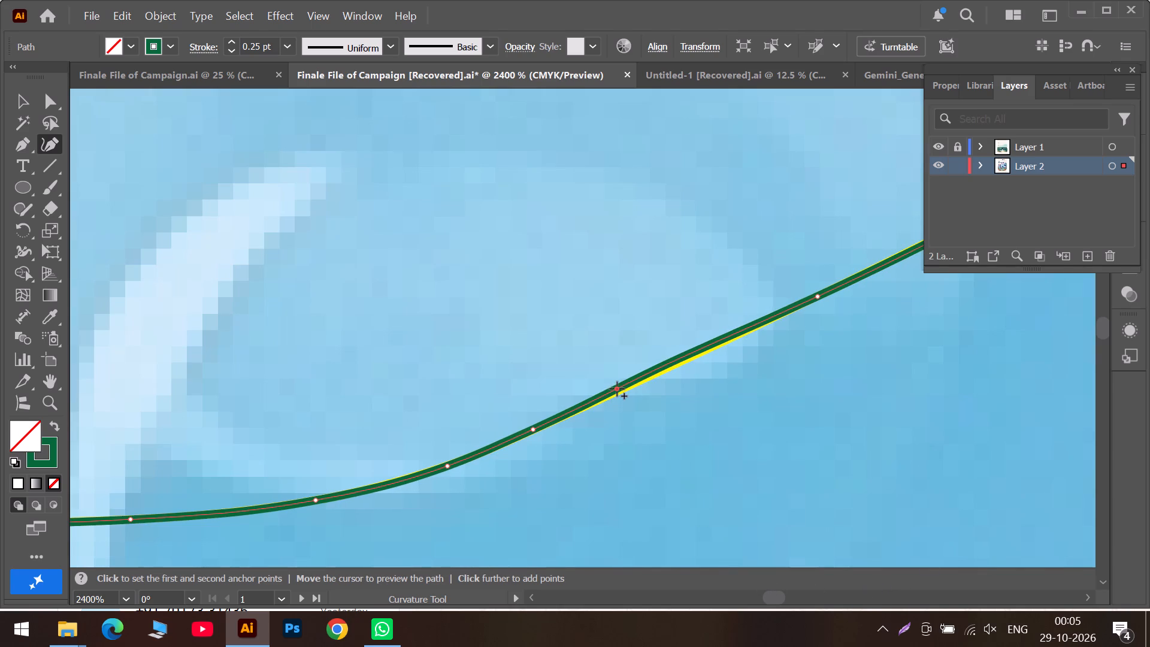
pyautogui.moveTo(617, 389); pyautogui.dragTo(627, 386)
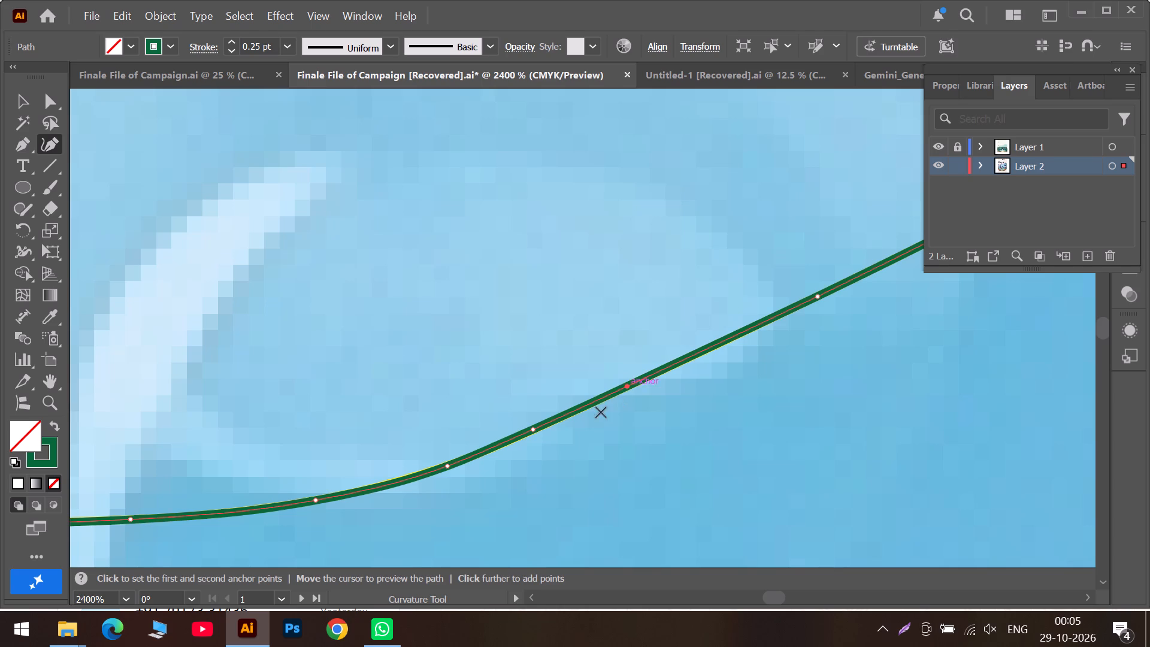
# Fit the outline to the nearly flat yellow stretch beyond the white highlight with three points, ending where the line starts rising.
pyautogui.click(735, 595)
pyautogui.click(734, 595)
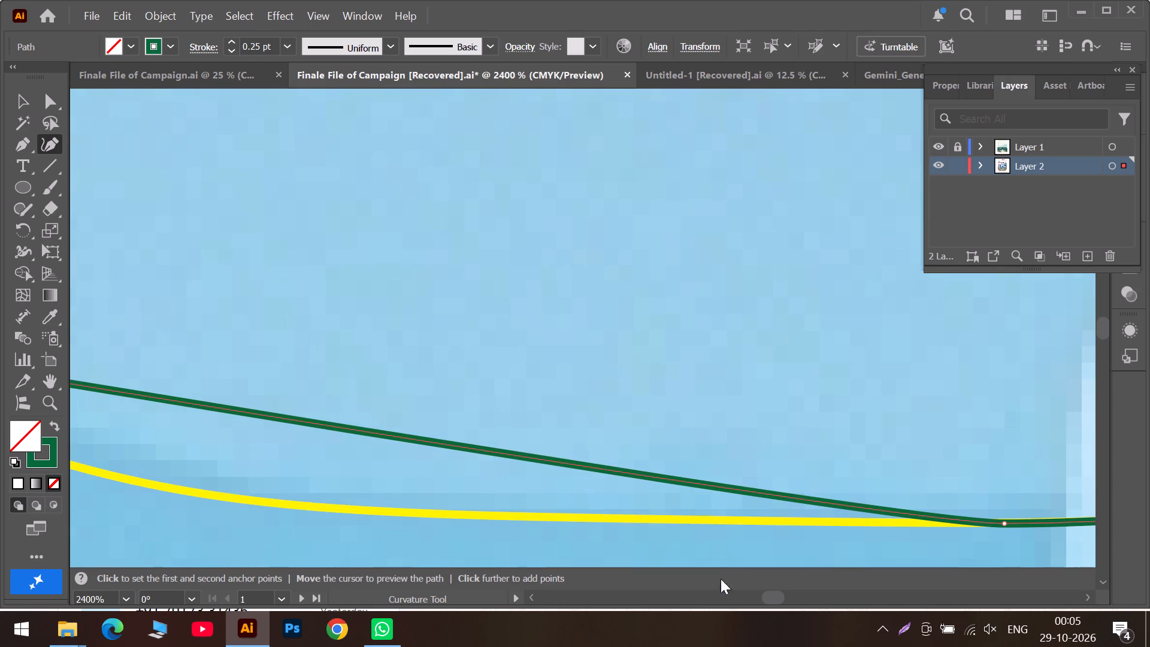
pyautogui.moveTo(666, 477); pyautogui.dragTo(641, 527)
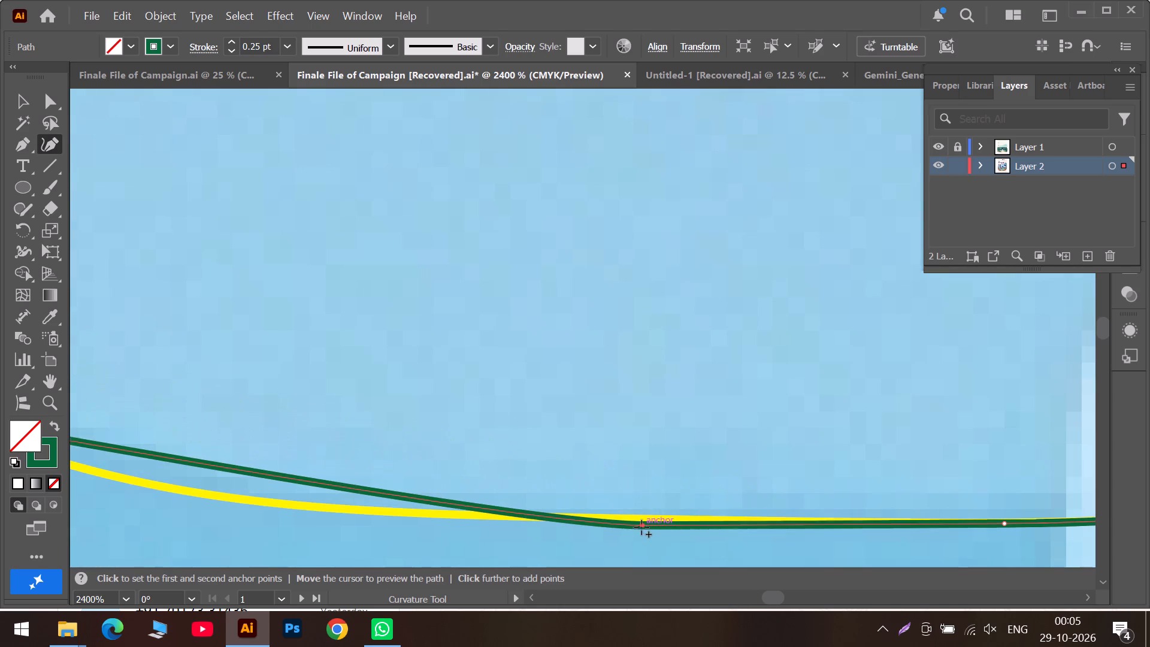
pyautogui.moveTo(641, 527); pyautogui.dragTo(664, 520)
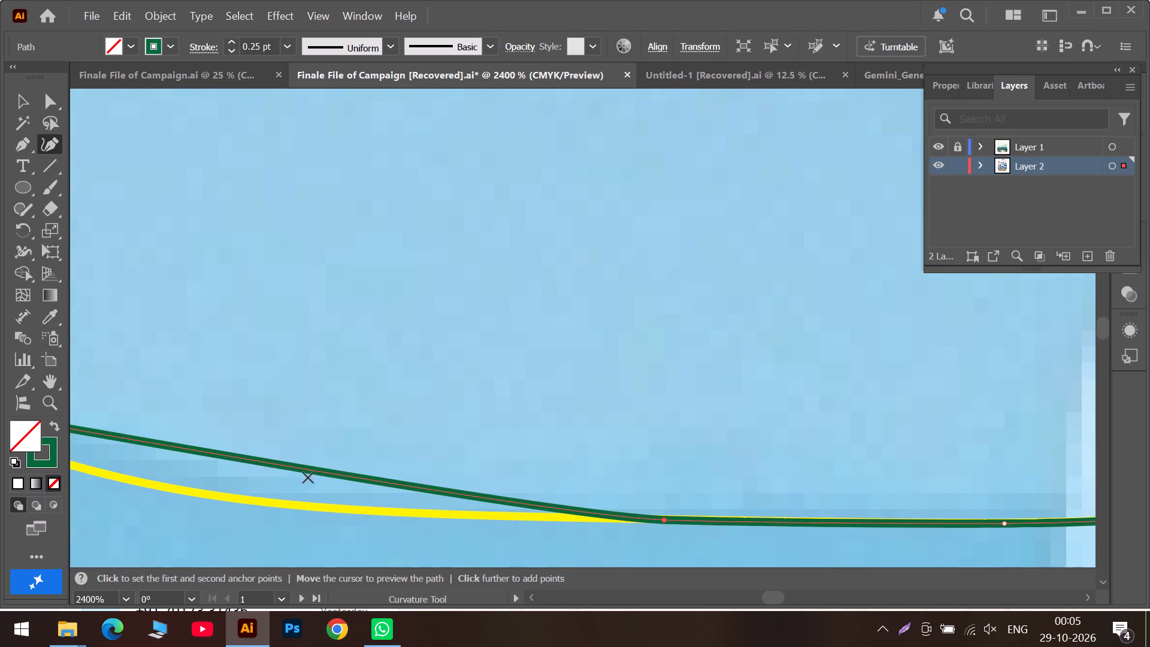
pyautogui.moveTo(352, 477); pyautogui.dragTo(350, 507)
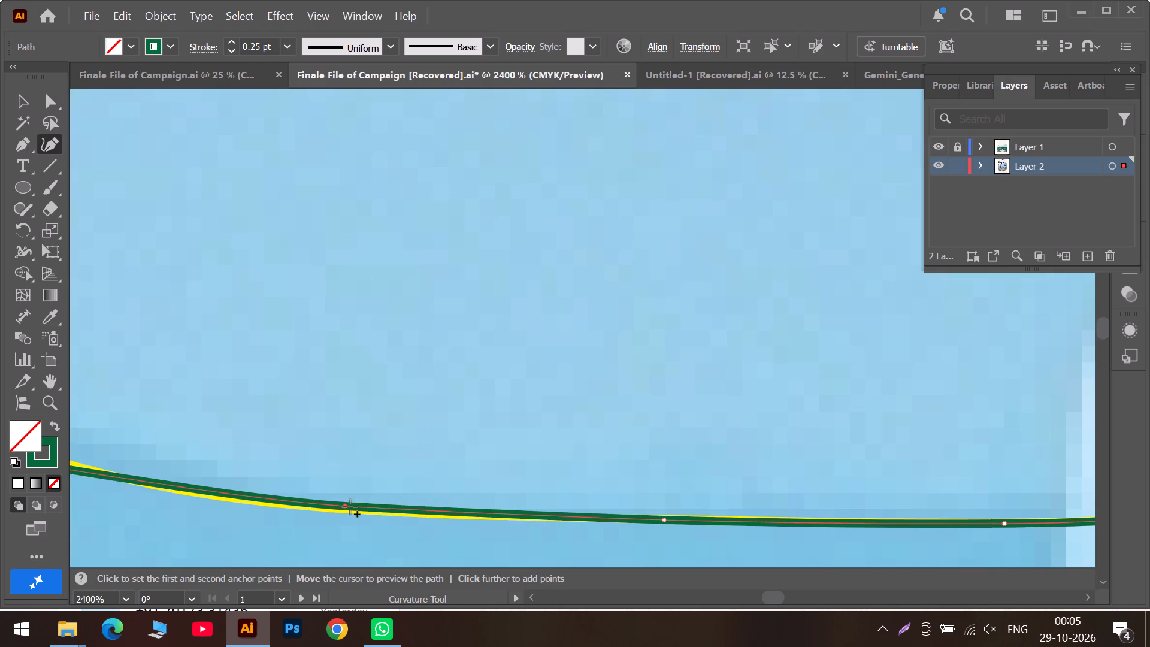
pyautogui.moveTo(350, 507); pyautogui.dragTo(465, 513)
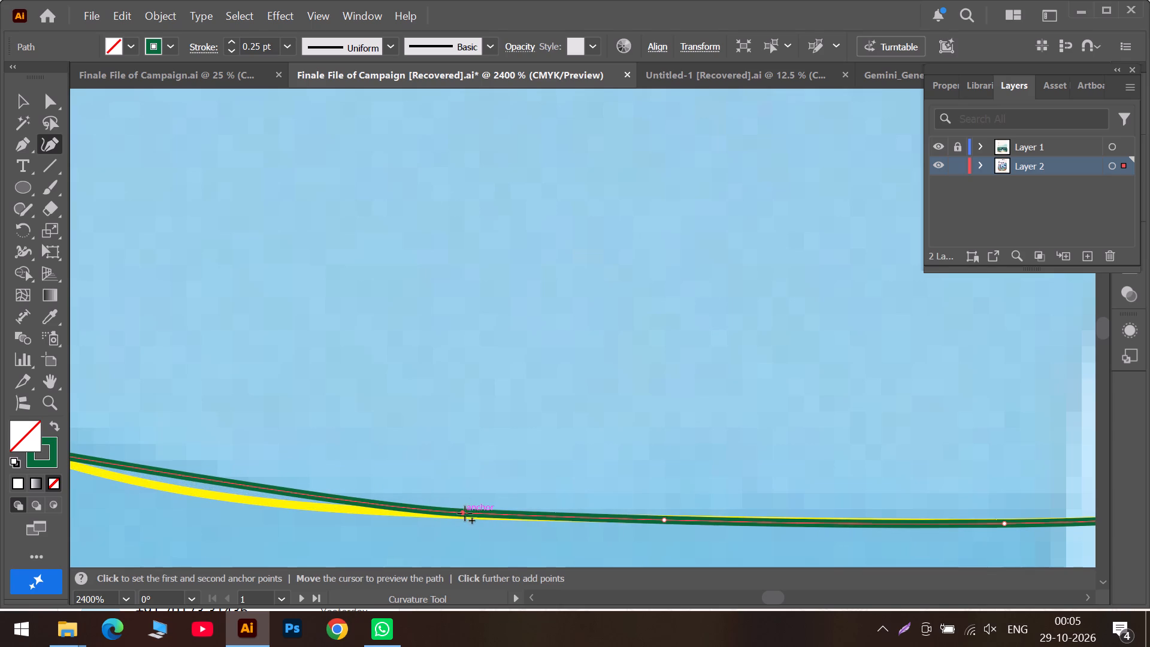
pyautogui.moveTo(465, 513); pyautogui.dragTo(476, 514)
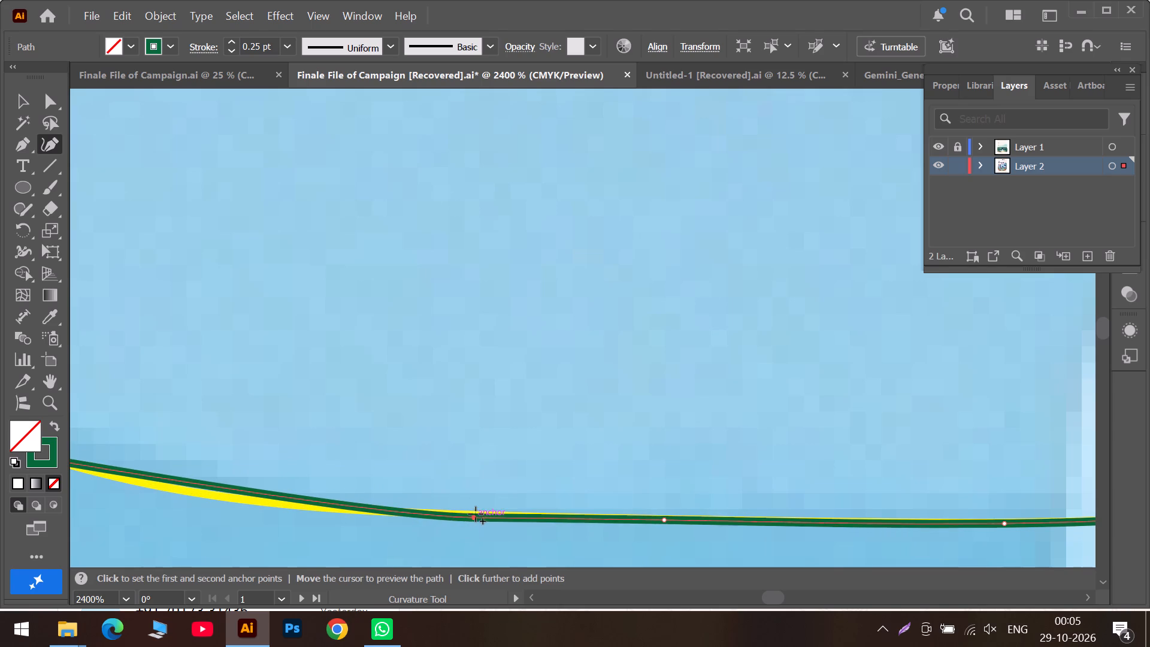
pyautogui.moveTo(476, 514); pyautogui.dragTo(467, 518)
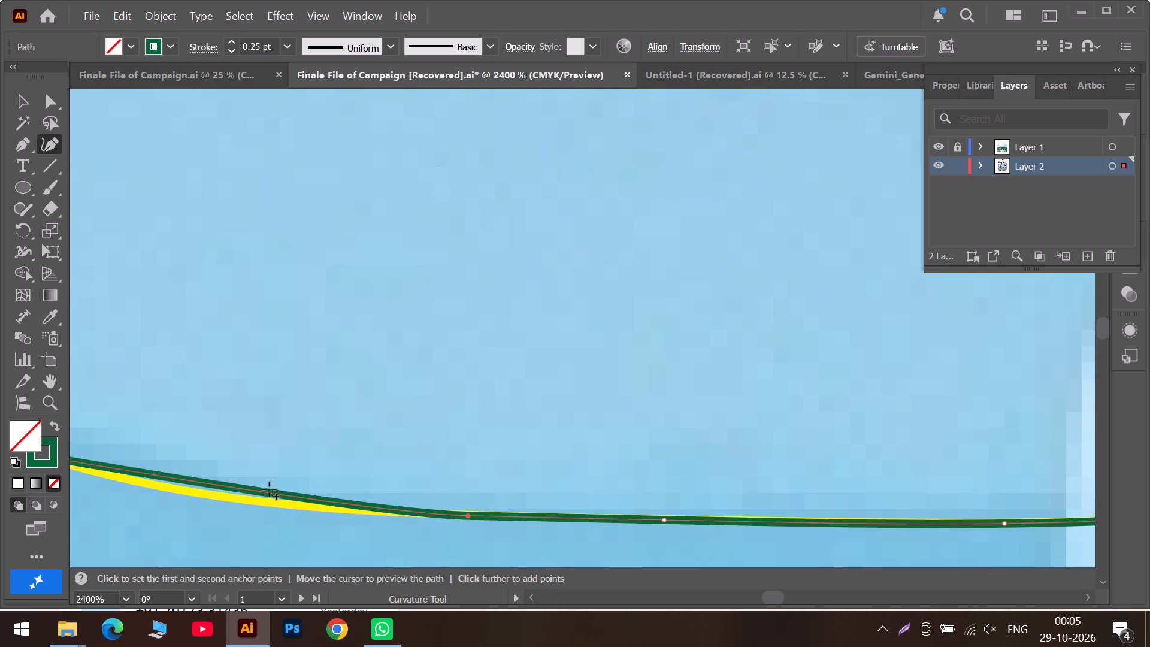
pyautogui.moveTo(269, 489); pyautogui.dragTo(276, 503)
# Bend the outline up onto the concave yellow slope past the flat stretch, adding and shifting points until it follows the curve.
pyautogui.click(713, 597)
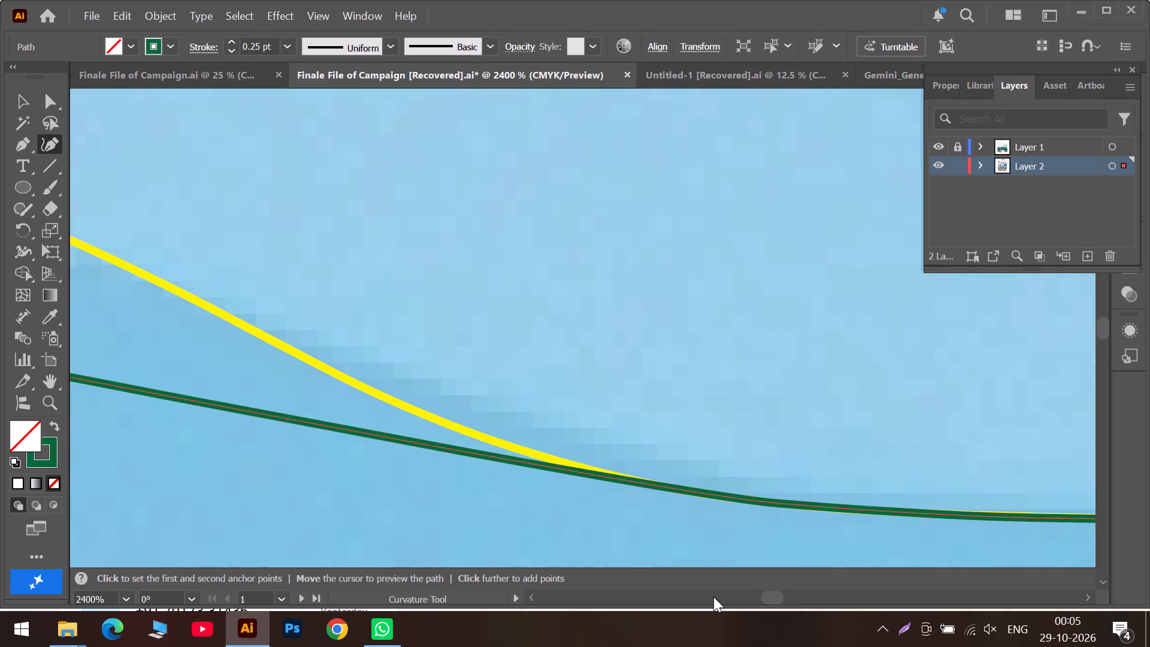
pyautogui.moveTo(256, 412); pyautogui.dragTo(300, 369)
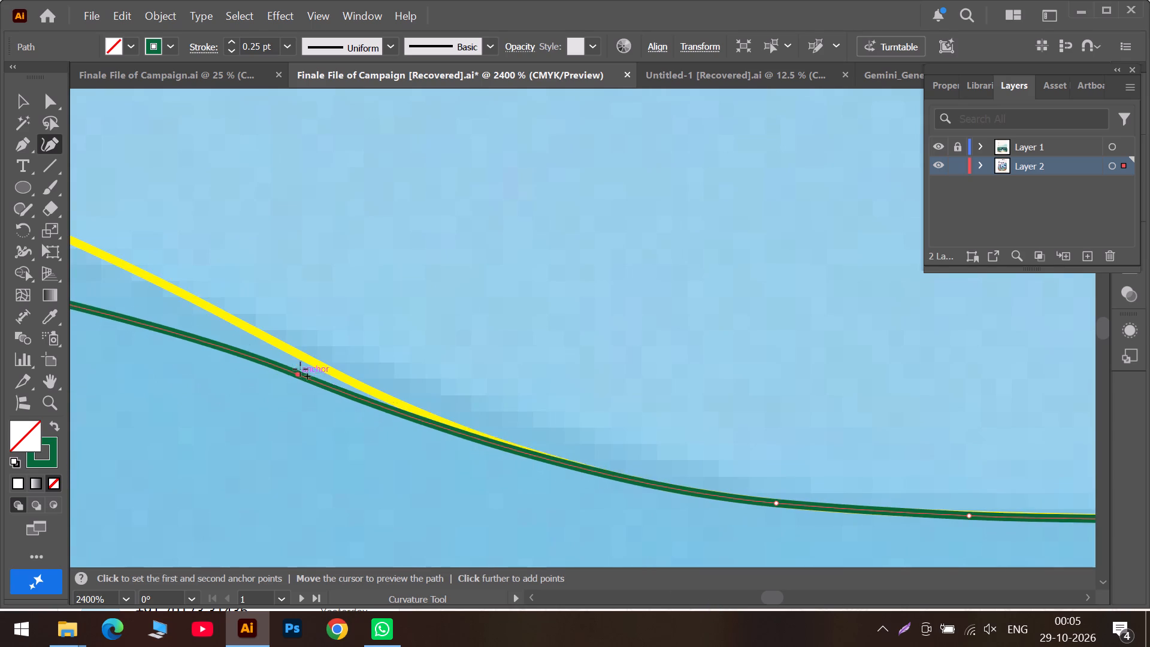
pyautogui.moveTo(300, 369); pyautogui.dragTo(297, 360)
pyautogui.moveTo(91, 294); pyautogui.dragTo(98, 286)
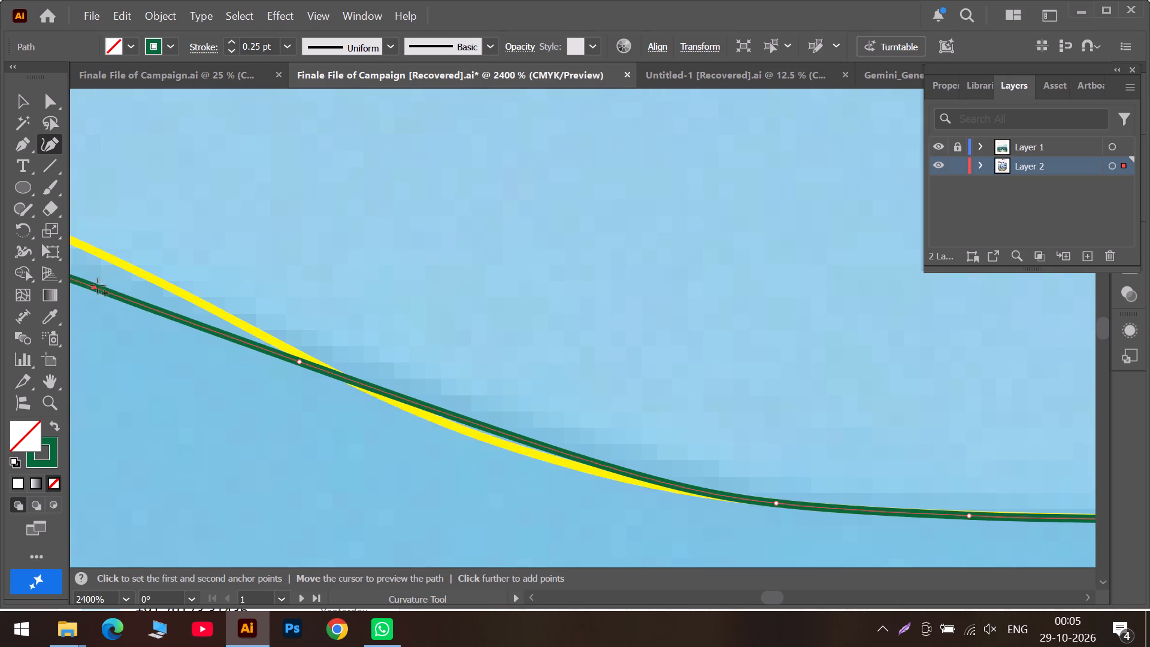
pyautogui.moveTo(98, 286); pyautogui.dragTo(158, 276)
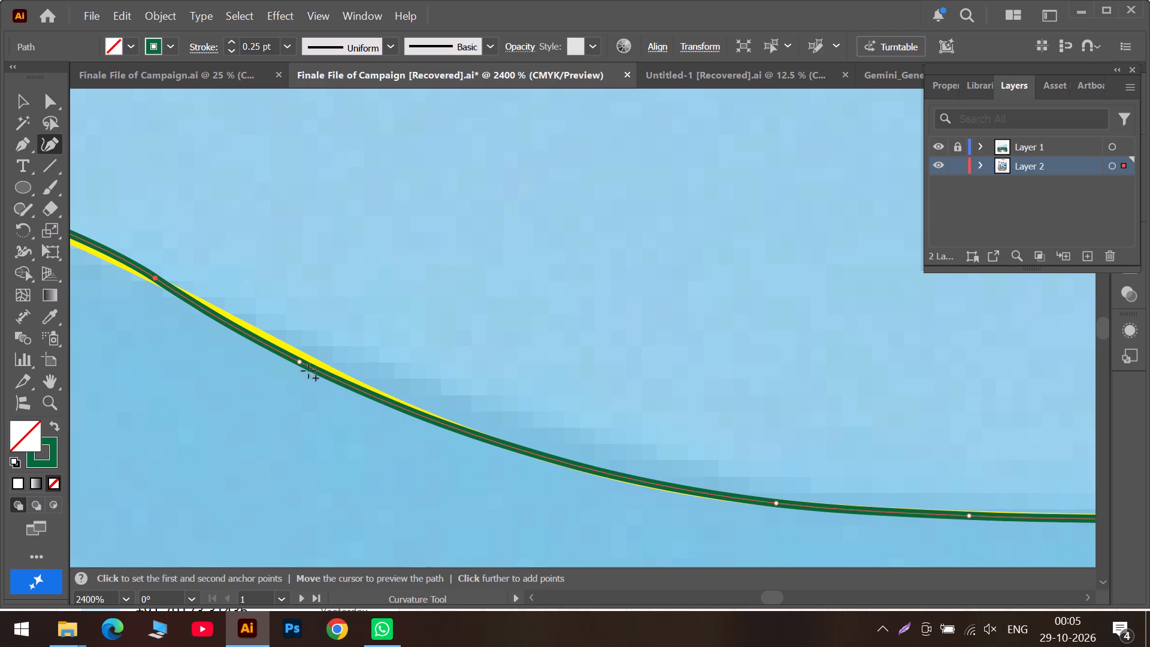
pyautogui.moveTo(298, 363); pyautogui.dragTo(319, 362)
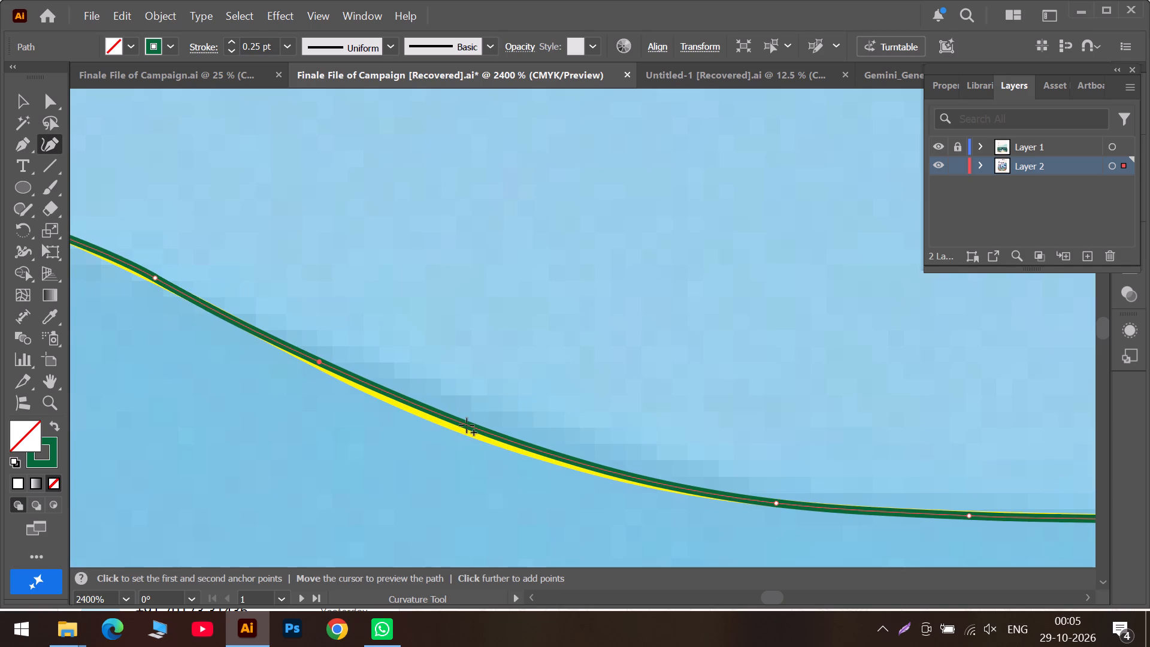
pyautogui.moveTo(467, 425); pyautogui.dragTo(468, 433)
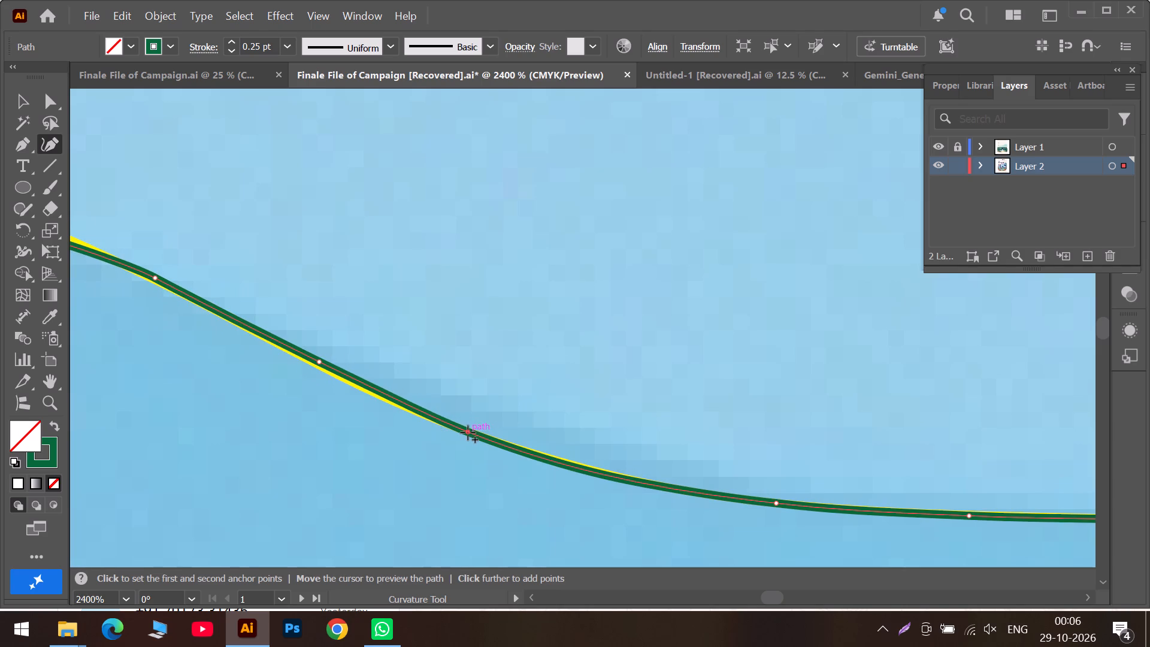
pyautogui.moveTo(468, 433); pyautogui.dragTo(516, 448)
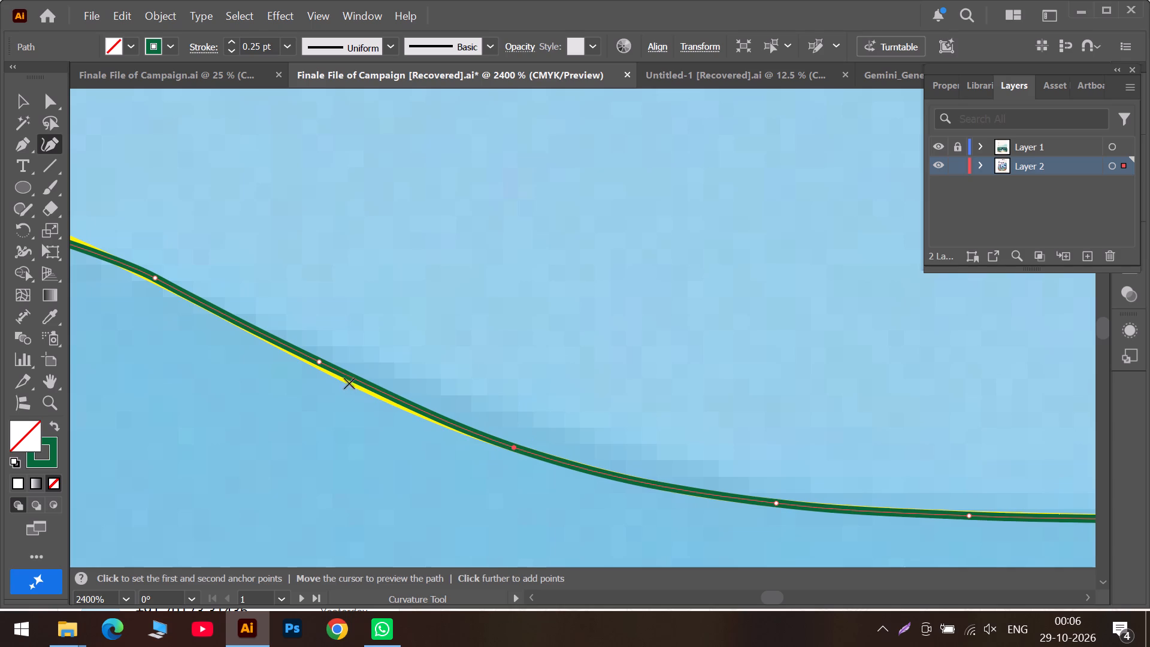
pyautogui.moveTo(320, 362); pyautogui.dragTo(332, 375)
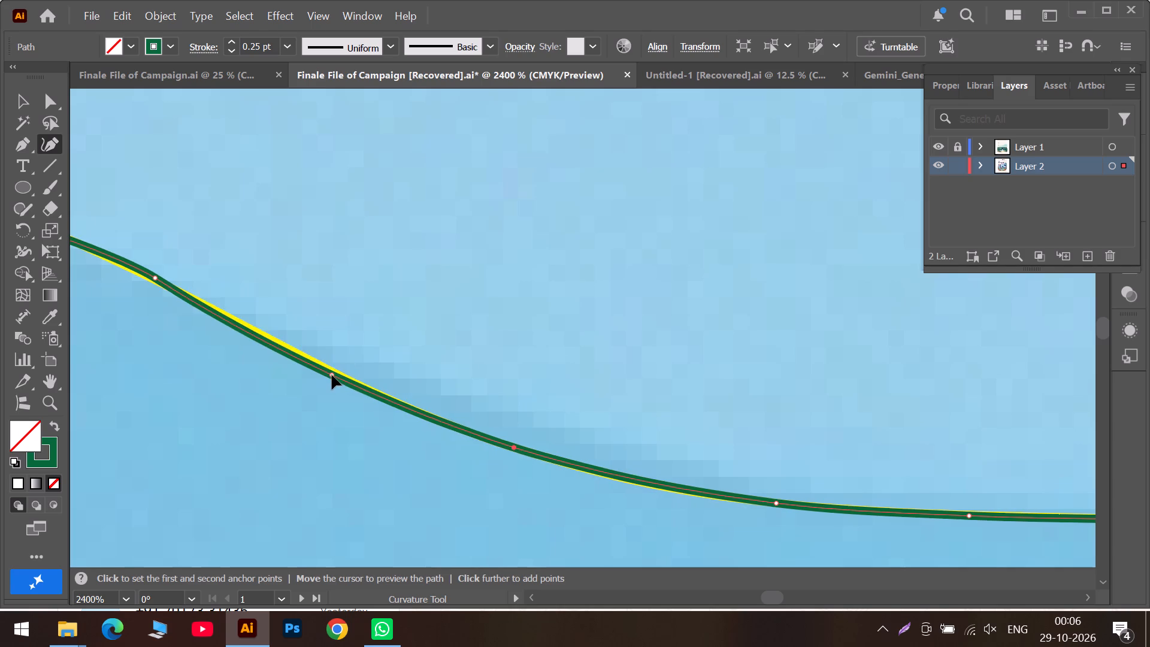
pyautogui.moveTo(332, 375); pyautogui.dragTo(367, 389)
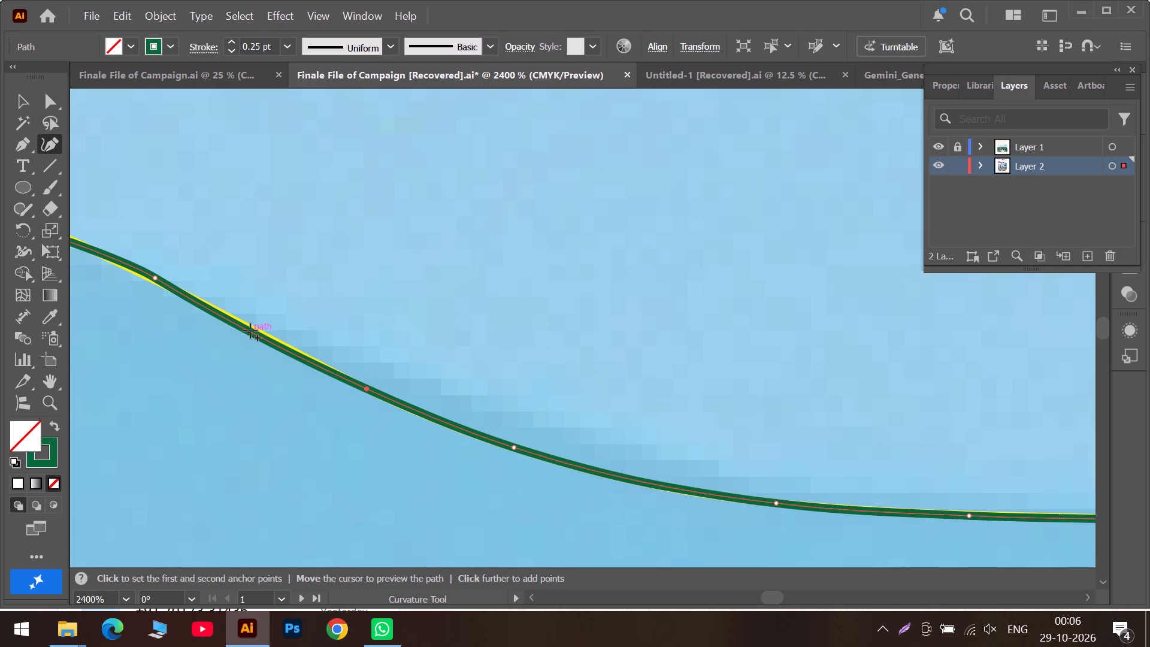
pyautogui.click(255, 332)
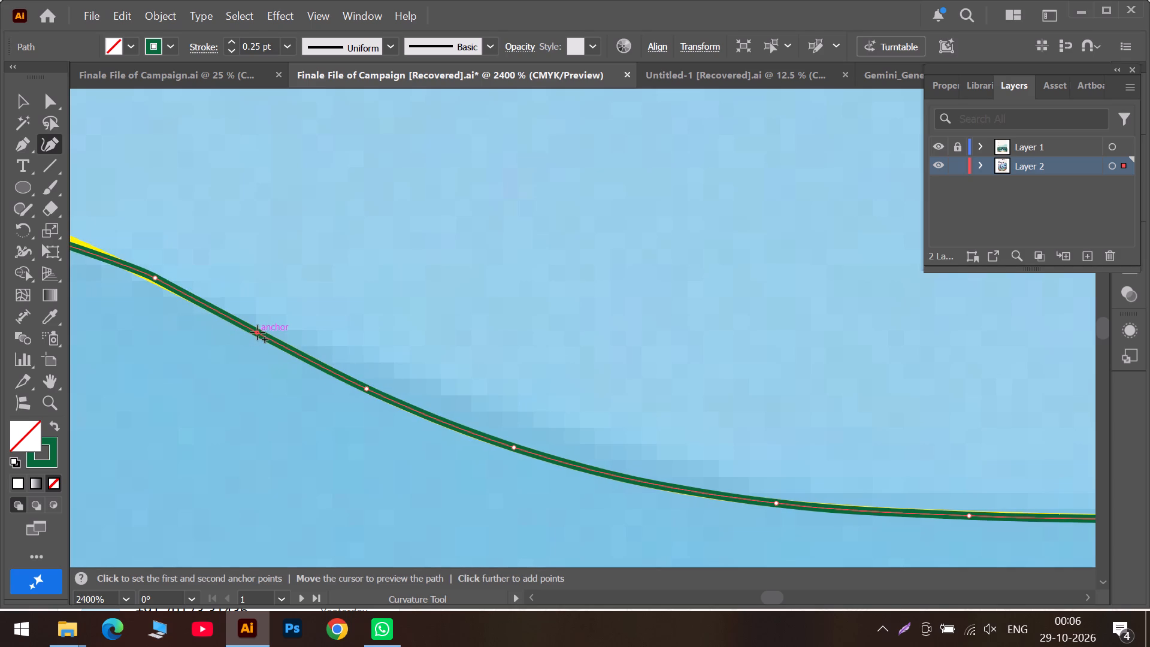
# Shift the anchor at the slope's upper bend and add a point higher up so the green outline follows the yellow line.
pyautogui.click(713, 597)
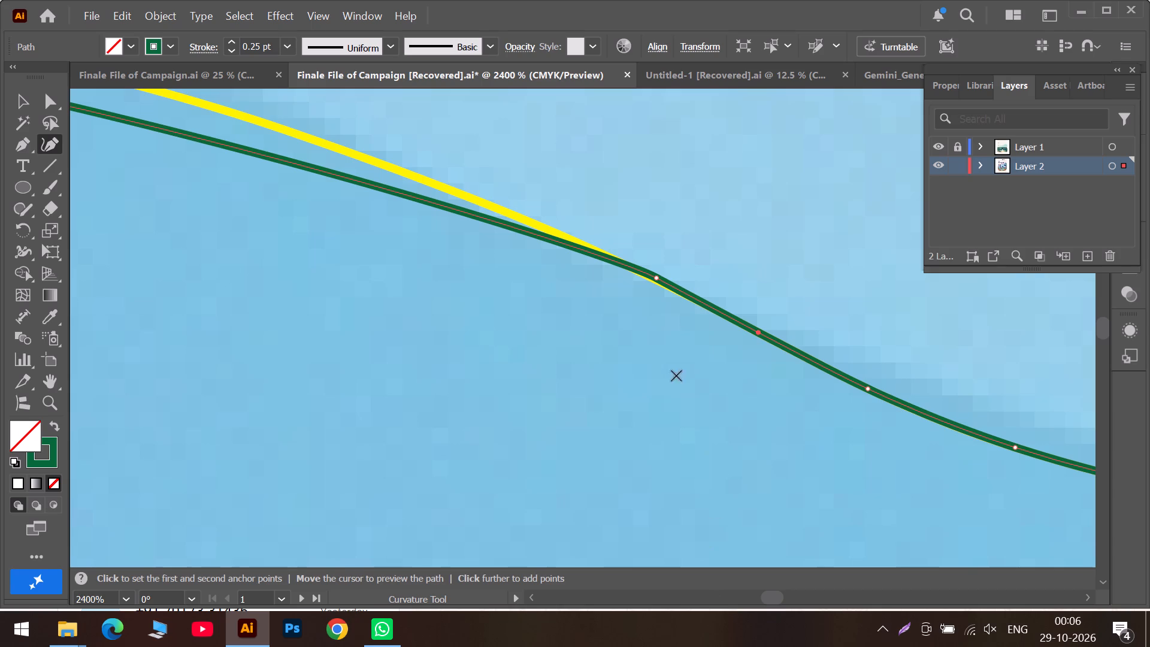
pyautogui.scroll(2, 640, 332)
pyautogui.moveTo(658, 339); pyautogui.dragTo(656, 341)
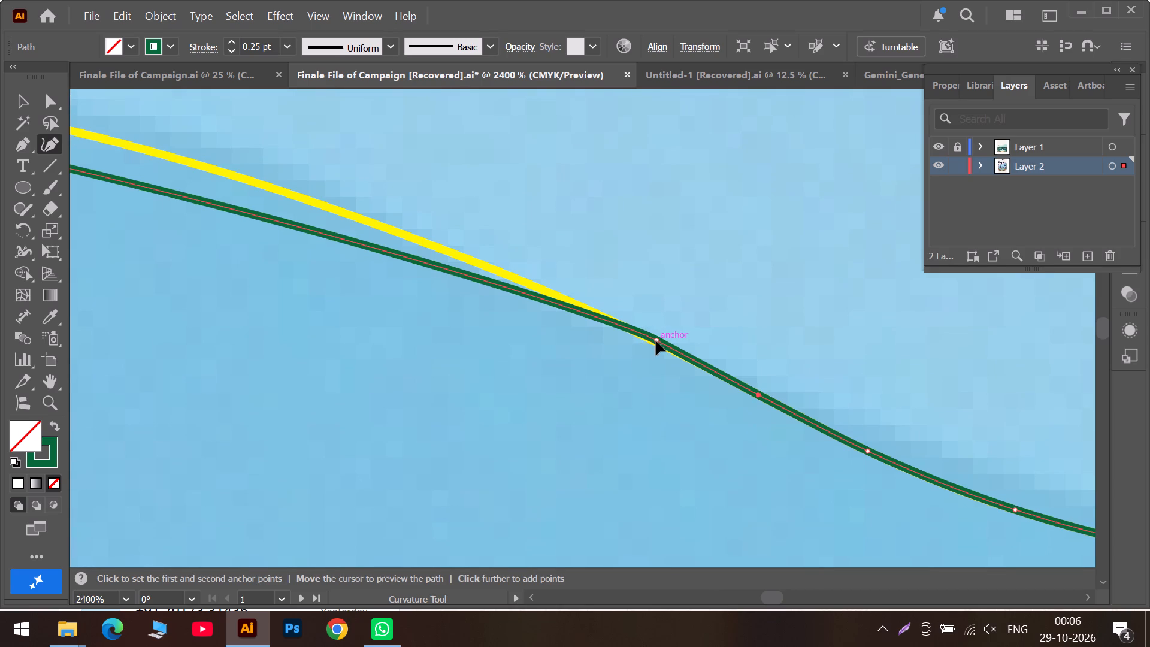
pyautogui.moveTo(656, 341); pyautogui.dragTo(653, 340)
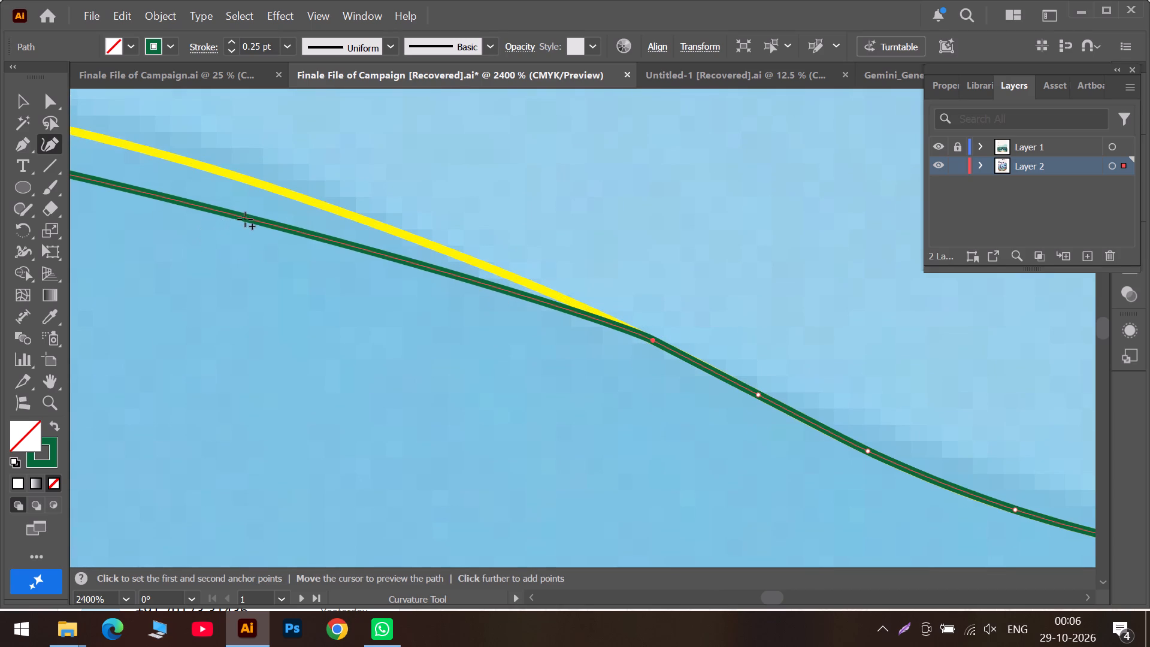
pyautogui.moveTo(245, 219); pyautogui.dragTo(280, 194)
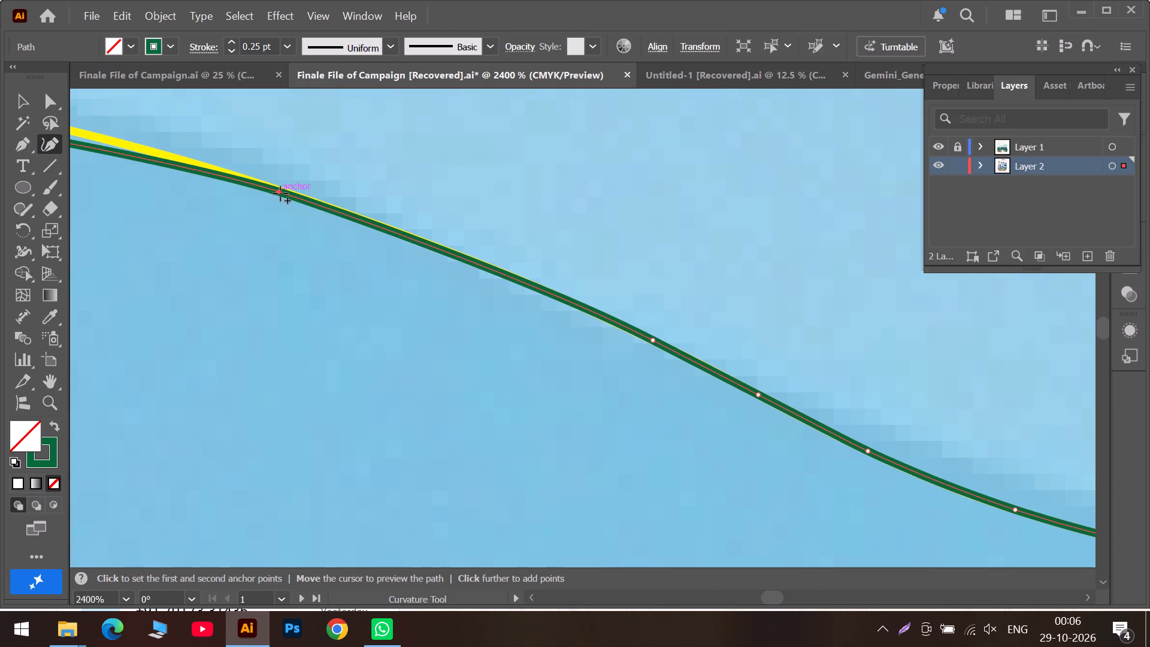
pyautogui.moveTo(280, 194); pyautogui.dragTo(290, 193)
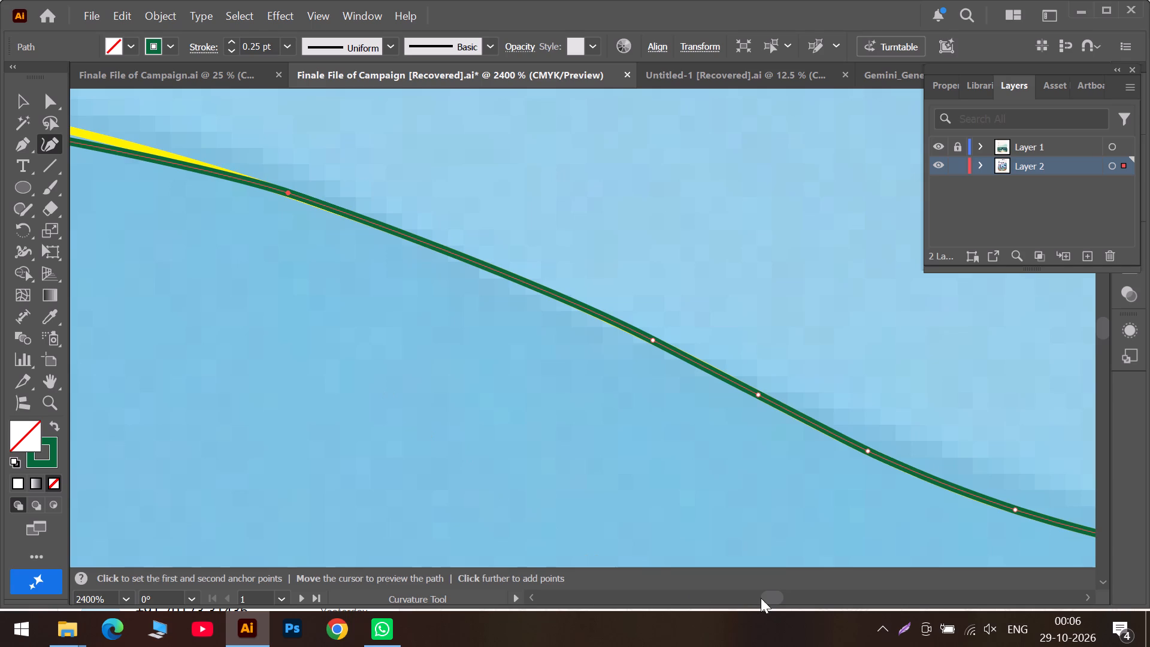
# Fit the outline to the convex shoulder below the crest, adding and adjusting two points toward the top and one back on the slope.
pyautogui.click(752, 594)
pyautogui.scroll(4, 453, 217)
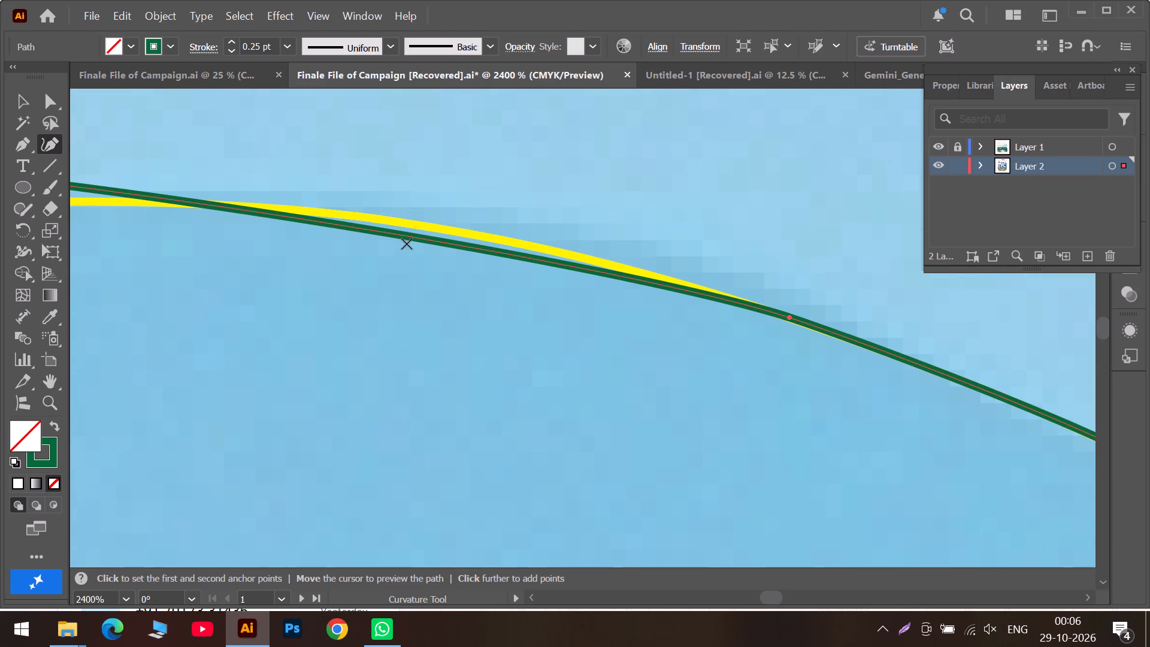
pyautogui.moveTo(447, 240); pyautogui.dragTo(486, 237)
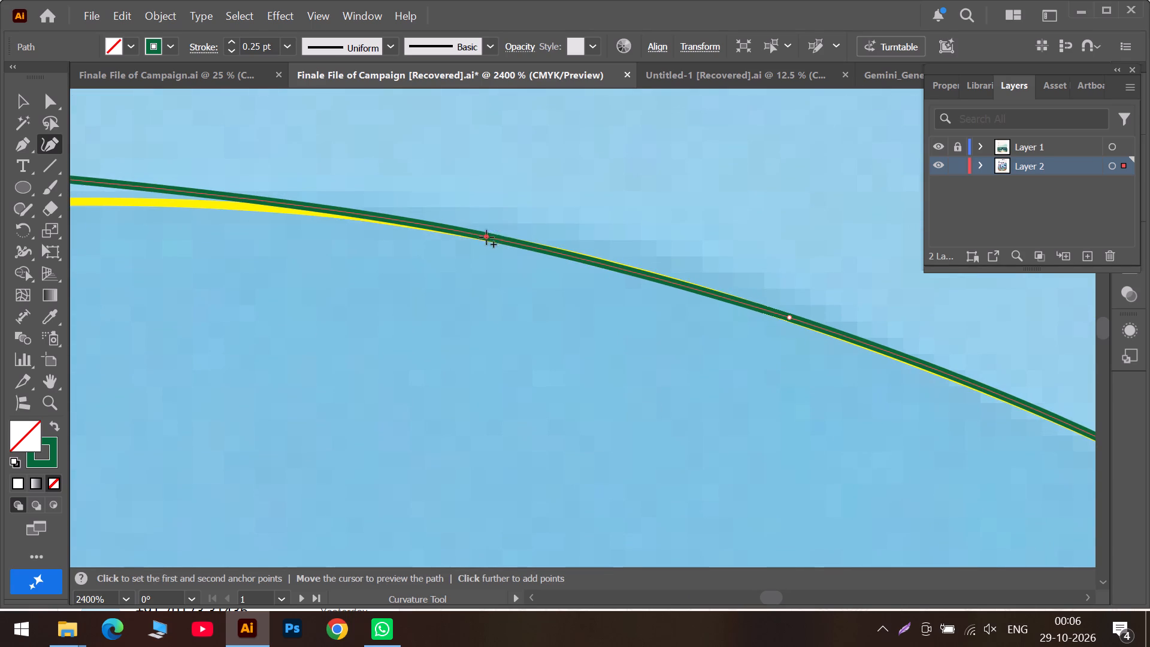
pyautogui.moveTo(486, 237); pyautogui.dragTo(495, 238)
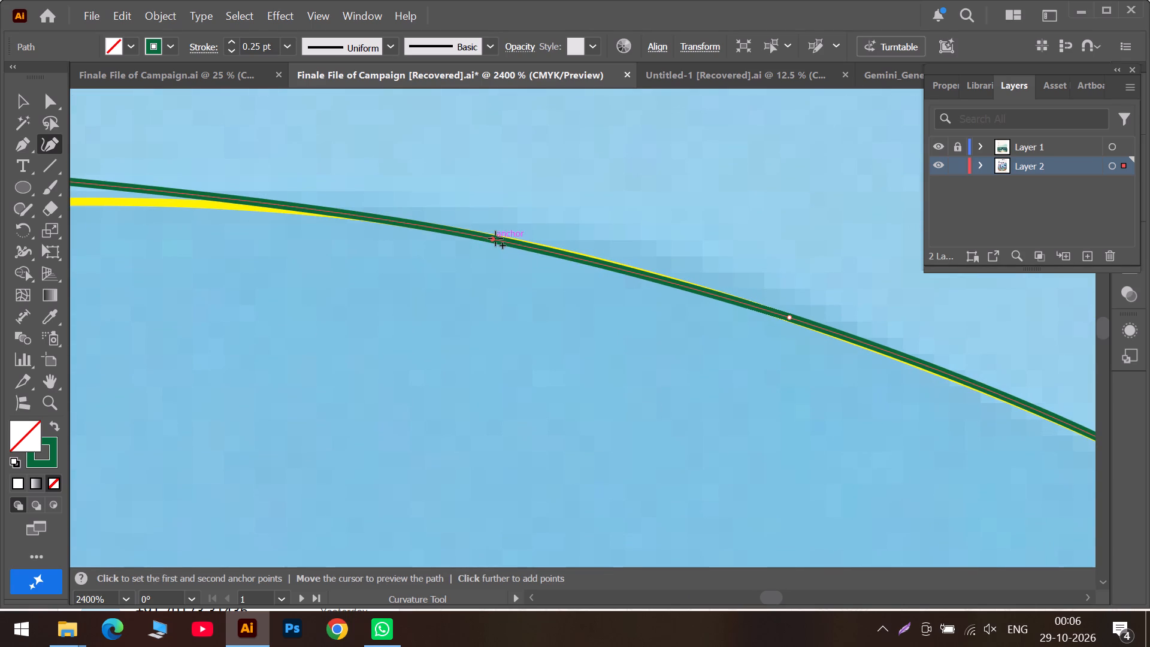
pyautogui.moveTo(495, 238); pyautogui.dragTo(511, 243)
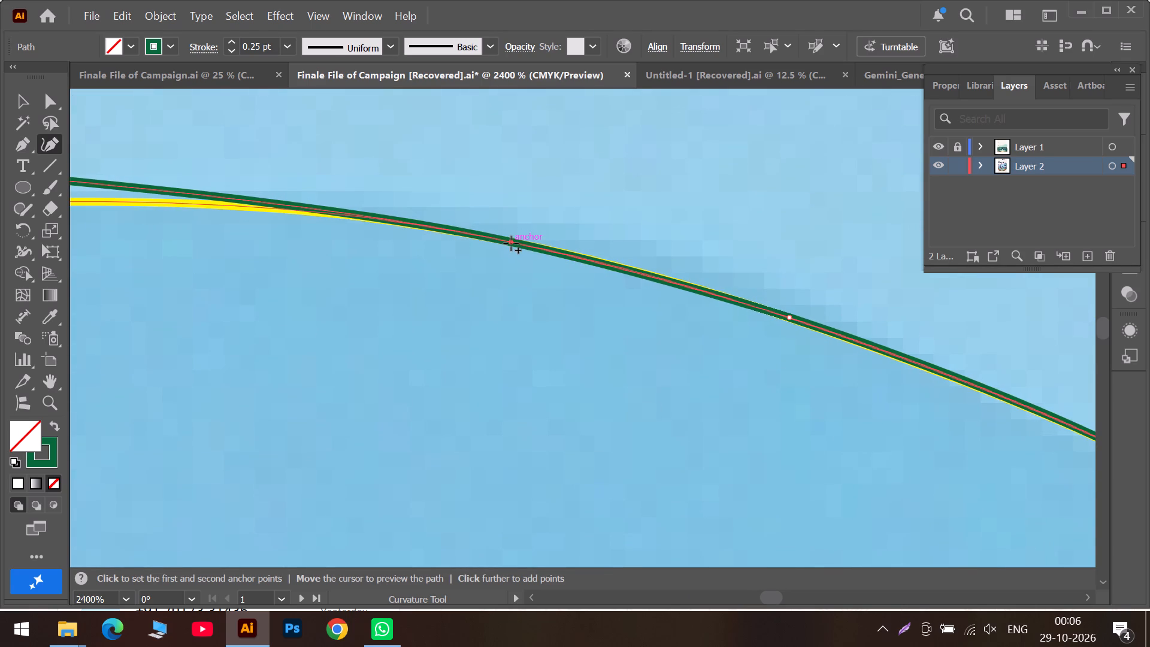
pyautogui.moveTo(107, 184); pyautogui.dragTo(107, 195)
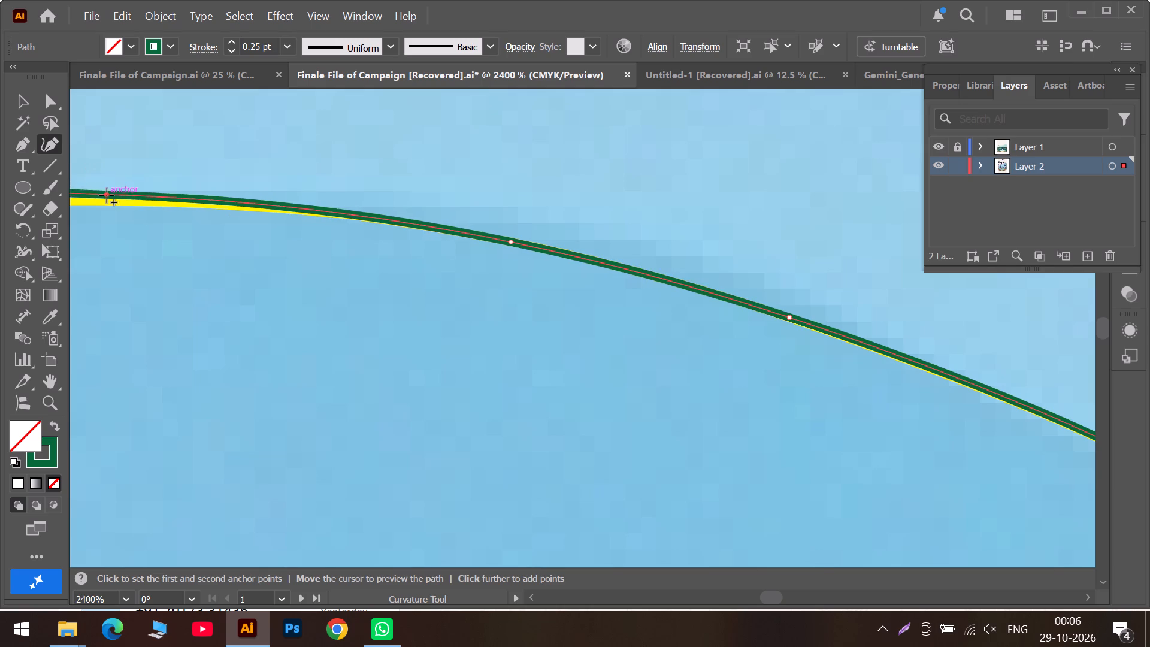
pyautogui.moveTo(107, 195); pyautogui.dragTo(144, 204)
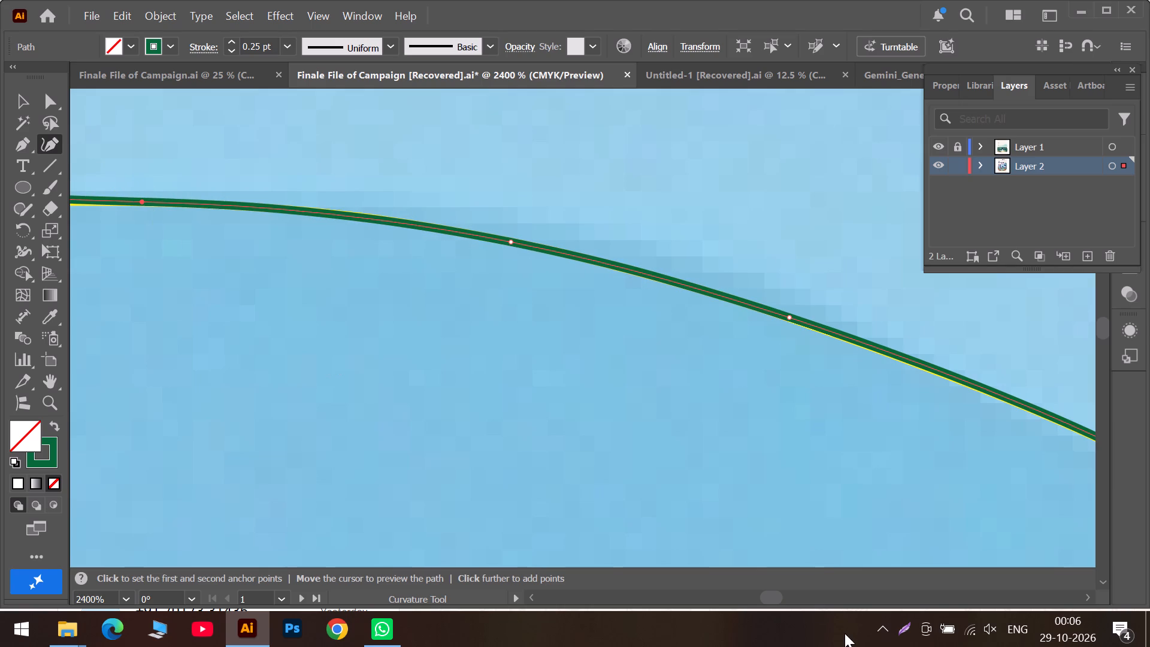
pyautogui.click(983, 388)
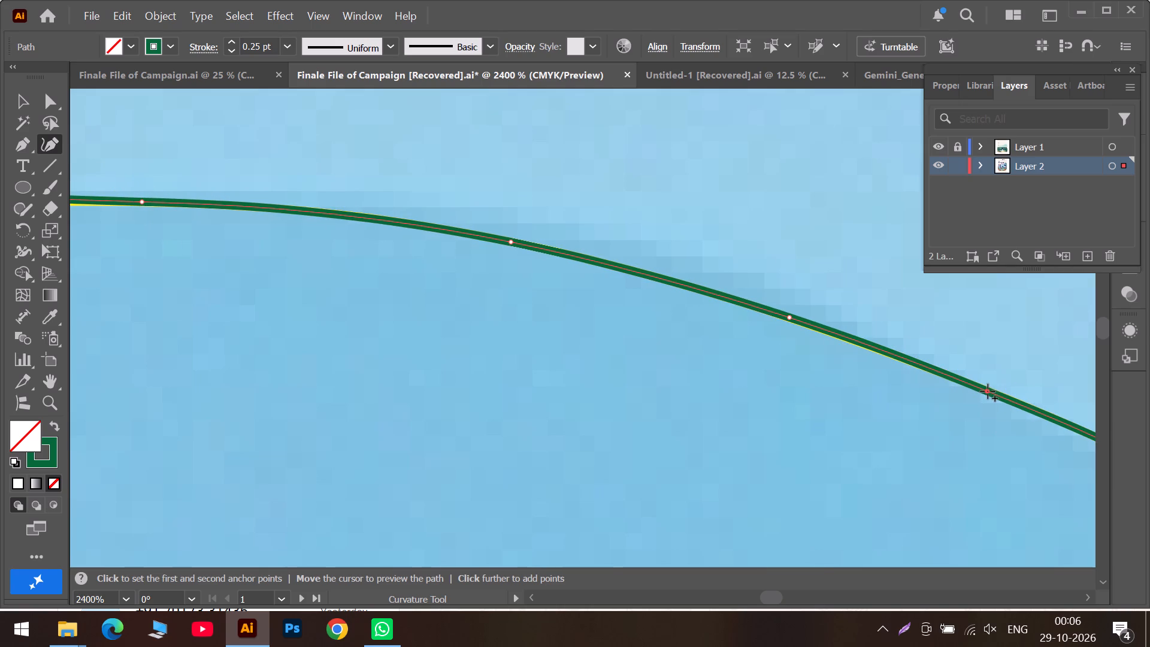
# Carry the outline over the crest, adding two points on its far side to pull it down toward the yellow curve.
pyautogui.click(870, 602)
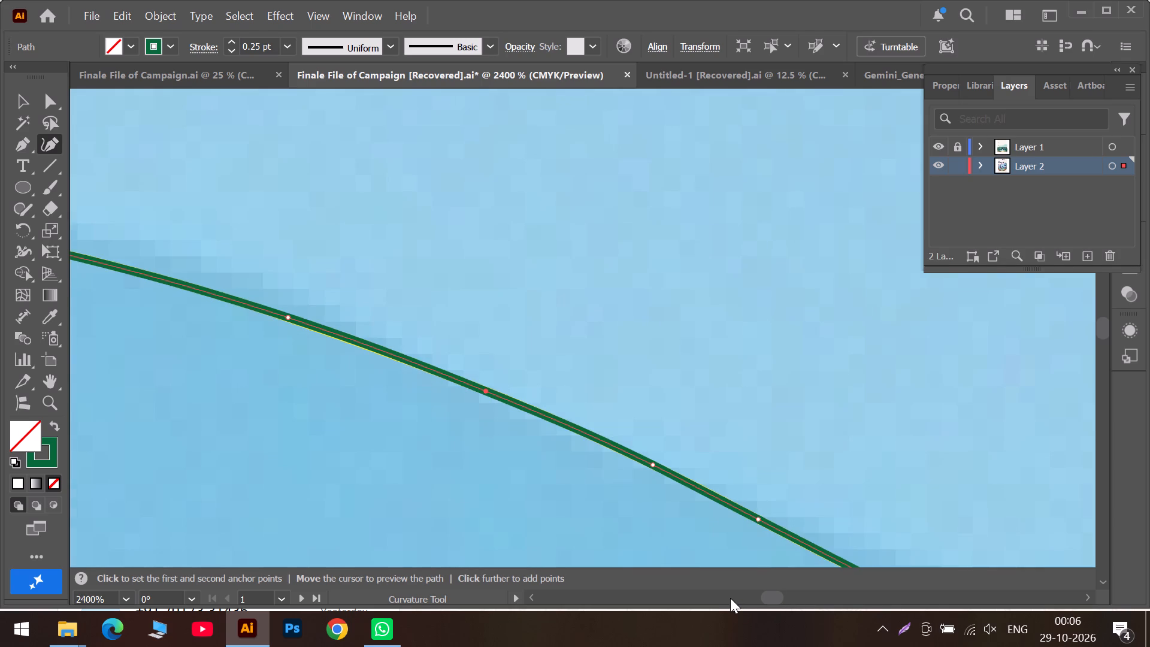
pyautogui.doubleClick(726, 598)
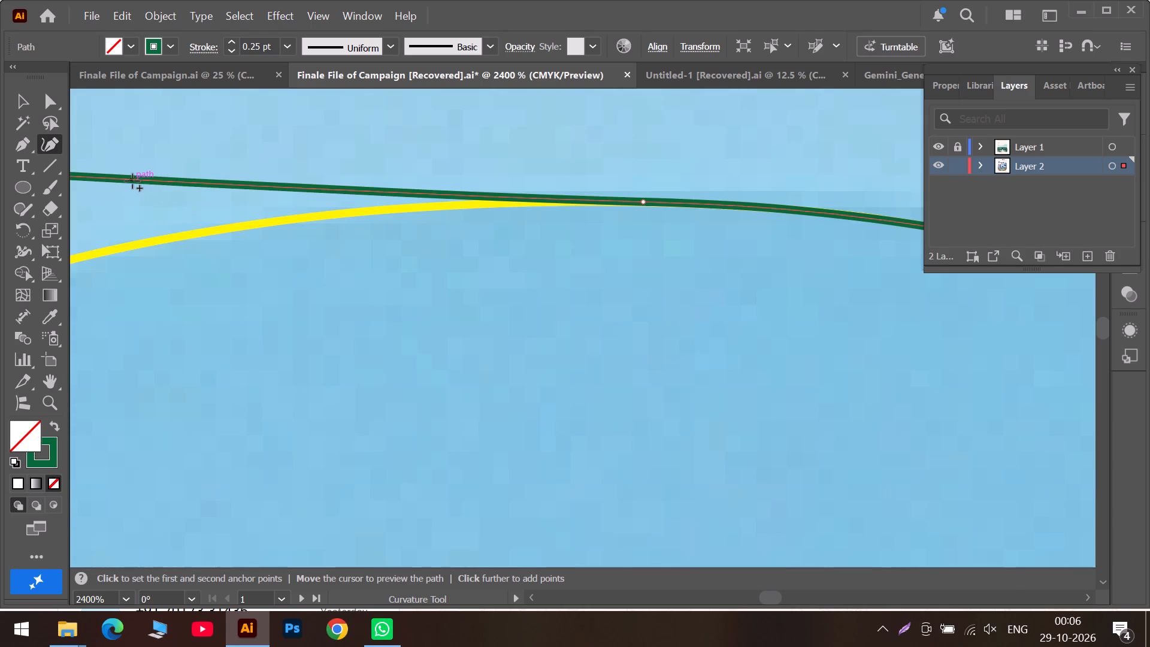
pyautogui.moveTo(134, 180); pyautogui.dragTo(210, 233)
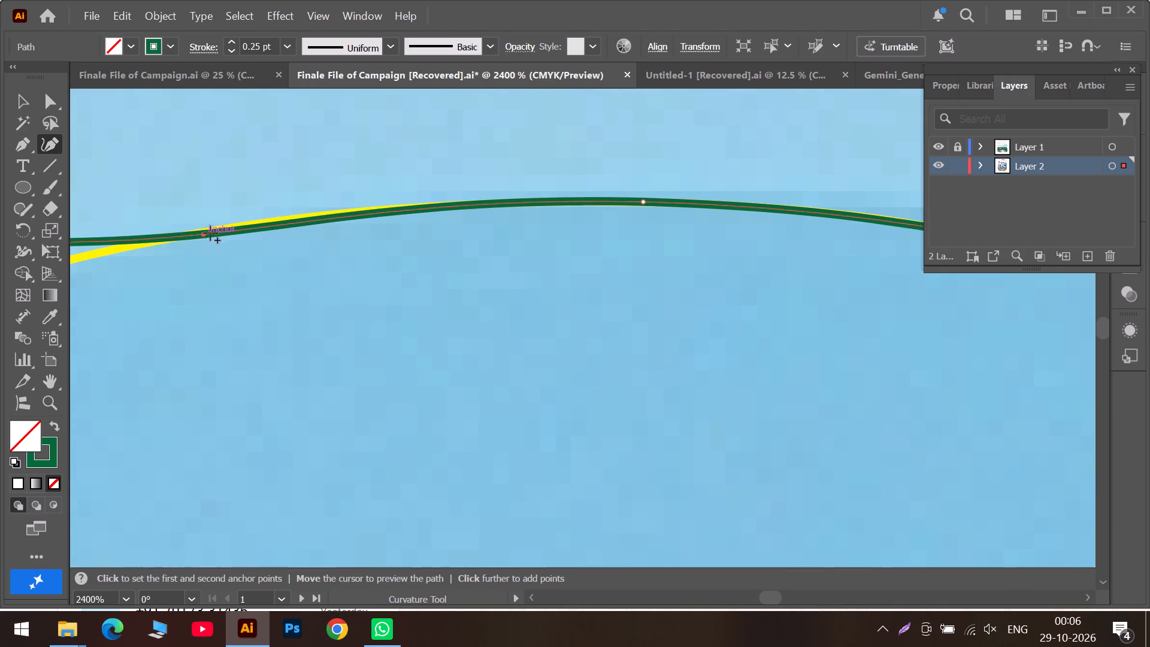
pyautogui.moveTo(210, 233); pyautogui.dragTo(256, 224)
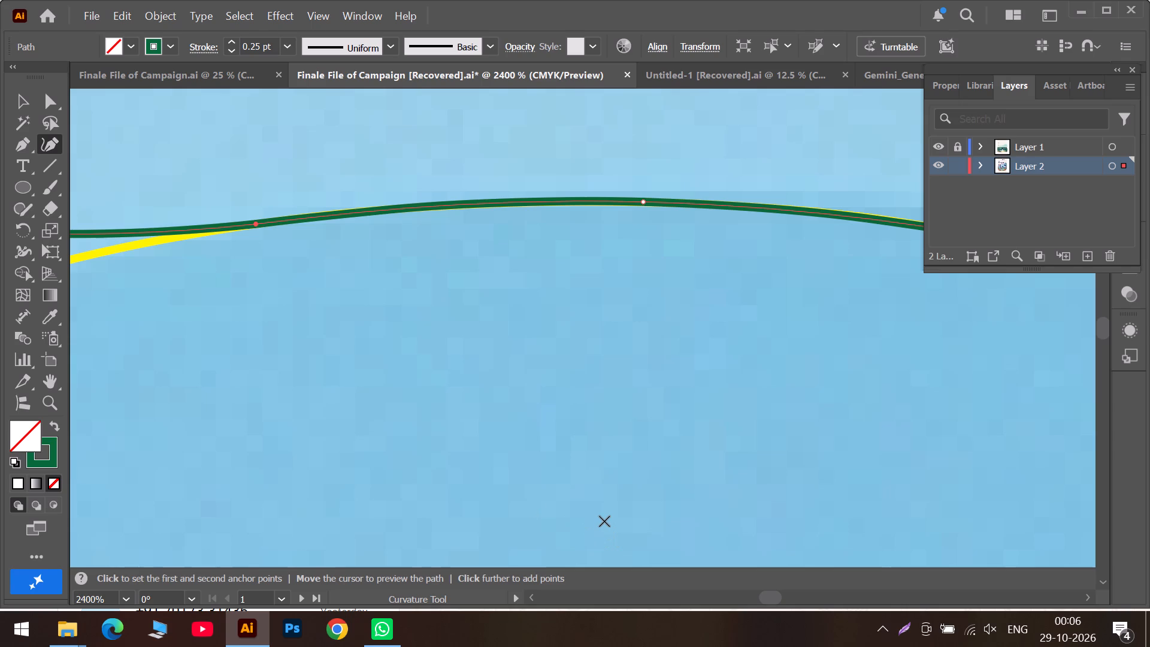
pyautogui.click(733, 603)
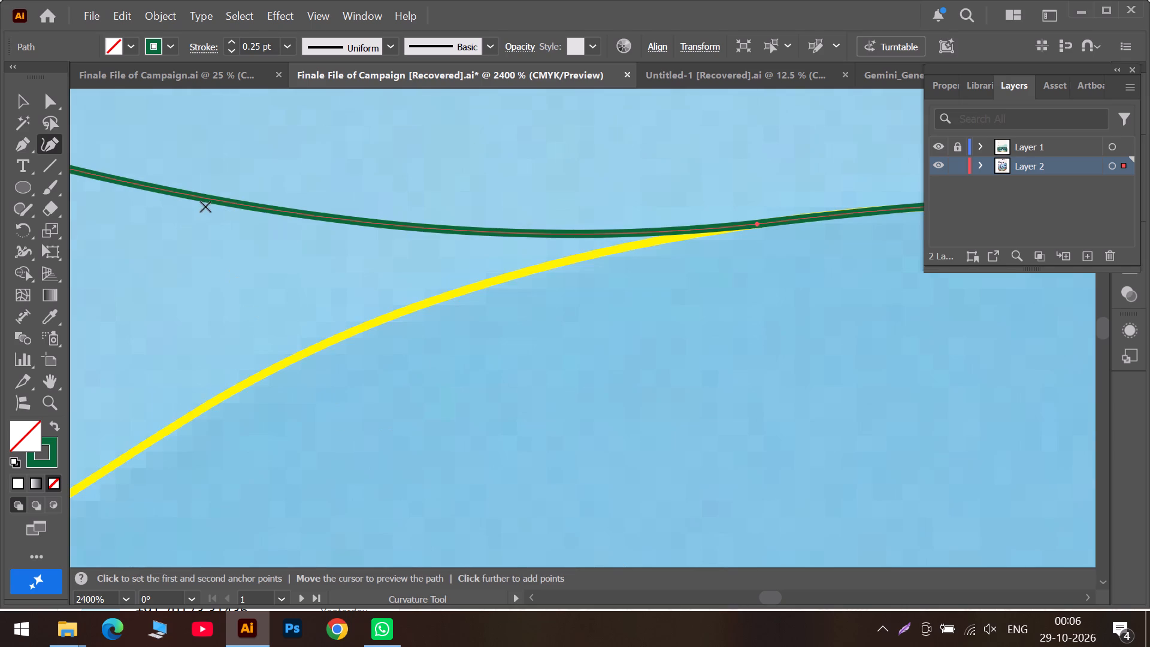
pyautogui.moveTo(223, 204); pyautogui.dragTo(259, 310)
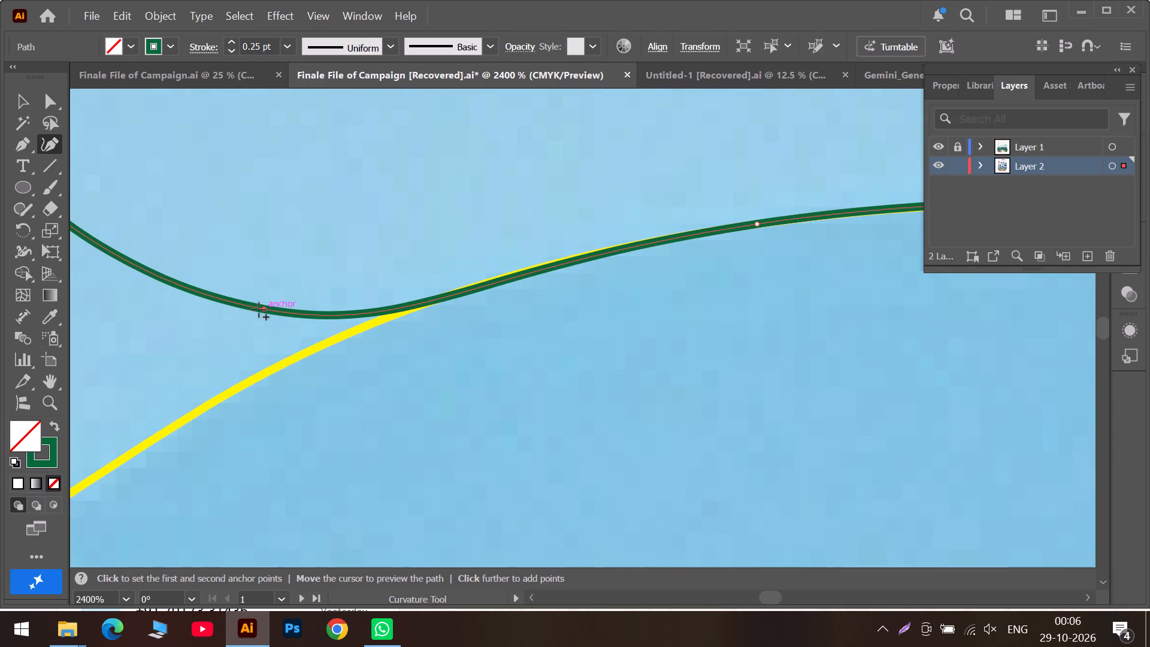
pyautogui.moveTo(259, 310); pyautogui.dragTo(259, 310)
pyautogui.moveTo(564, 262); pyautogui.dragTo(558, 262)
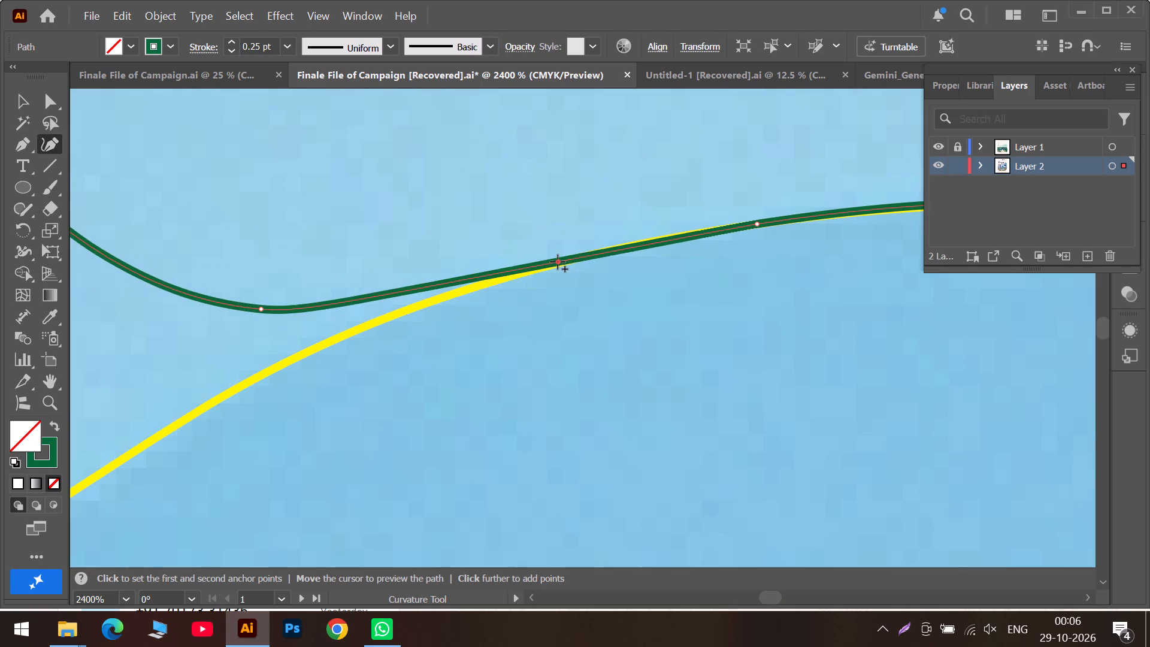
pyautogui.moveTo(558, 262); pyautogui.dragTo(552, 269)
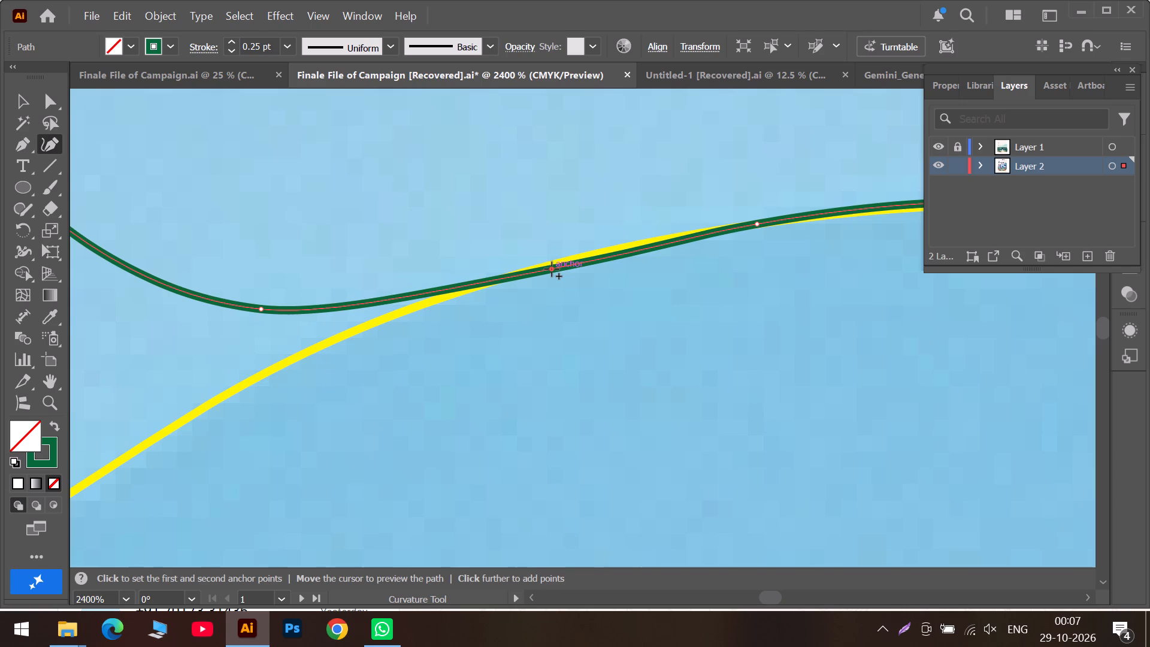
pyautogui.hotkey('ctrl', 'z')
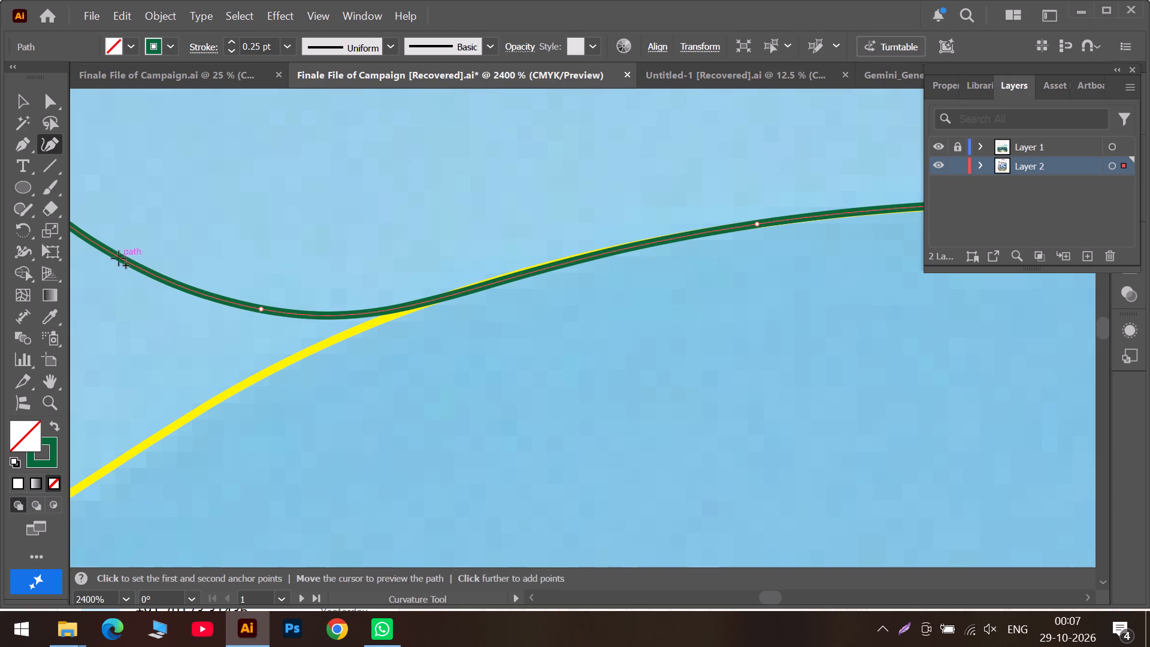
# Bend the outline down the curved far side of the crest, adding lower points and shifting anchors along the yellow line.
pyautogui.moveTo(119, 258); pyautogui.dragTo(111, 439)
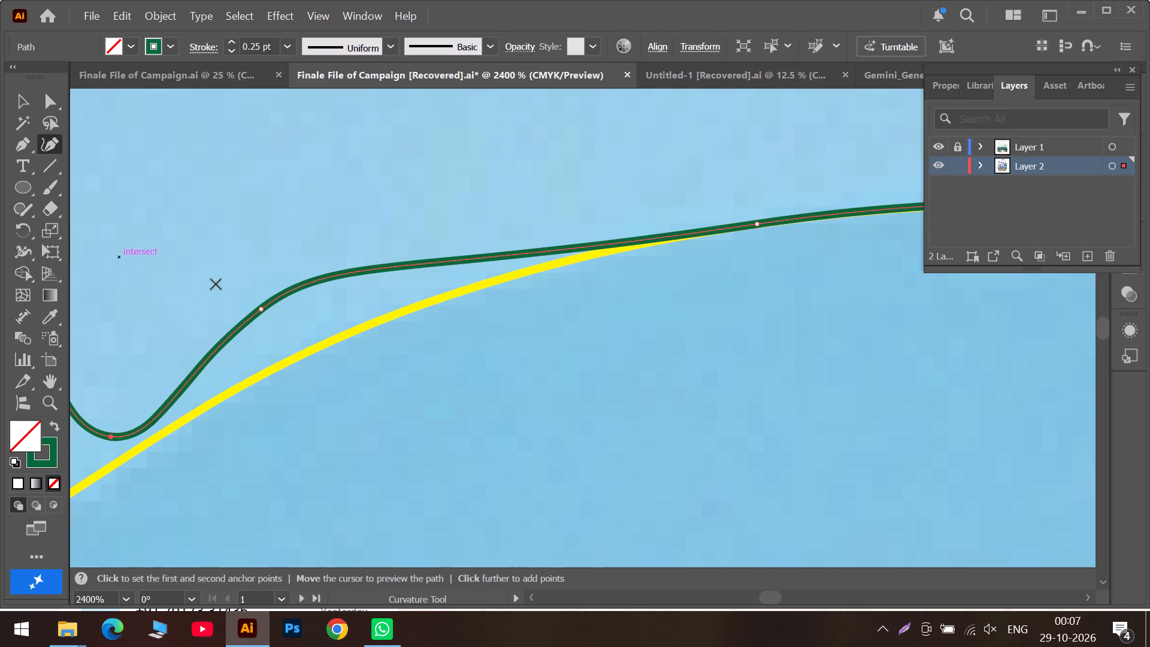
pyautogui.moveTo(265, 309); pyautogui.dragTo(416, 317)
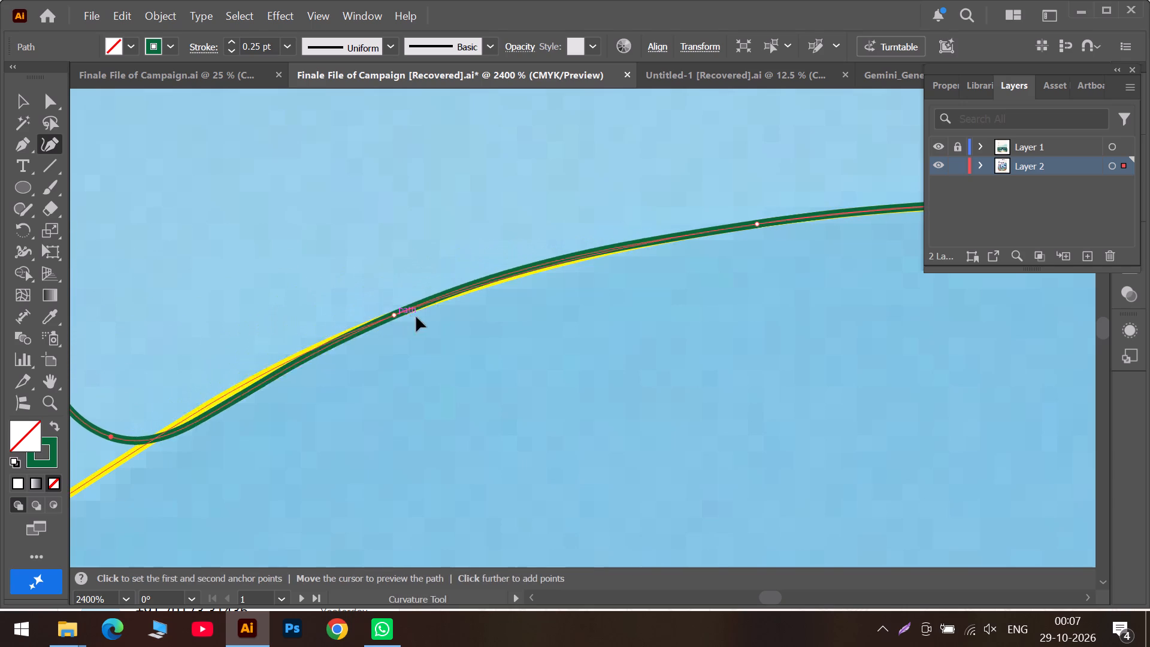
pyautogui.moveTo(416, 317); pyautogui.dragTo(544, 265)
pyautogui.click(810, 596)
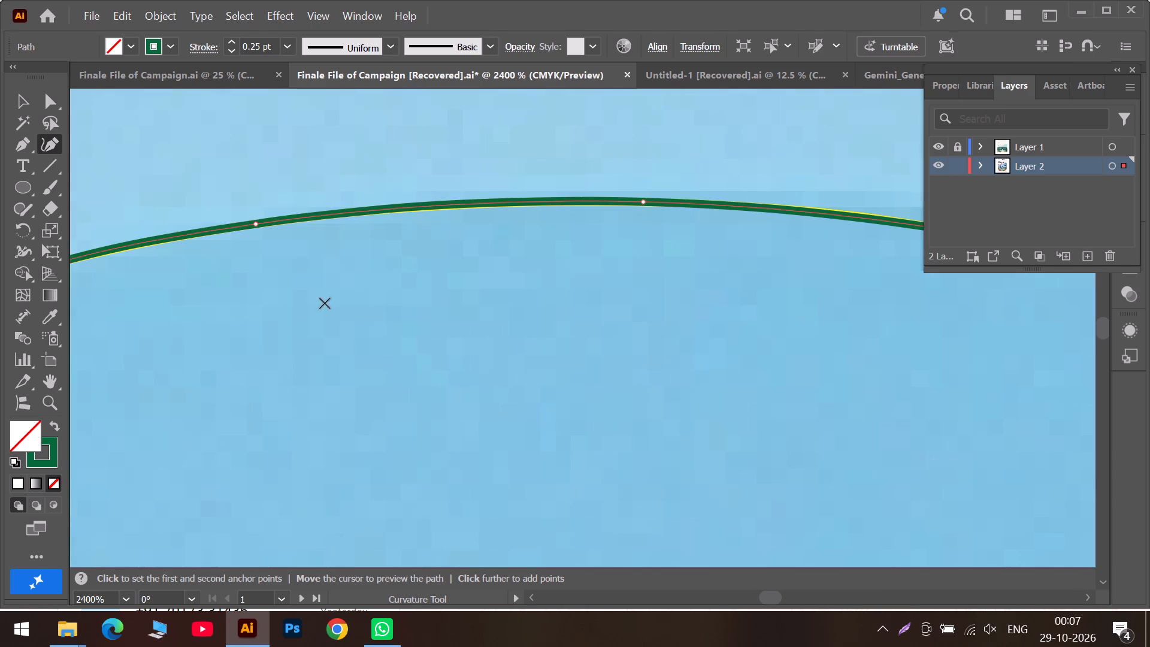
pyautogui.click(716, 599)
pyautogui.scroll(-1, 287, 387)
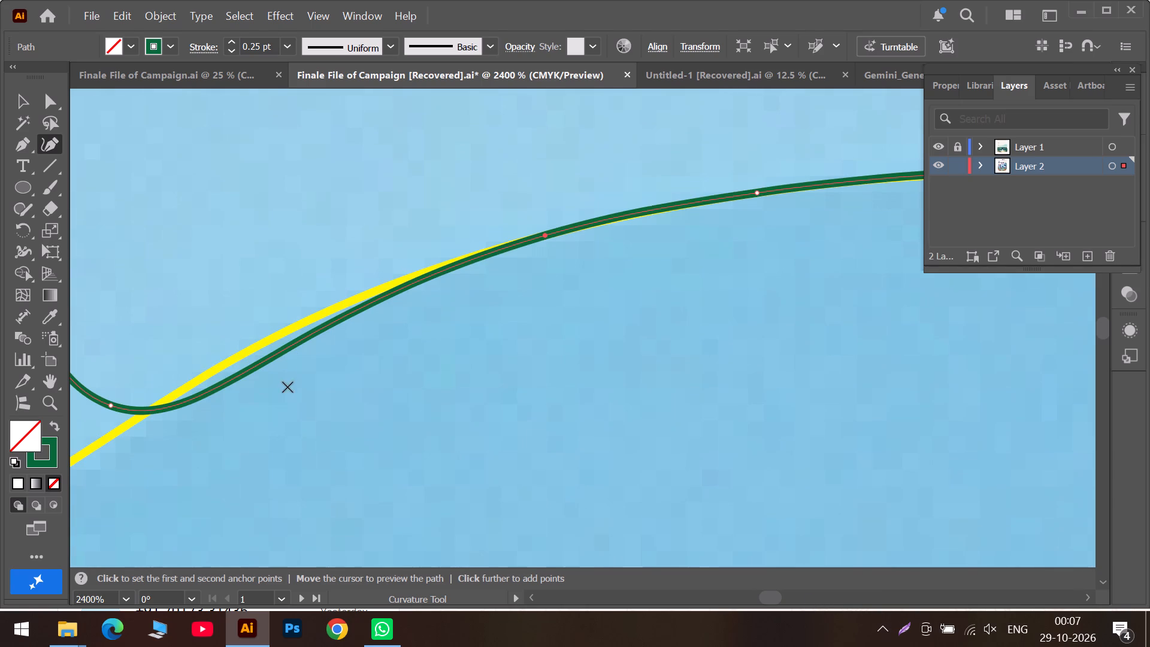
pyautogui.moveTo(295, 341); pyautogui.dragTo(305, 321)
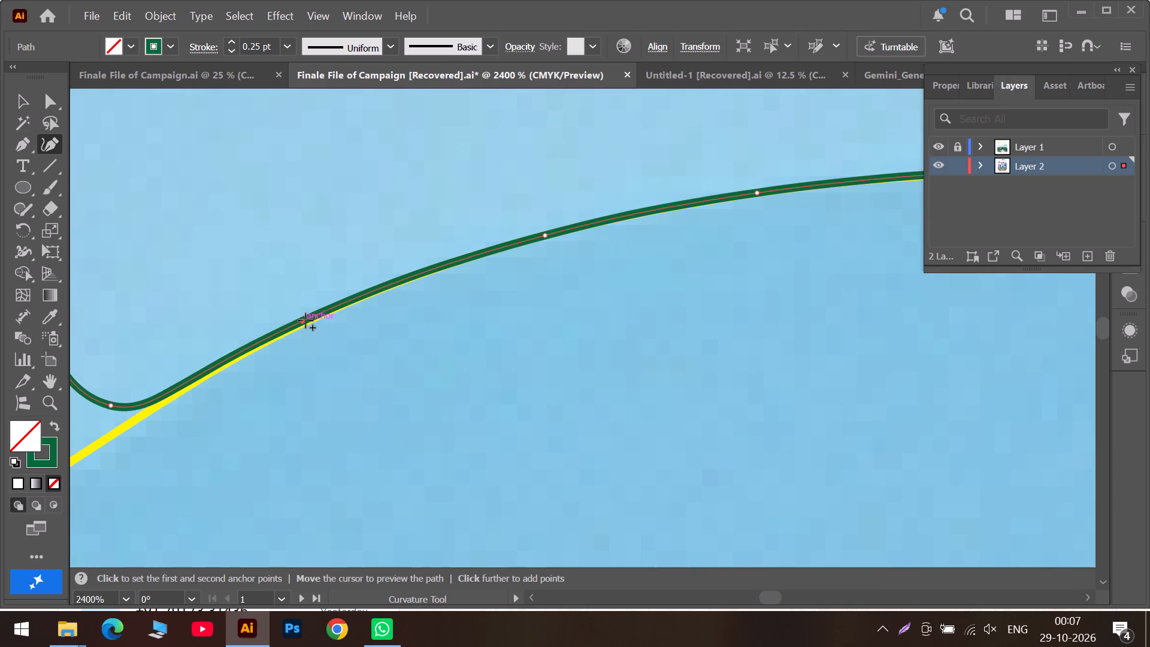
pyautogui.moveTo(305, 321); pyautogui.dragTo(338, 306)
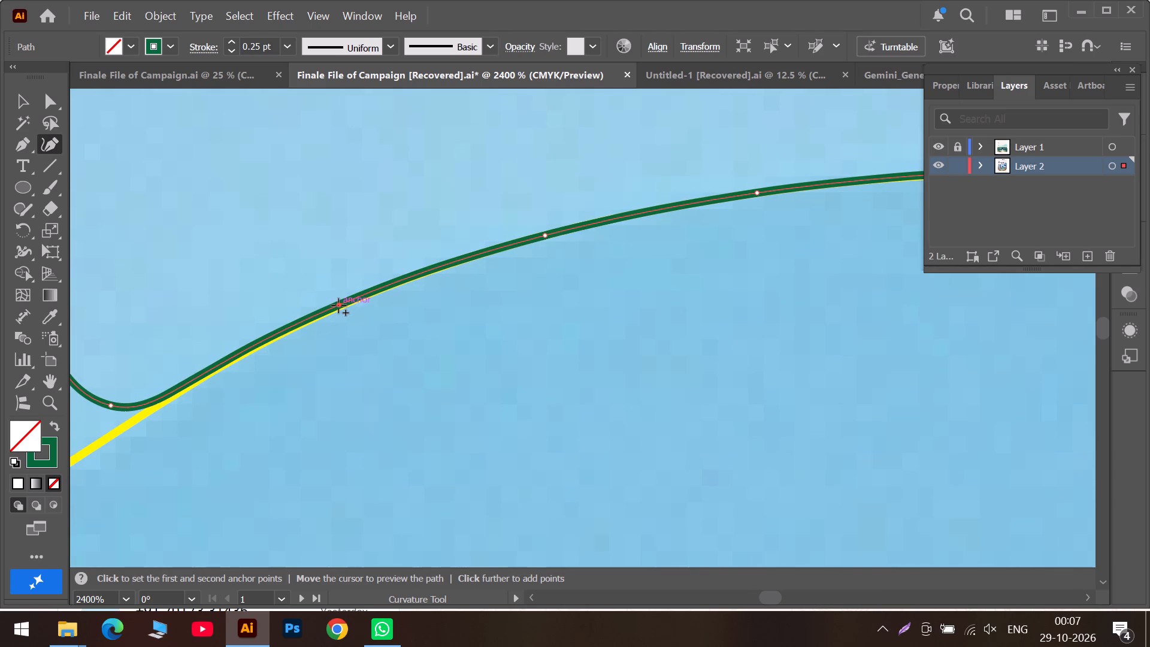
pyautogui.moveTo(338, 306); pyautogui.dragTo(333, 310)
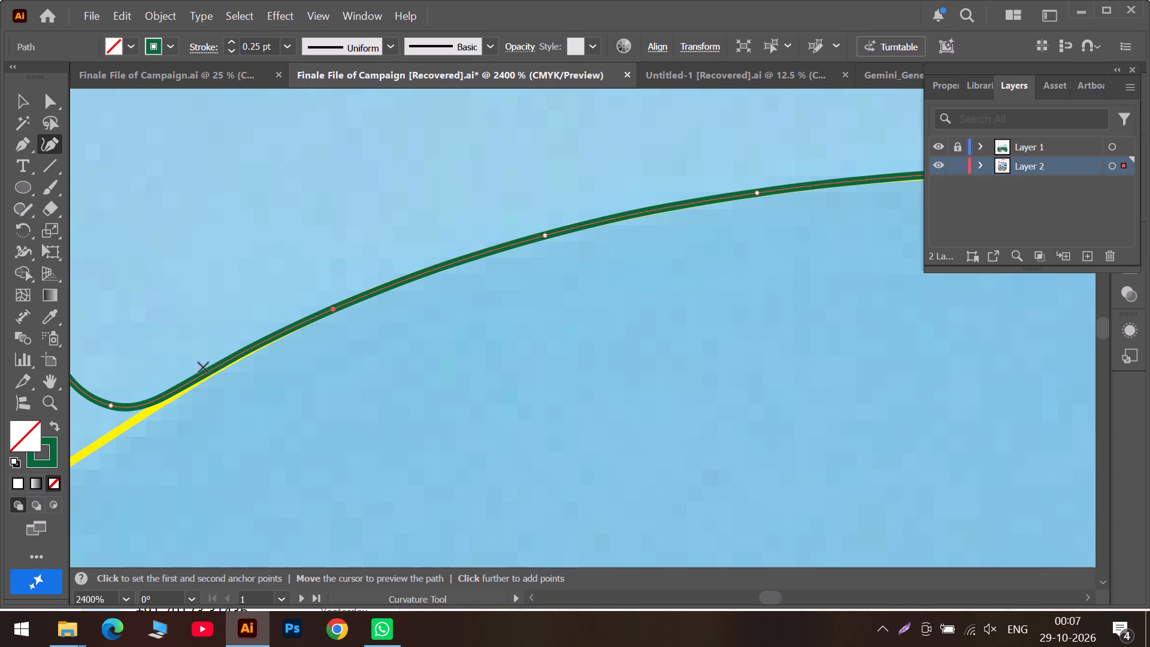
pyautogui.moveTo(198, 373); pyautogui.dragTo(201, 380)
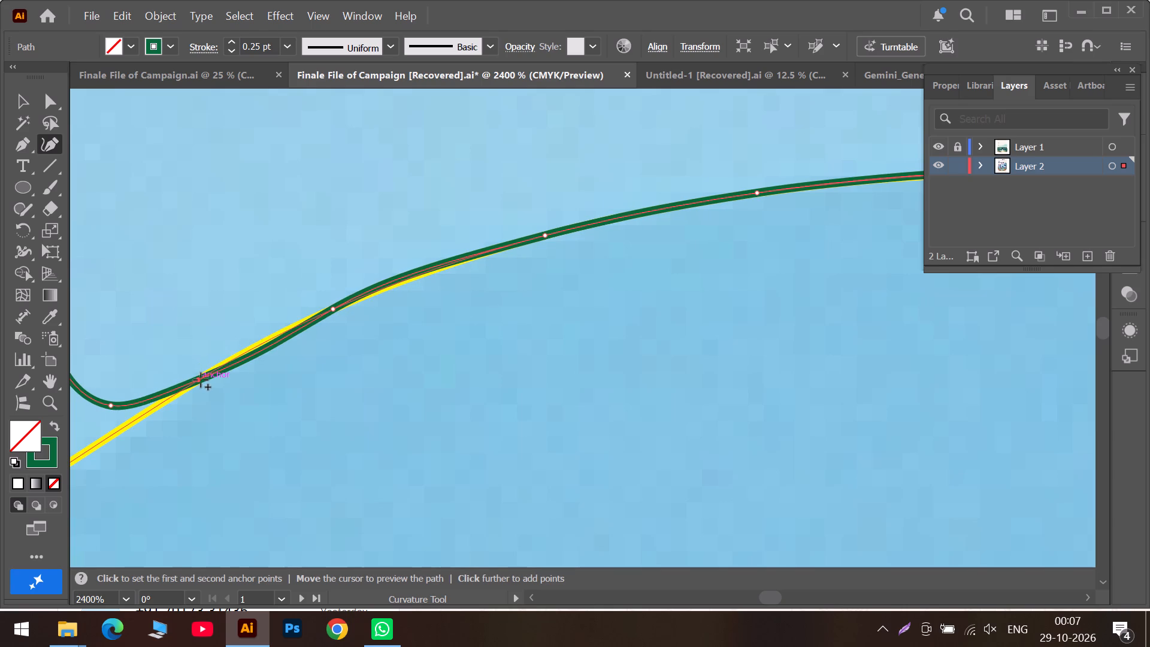
pyautogui.hotkey('ctrl', 'z')
pyautogui.moveTo(108, 406); pyautogui.dragTo(107, 412)
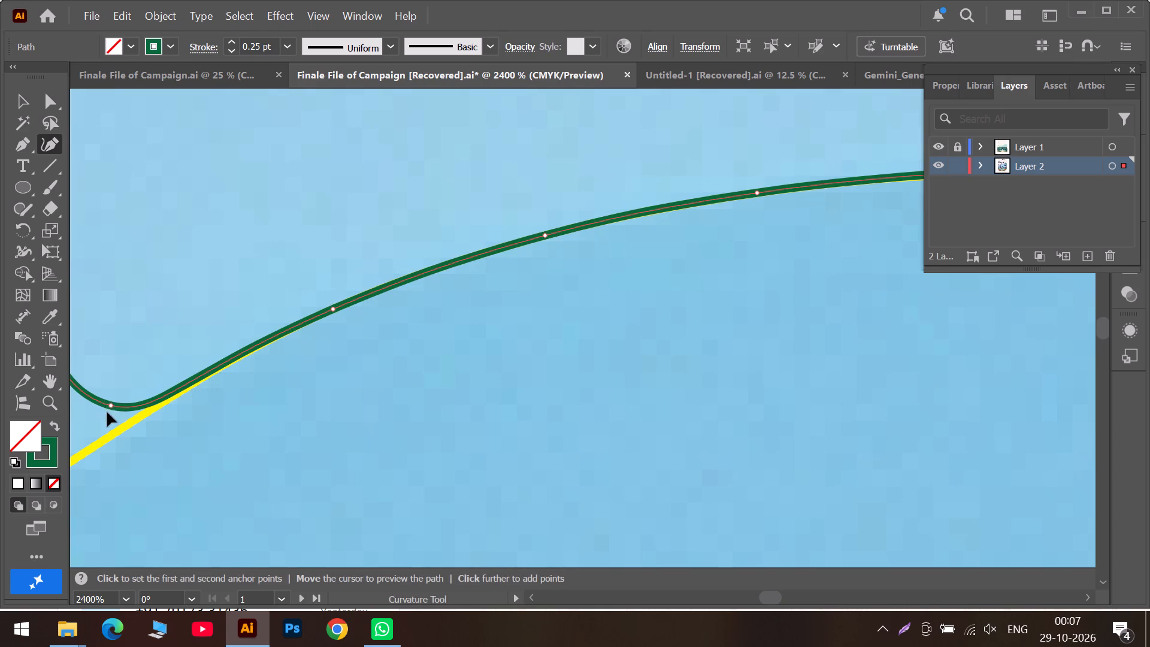
pyautogui.moveTo(107, 412); pyautogui.dragTo(113, 413)
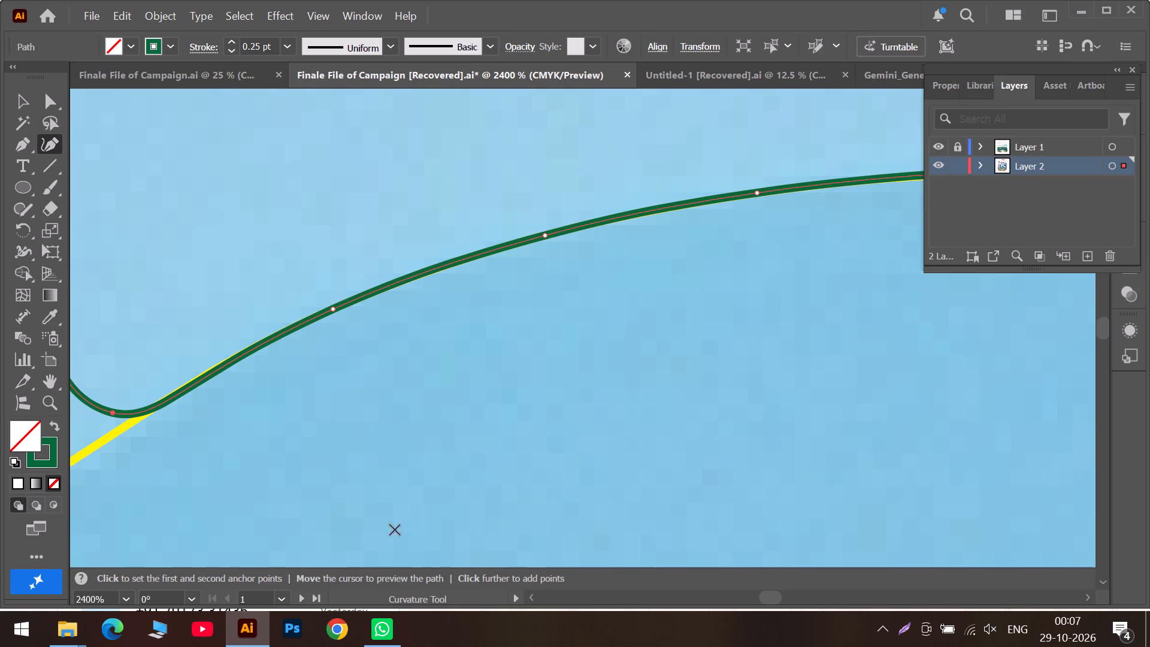
# Pull the green outline's low dip onto the yellow line down the slope, repositioning the anchors there and adding one between them.
pyautogui.click(727, 595)
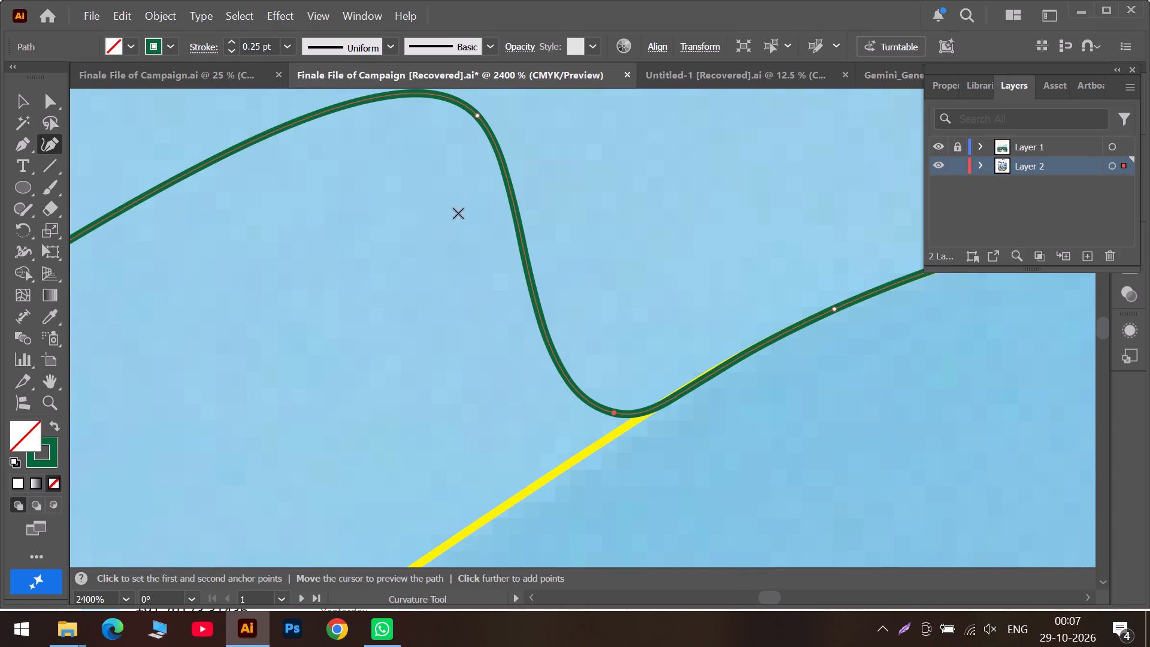
pyautogui.moveTo(479, 115); pyautogui.dragTo(462, 477)
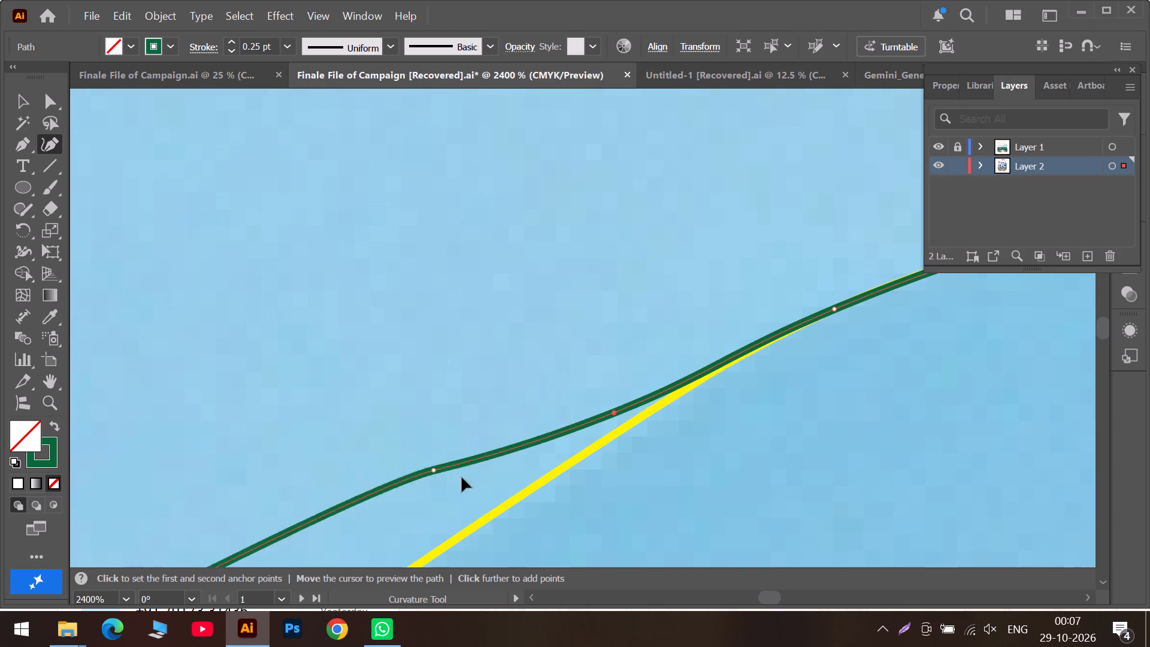
pyautogui.moveTo(462, 477); pyautogui.dragTo(507, 498)
pyautogui.moveTo(615, 412); pyautogui.dragTo(676, 394)
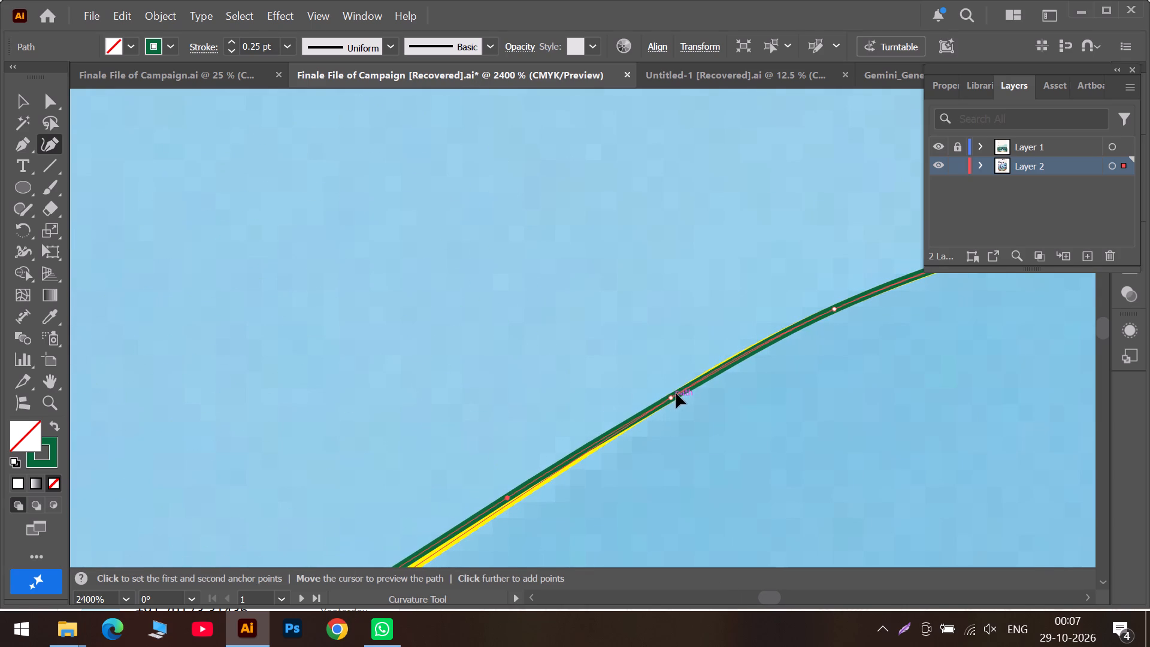
pyautogui.moveTo(676, 394); pyautogui.dragTo(683, 390)
pyautogui.moveTo(579, 449); pyautogui.dragTo(577, 463)
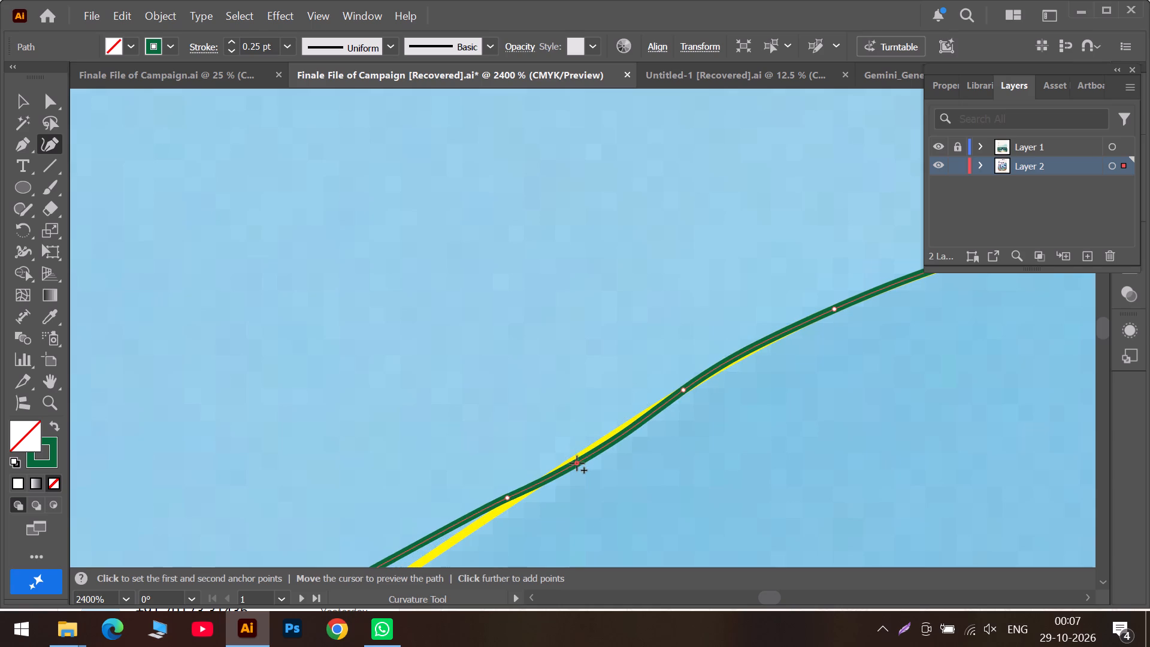
pyautogui.moveTo(577, 463); pyautogui.dragTo(585, 451)
pyautogui.scroll(-2, 507, 503)
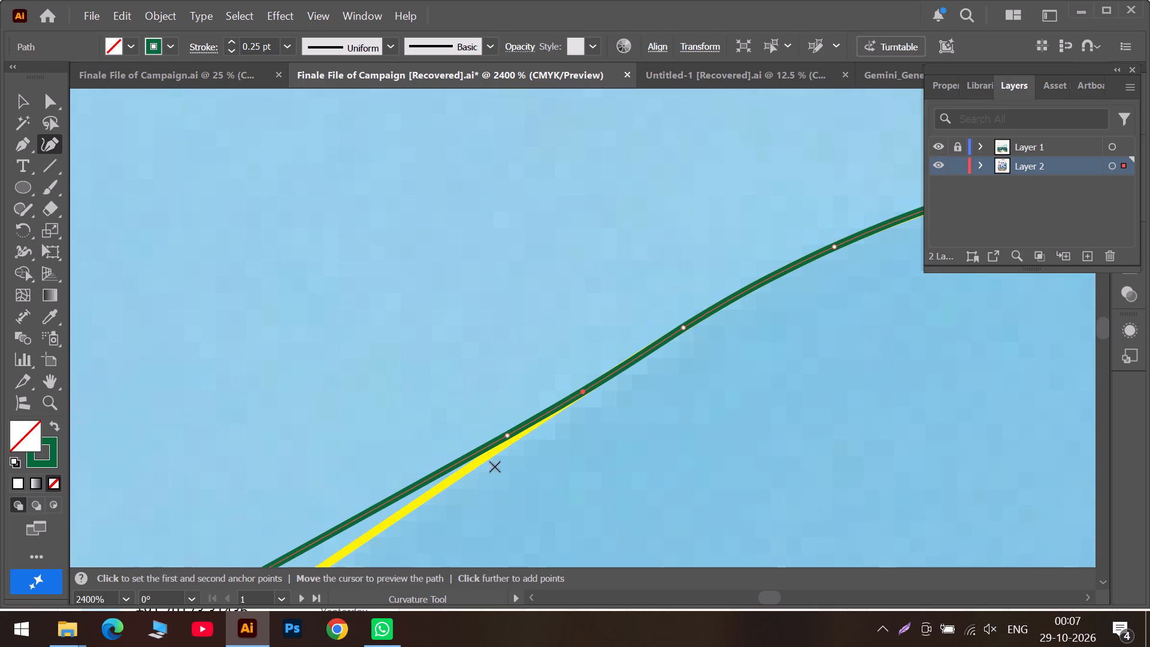
pyautogui.moveTo(507, 436); pyautogui.dragTo(503, 443)
# Add a point on the green outline beside the red shape's tip and pull it across toward the yellow curve.
pyautogui.scroll(-4, 561, 523)
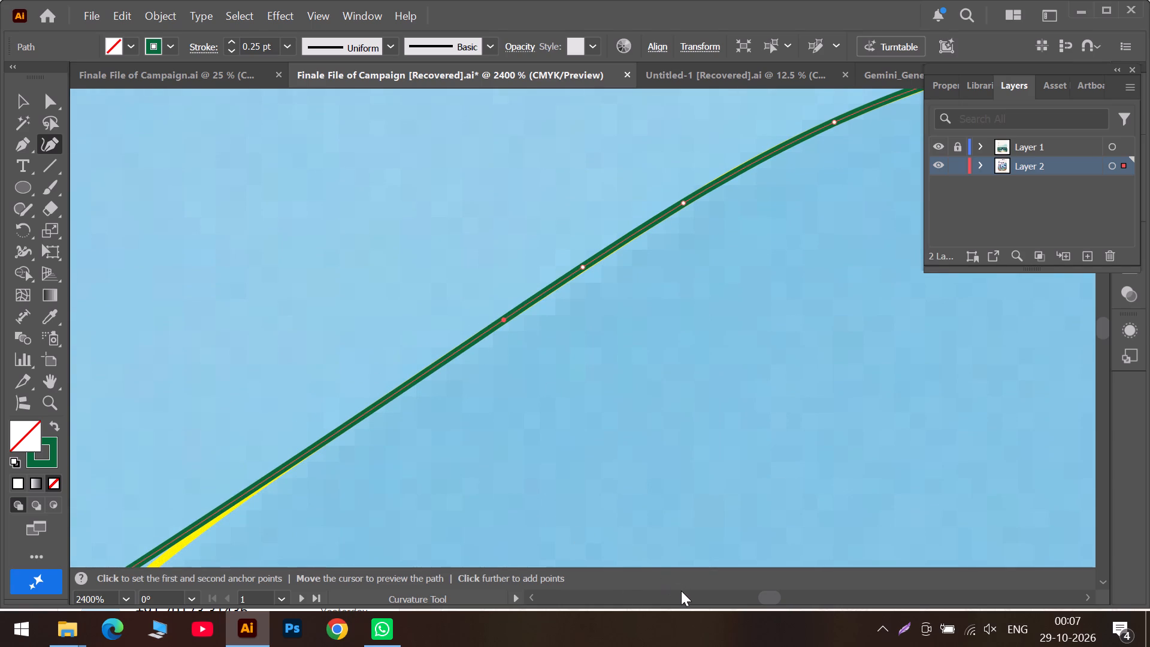
pyautogui.click(681, 591)
pyautogui.scroll(-5, 674, 557)
pyautogui.scroll(-3, 581, 478)
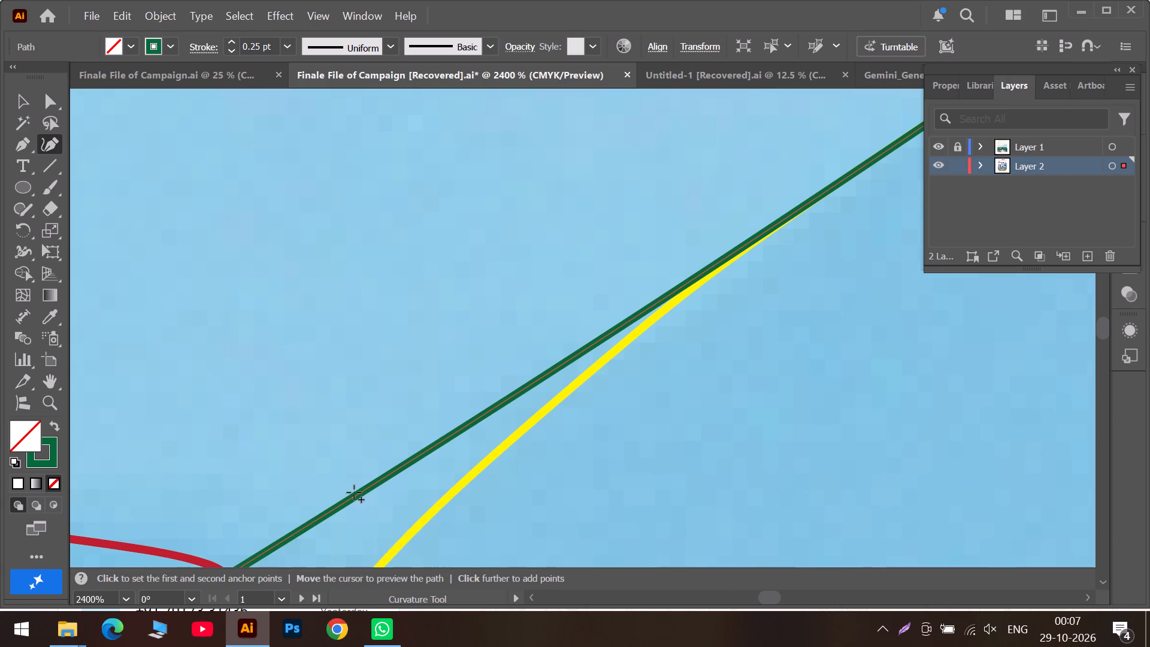
pyautogui.scroll(-3, 354, 492)
pyautogui.scroll(-2, 270, 476)
pyautogui.moveTo(210, 432); pyautogui.dragTo(264, 450)
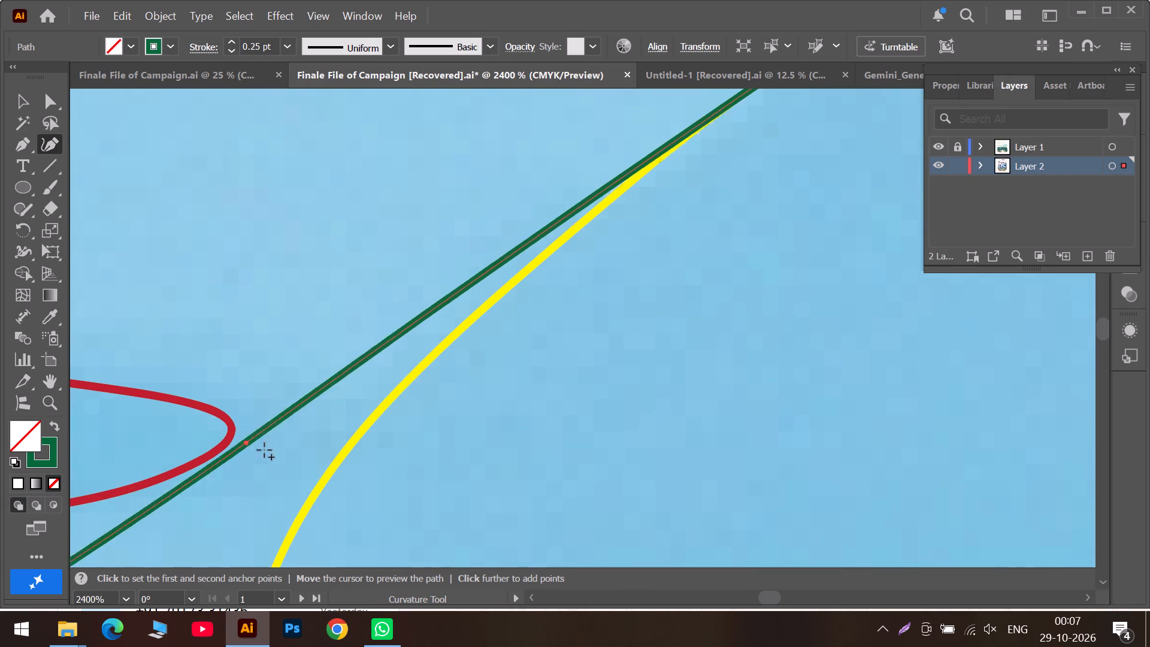
pyautogui.moveTo(264, 450); pyautogui.dragTo(381, 410)
# Fit the green outline to the yellow curve on the slope above the red shape's tip, adding and adjusting three intermediate points.
pyautogui.scroll(1, 608, 270)
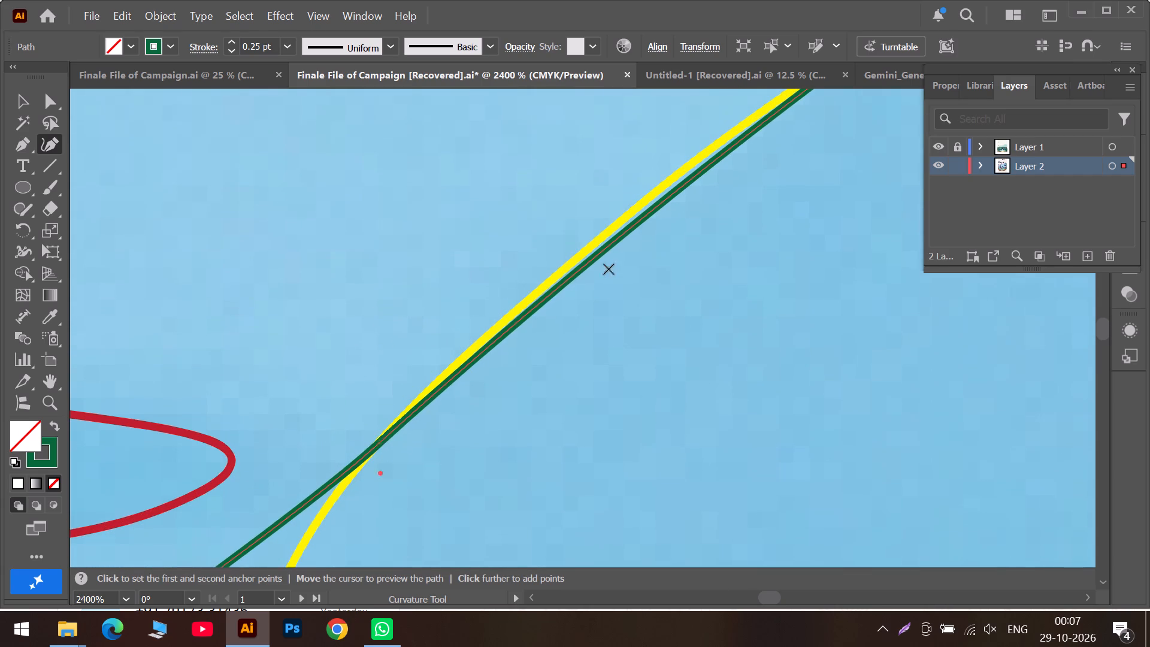
pyautogui.scroll(2, 609, 269)
pyautogui.moveTo(643, 279); pyautogui.dragTo(630, 277)
pyautogui.scroll(4, 696, 306)
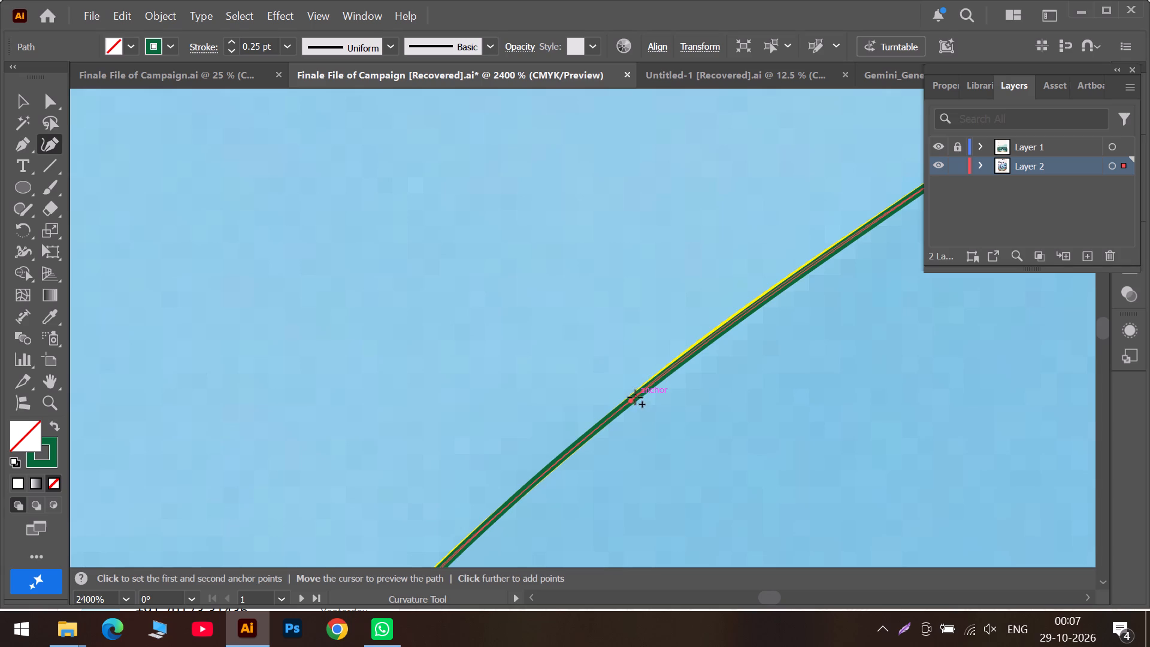
pyautogui.moveTo(727, 329); pyautogui.dragTo(727, 322)
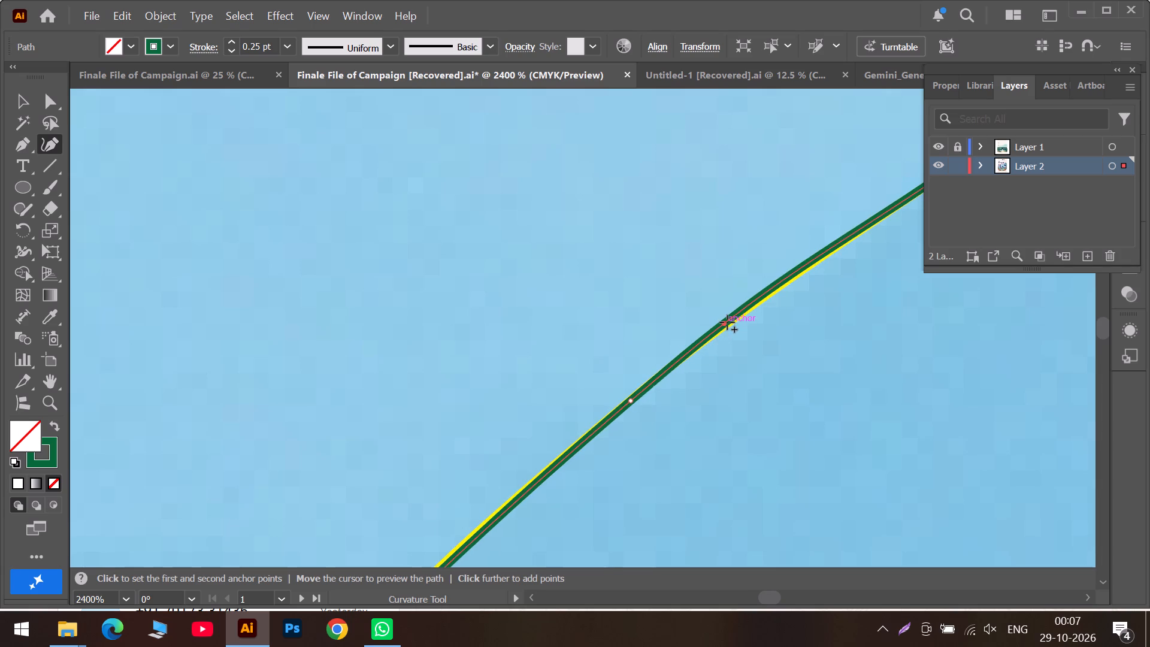
pyautogui.moveTo(727, 322); pyautogui.dragTo(742, 315)
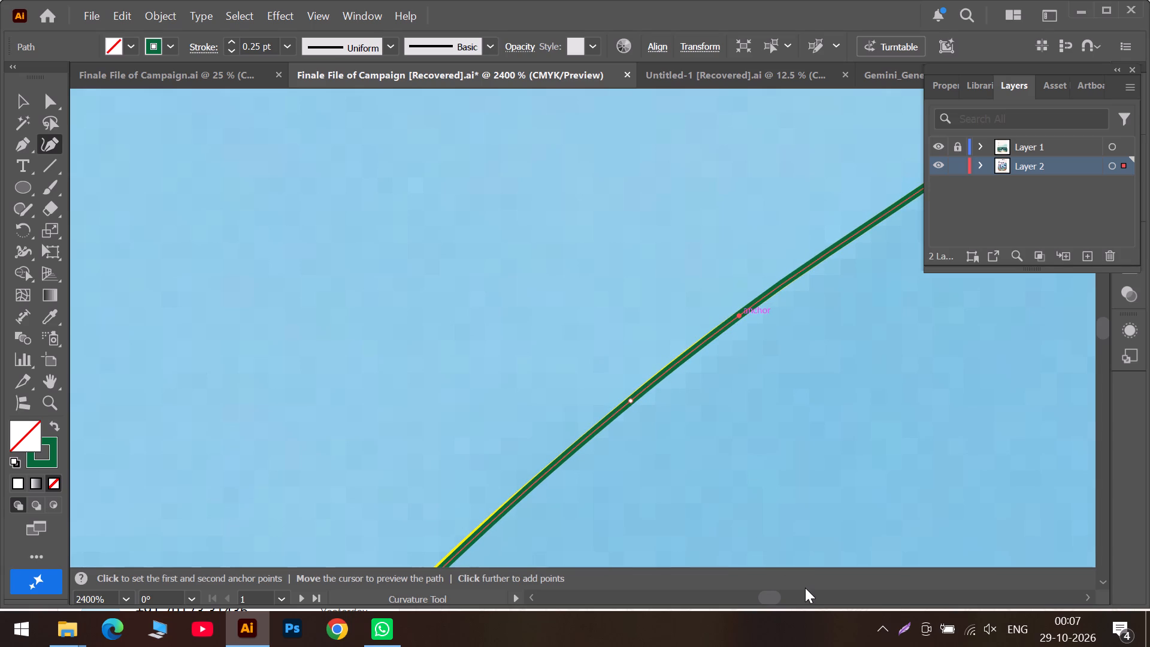
pyautogui.click(805, 589)
pyautogui.click(801, 597)
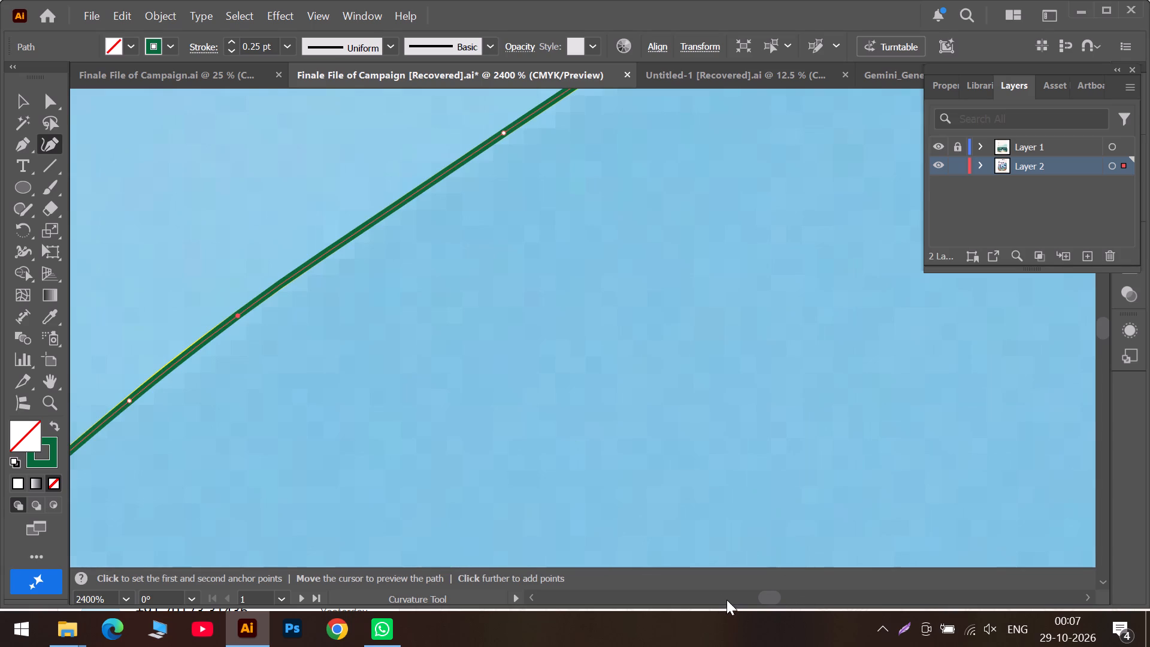
pyautogui.click(728, 598)
pyautogui.scroll(-5, 685, 551)
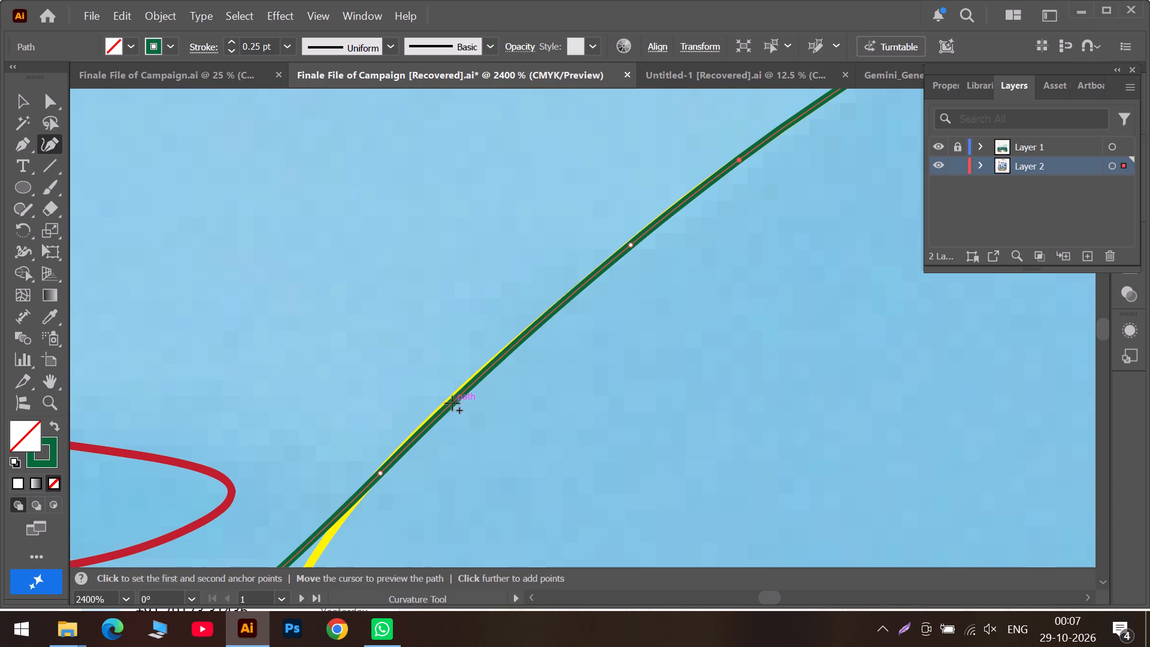
pyautogui.click(452, 403)
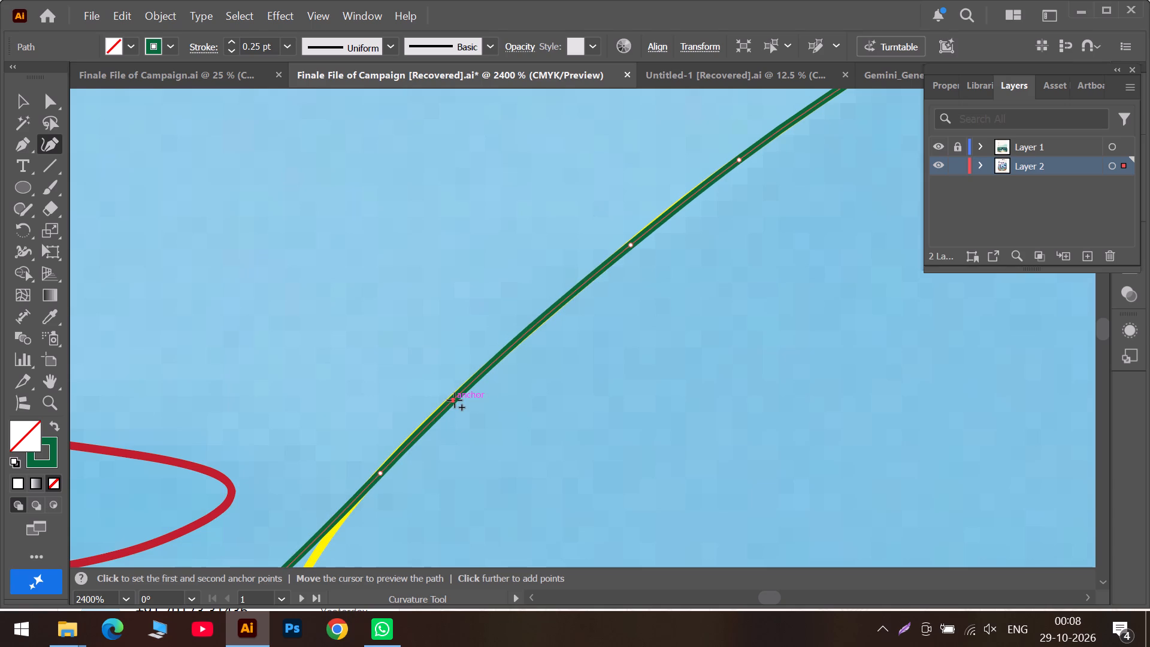
# Rough in the green outline below the red shape's tip, adding three points along the yellow line's wavy descent toward the heart-shaped highlight.
pyautogui.scroll(-5, 383, 479)
pyautogui.keyDown('alt'); pyautogui.scroll(-4, 216, 491); pyautogui.keyUp('alt')
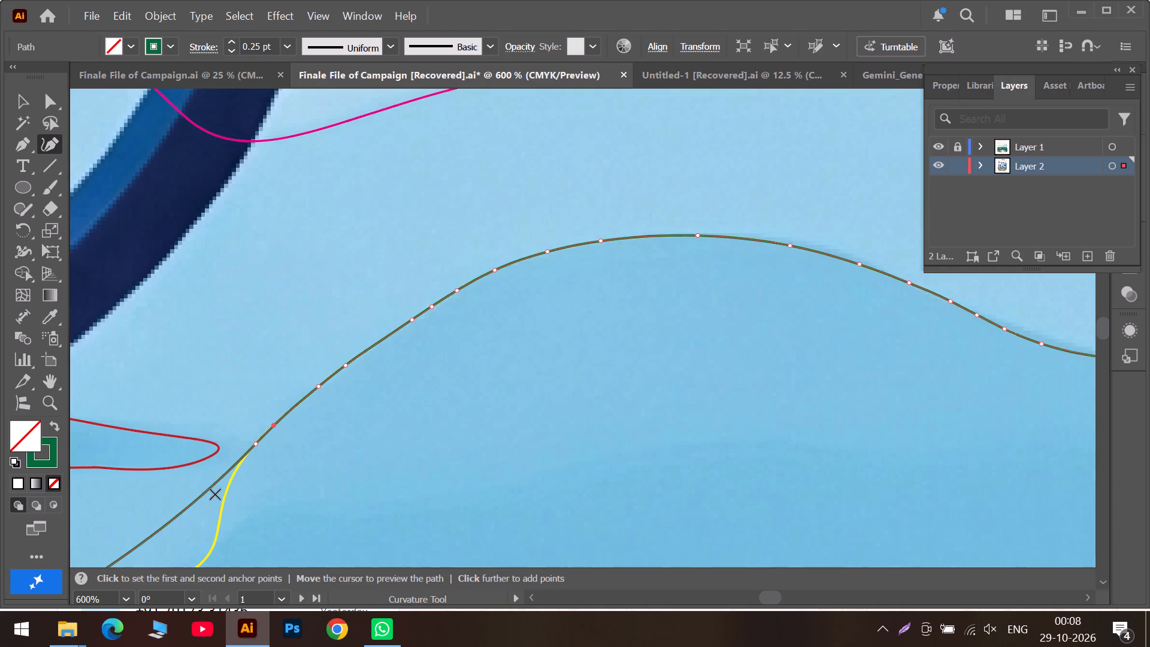
pyautogui.scroll(-2, 215, 494)
pyautogui.click(731, 594)
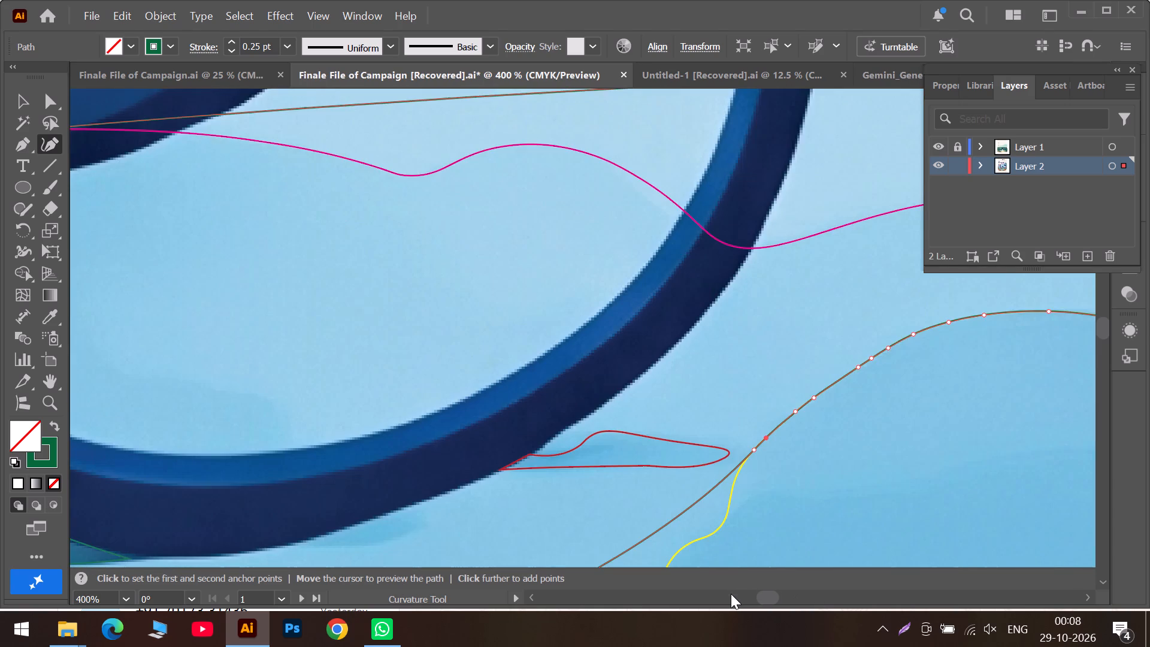
pyautogui.scroll(-6, 665, 573)
pyautogui.scroll(-12, 528, 499)
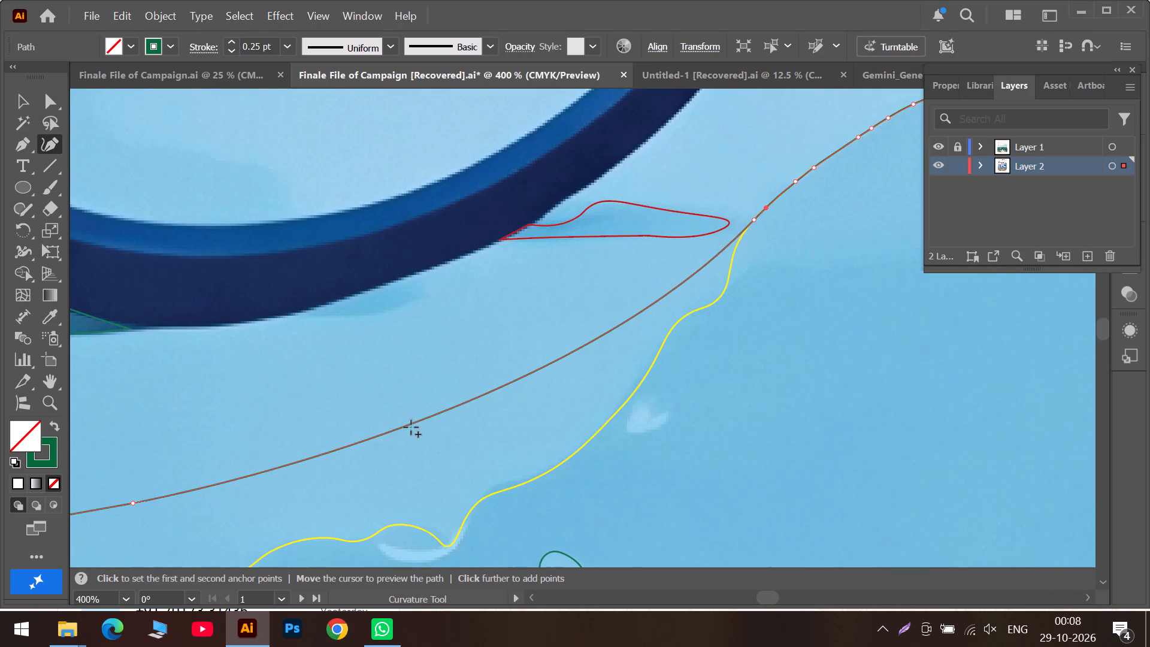
pyautogui.moveTo(406, 425); pyautogui.dragTo(612, 401)
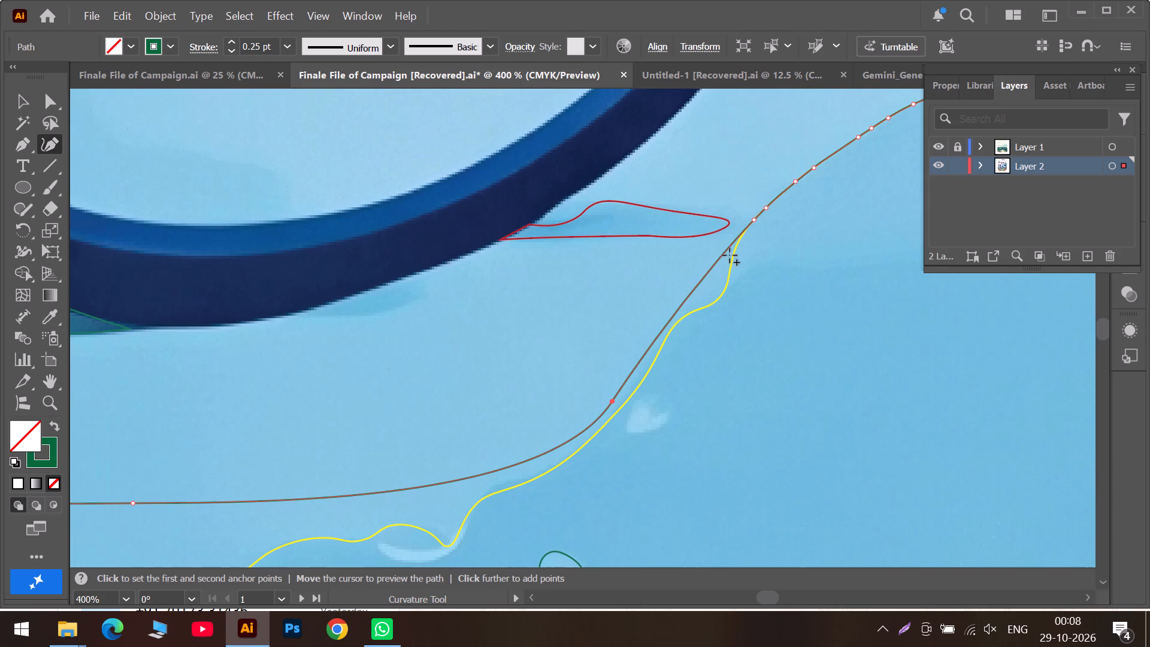
pyautogui.moveTo(707, 268); pyautogui.dragTo(719, 277)
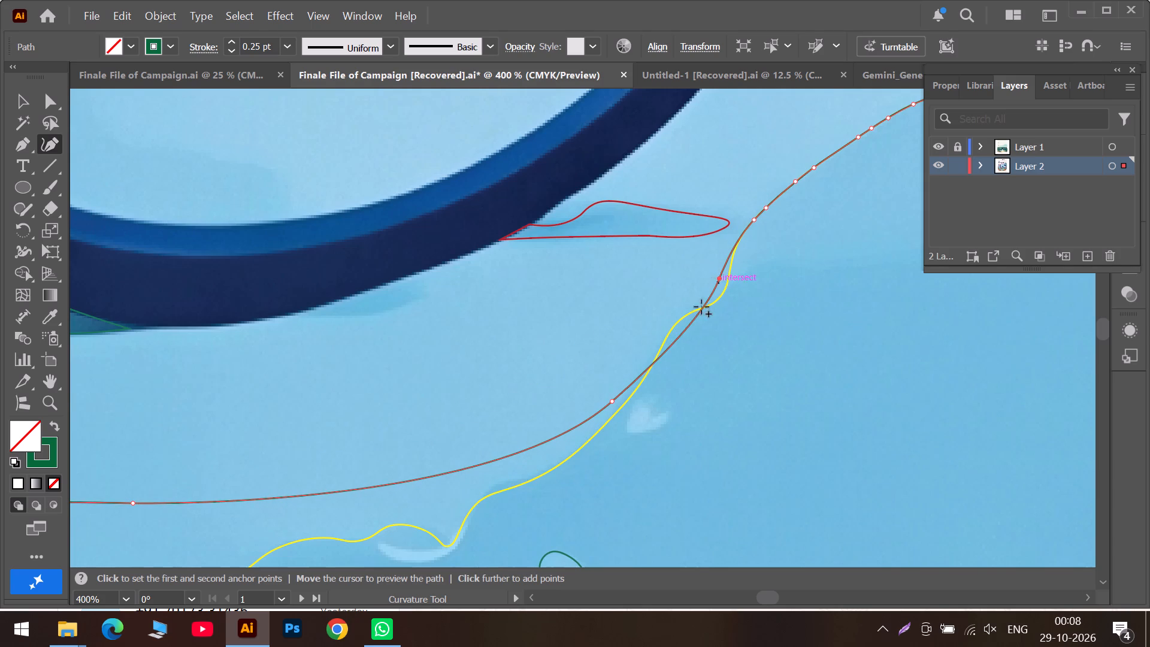
pyautogui.moveTo(679, 337); pyautogui.dragTo(665, 316)
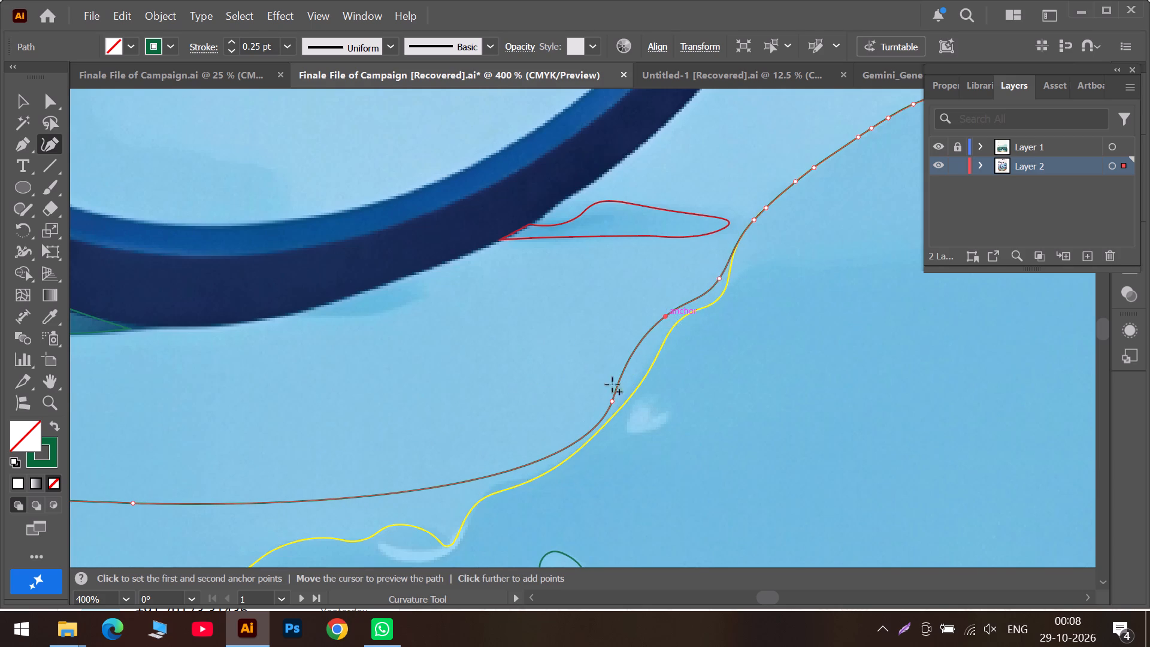
# Add four points to shape the green outline down past the heart-shaped highlight and over the bump above the white crescent.
pyautogui.scroll(-4, 494, 443)
pyautogui.moveTo(420, 427); pyautogui.dragTo(430, 449)
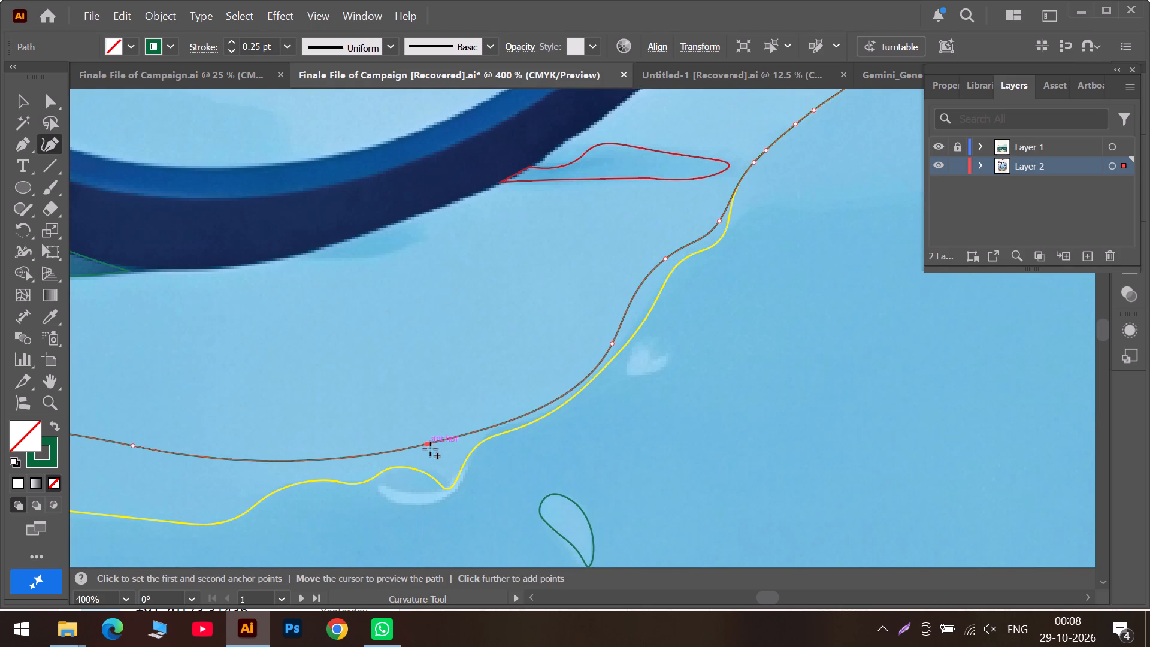
pyautogui.moveTo(430, 449); pyautogui.dragTo(440, 462)
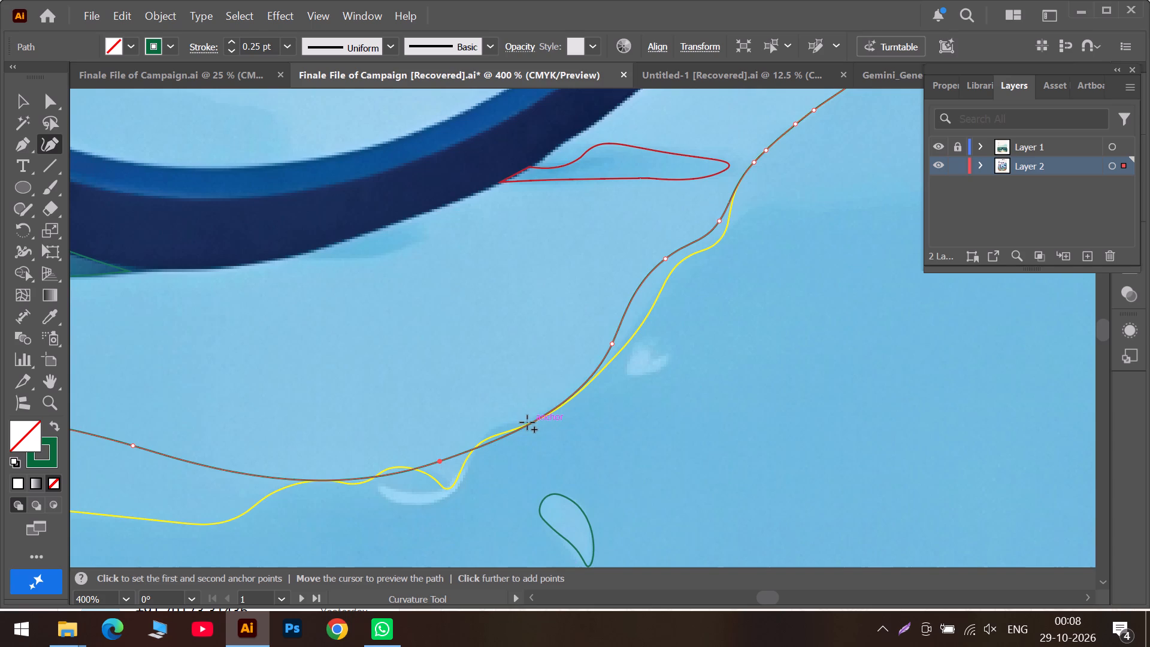
pyautogui.moveTo(515, 433); pyautogui.dragTo(522, 412)
pyautogui.moveTo(443, 458); pyautogui.dragTo(444, 474)
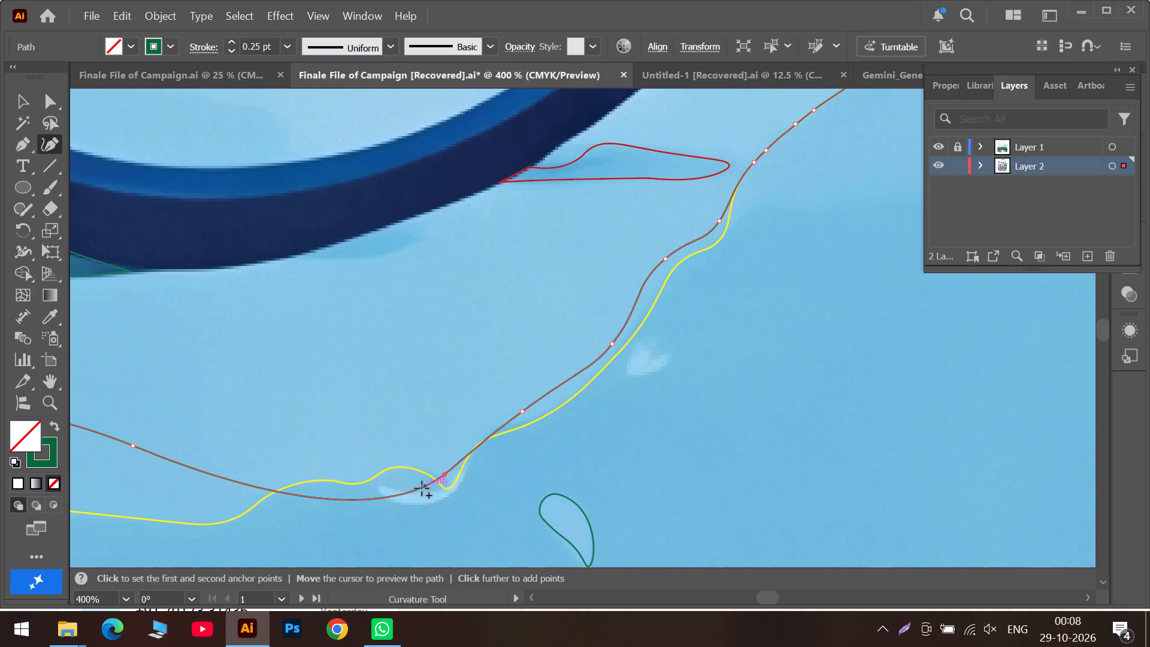
pyautogui.moveTo(404, 492); pyautogui.dragTo(413, 459)
pyautogui.moveTo(361, 433); pyautogui.dragTo(368, 470)
# Move the outlying anchor beside the crescent bump and add two points beyond it so the outline follows the yellow line's low stretch.
pyautogui.moveTo(135, 445); pyautogui.dragTo(208, 480)
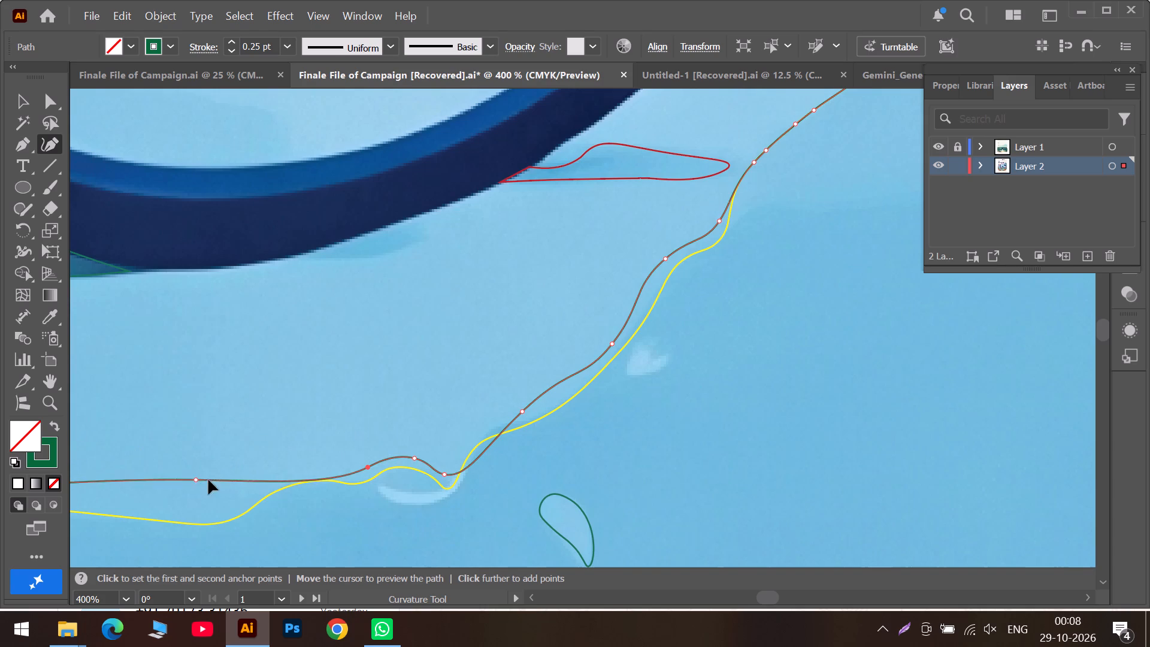
pyautogui.moveTo(208, 480); pyautogui.dragTo(313, 470)
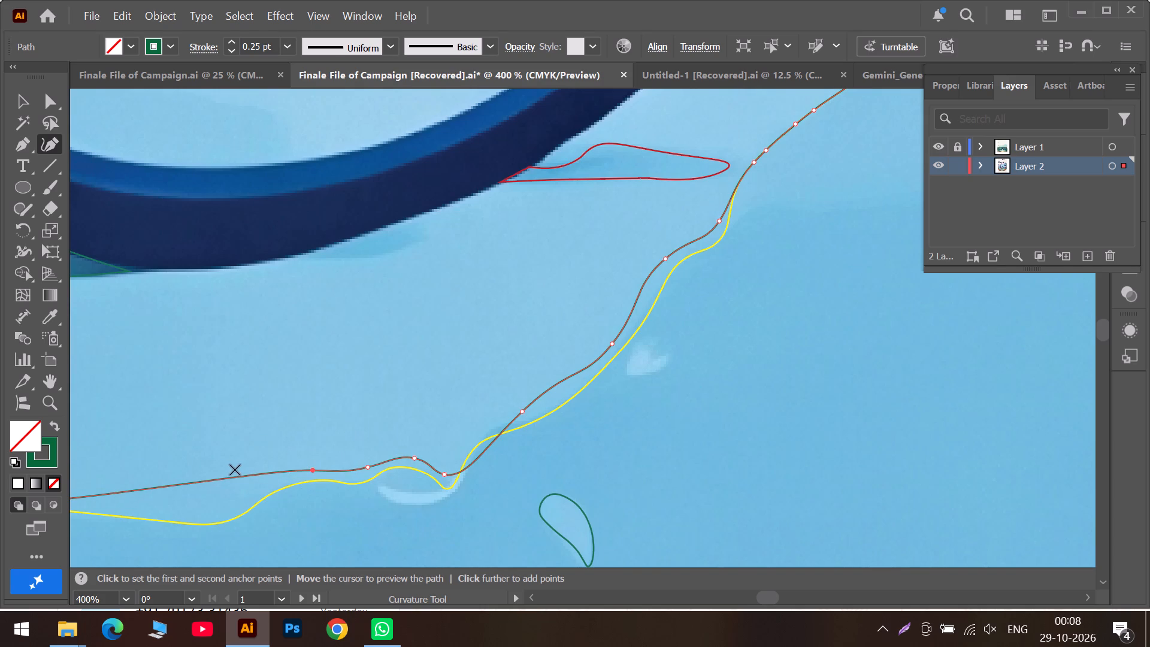
pyautogui.moveTo(223, 474); pyautogui.dragTo(243, 506)
pyautogui.moveTo(133, 546); pyautogui.dragTo(149, 510)
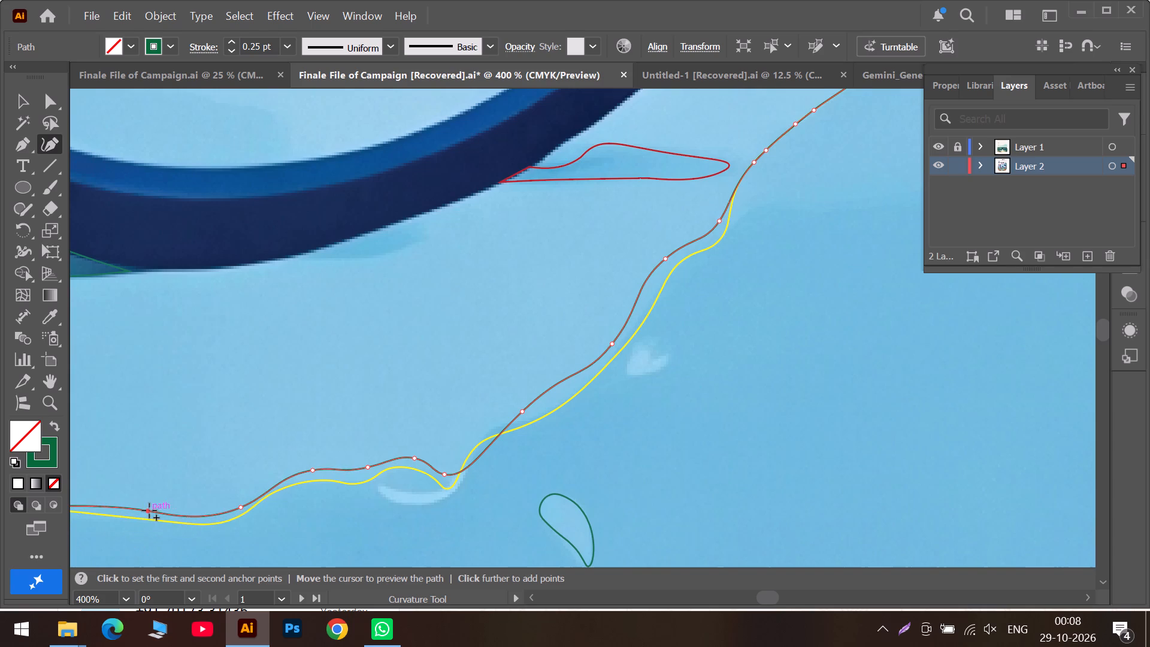
pyautogui.moveTo(149, 510); pyautogui.dragTo(150, 510)
# Move the green outline's anchor below the red shape's tip up onto the yellow line, just above its steep bend.
pyautogui.scroll(3, 661, 306)
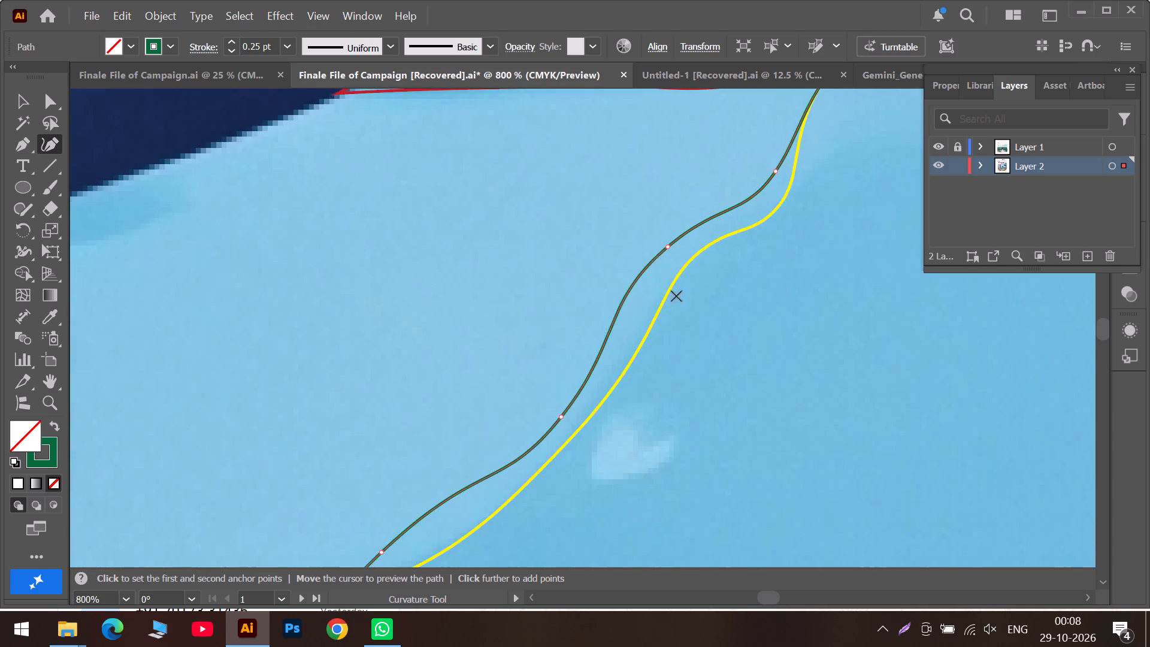
pyautogui.keyDown('alt'); pyautogui.scroll(3, 714, 276); pyautogui.keyUp('alt')
pyautogui.click(801, 594)
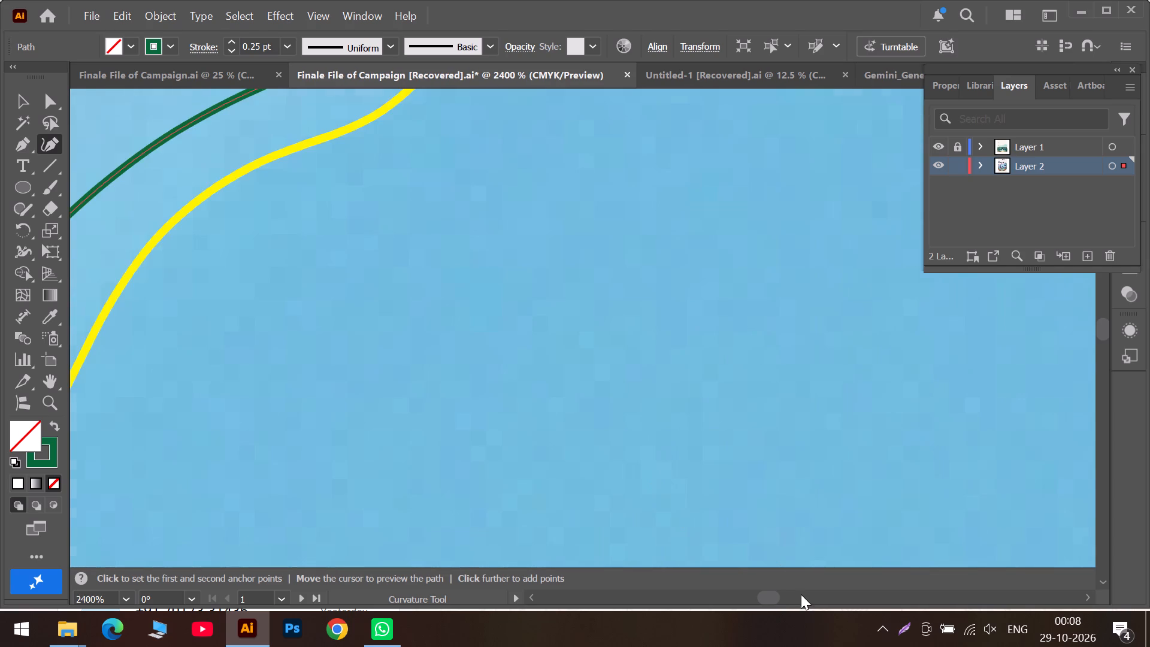
pyautogui.scroll(5, 342, 310)
pyautogui.scroll(7, 410, 250)
pyautogui.scroll(3, 461, 259)
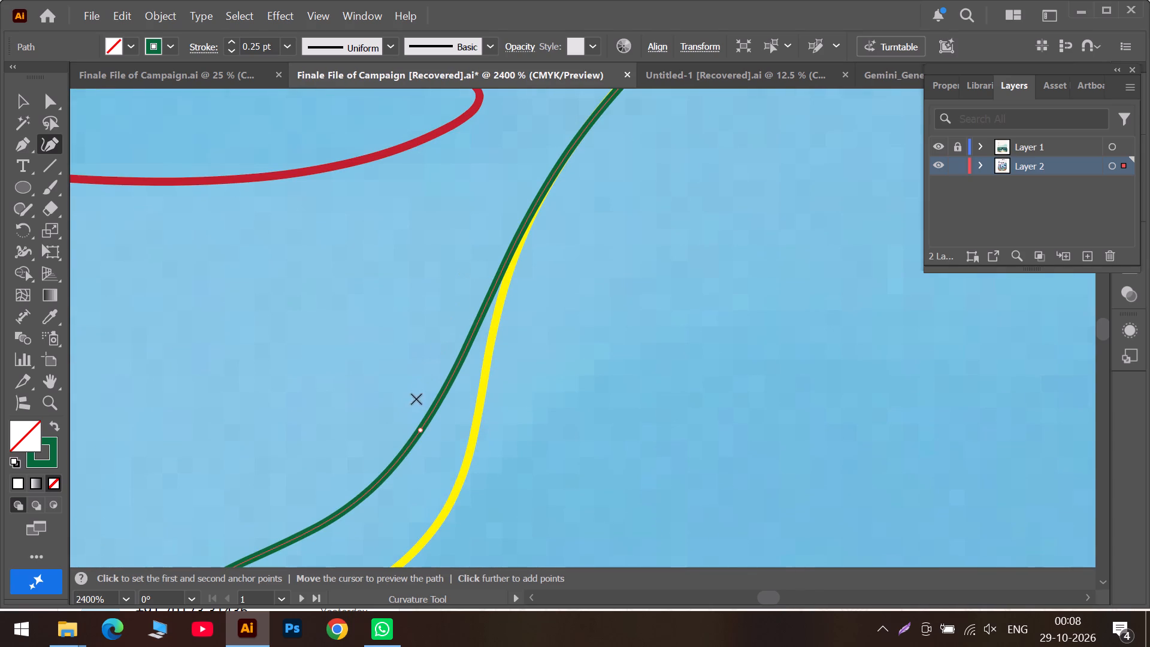
pyautogui.moveTo(420, 433); pyautogui.dragTo(474, 355)
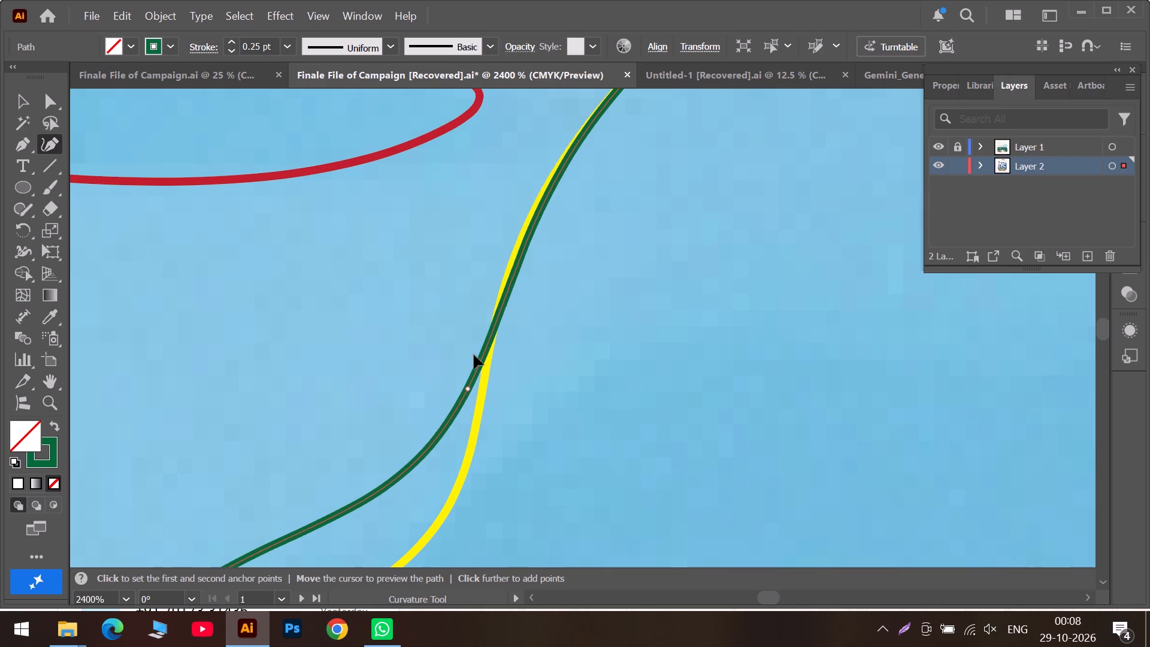
pyautogui.moveTo(474, 355); pyautogui.dragTo(523, 232)
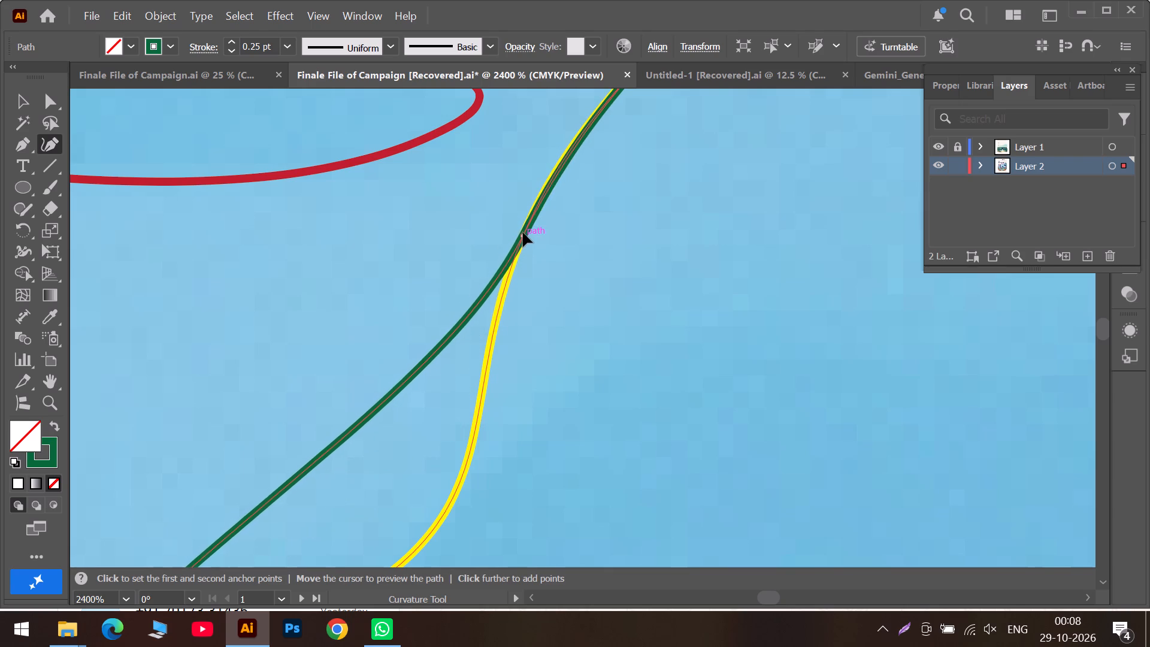
pyautogui.moveTo(523, 232); pyautogui.dragTo(533, 207)
# Add a point on the yellow line's outer bend below the red shape and move the following anchor onto the line.
pyautogui.scroll(-4, 489, 261)
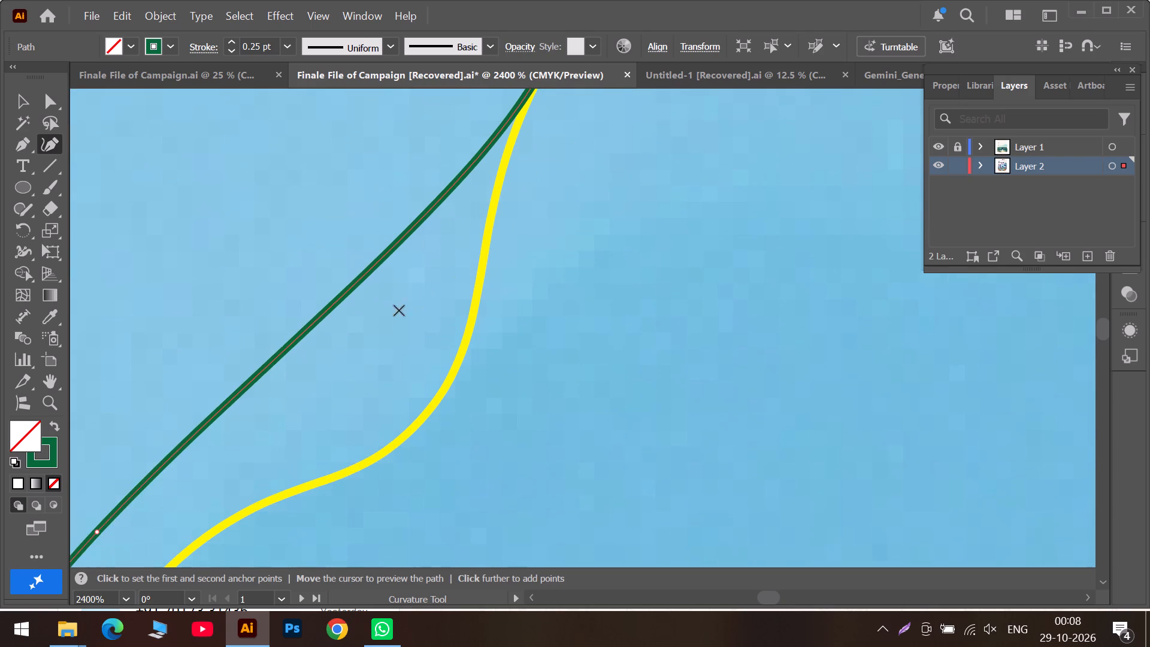
pyautogui.moveTo(307, 331); pyautogui.dragTo(459, 353)
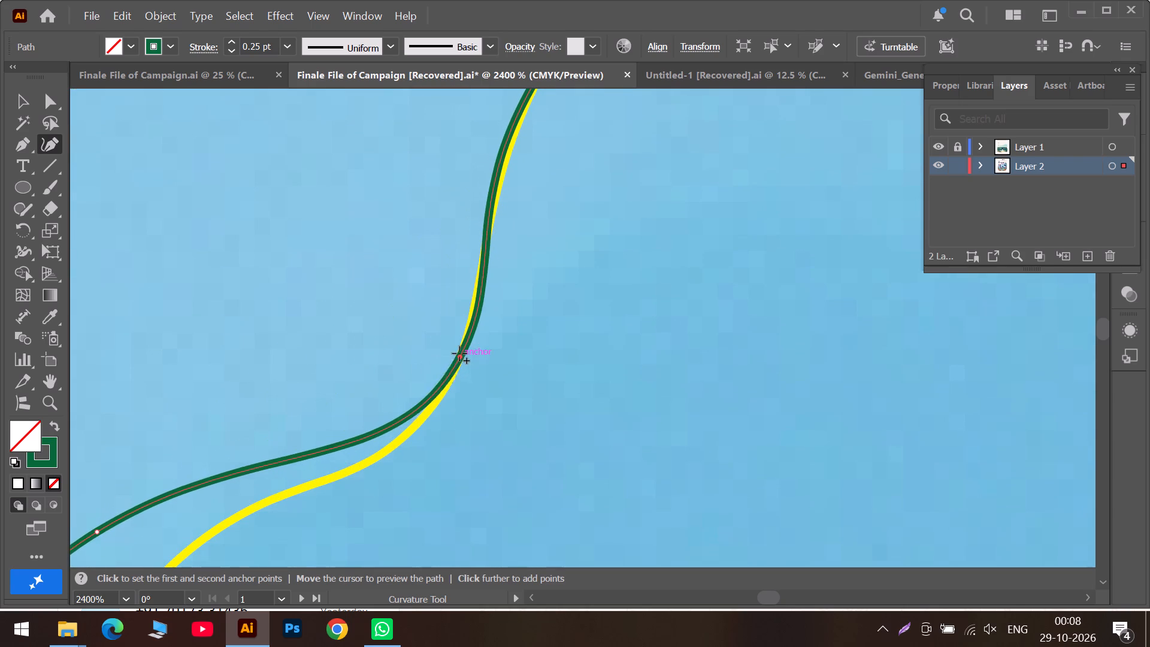
pyautogui.moveTo(459, 353); pyautogui.dragTo(457, 347)
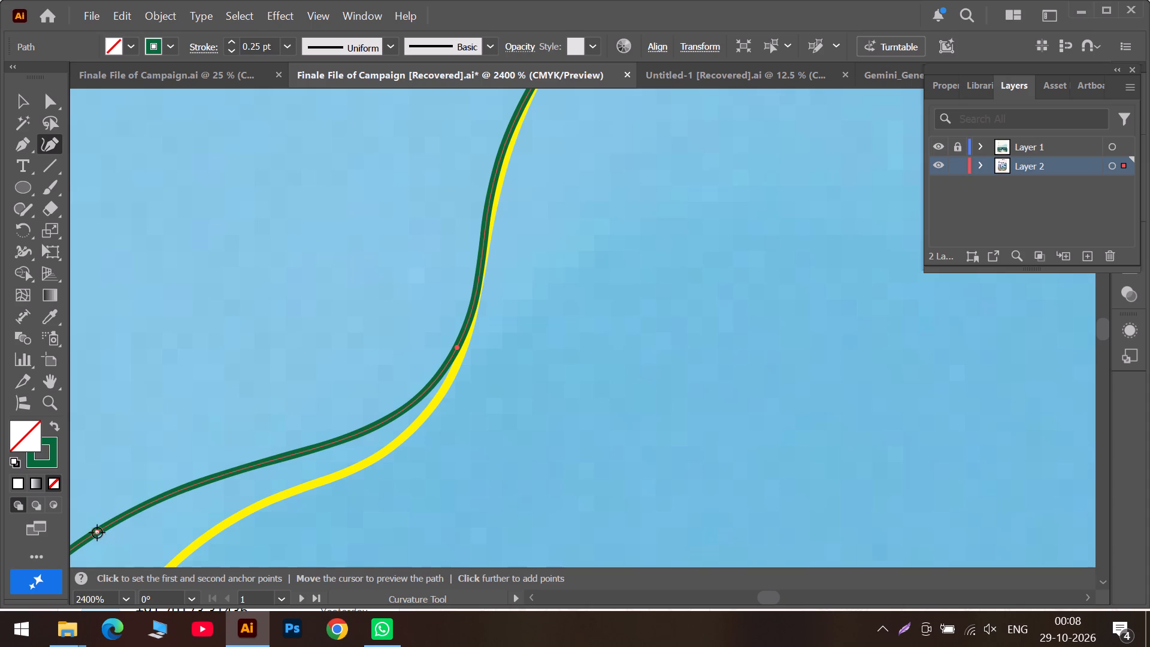
pyautogui.moveTo(97, 533); pyautogui.dragTo(223, 524)
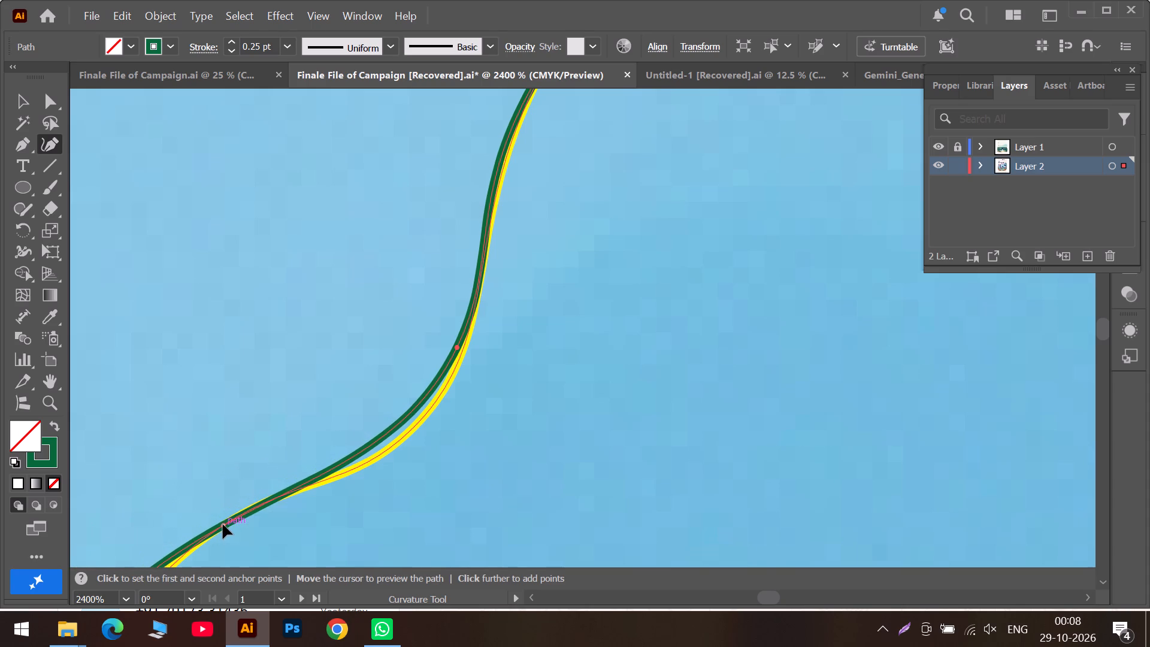
pyautogui.moveTo(223, 524); pyautogui.dragTo(226, 521)
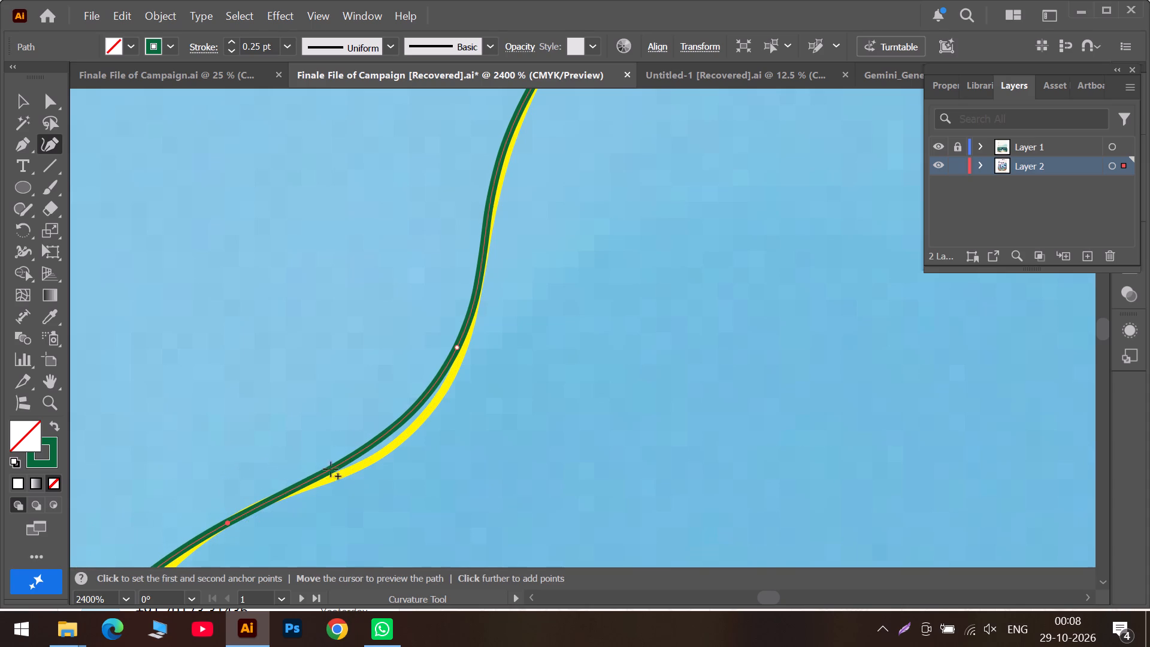
# Add three points along the shallow S-curve below the outer bend and adjust the neighbouring anchors to fit the yellow line.
pyautogui.moveTo(366, 447); pyautogui.dragTo(306, 486)
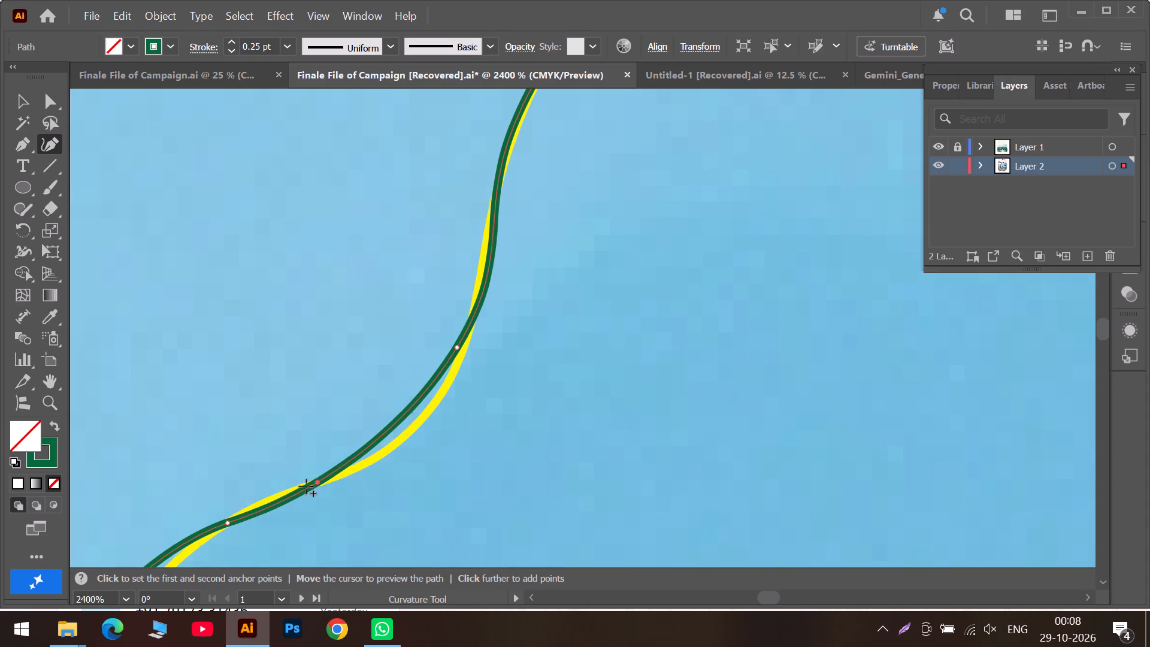
pyautogui.moveTo(306, 486); pyautogui.dragTo(262, 503)
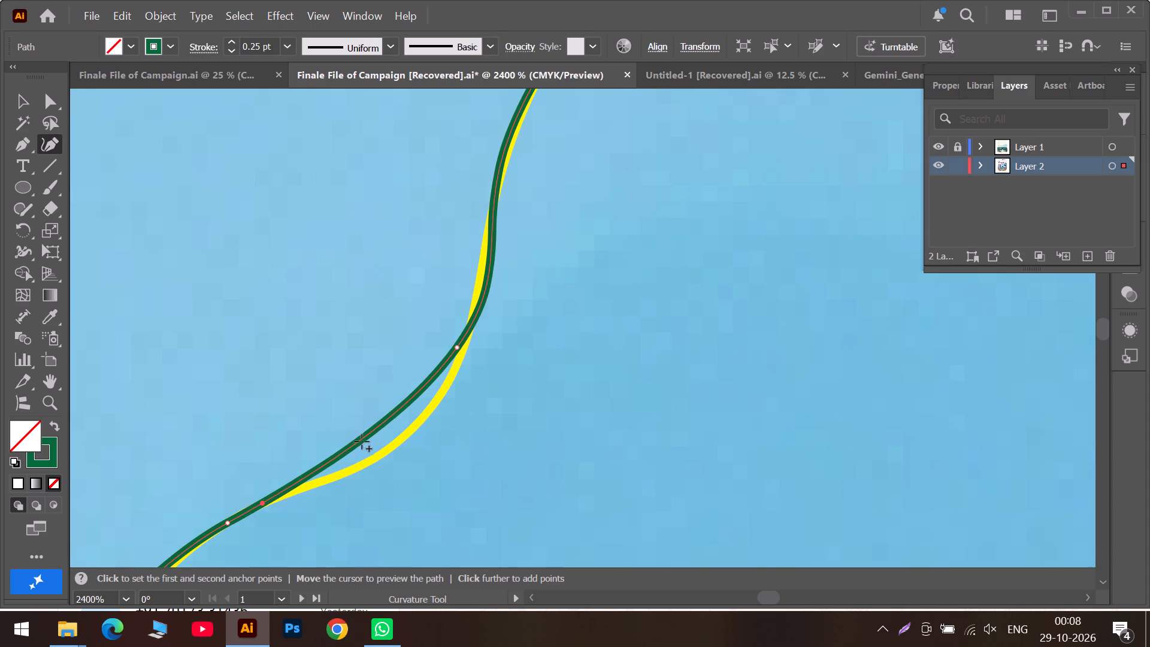
pyautogui.moveTo(360, 441); pyautogui.dragTo(310, 483)
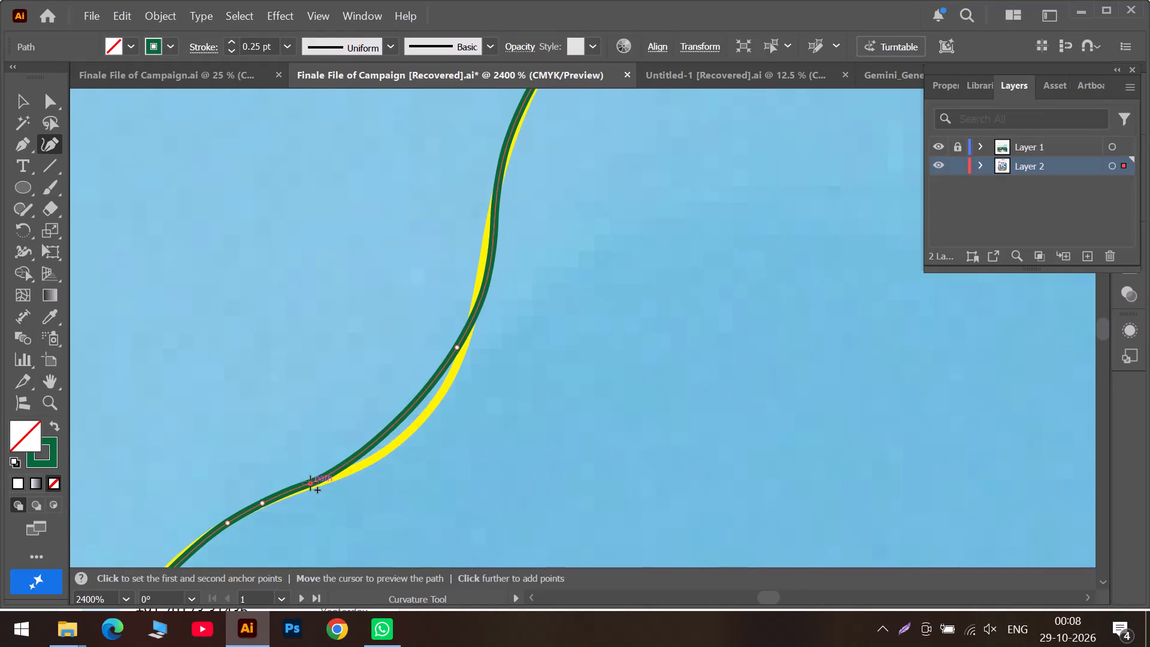
pyautogui.moveTo(310, 483); pyautogui.dragTo(376, 459)
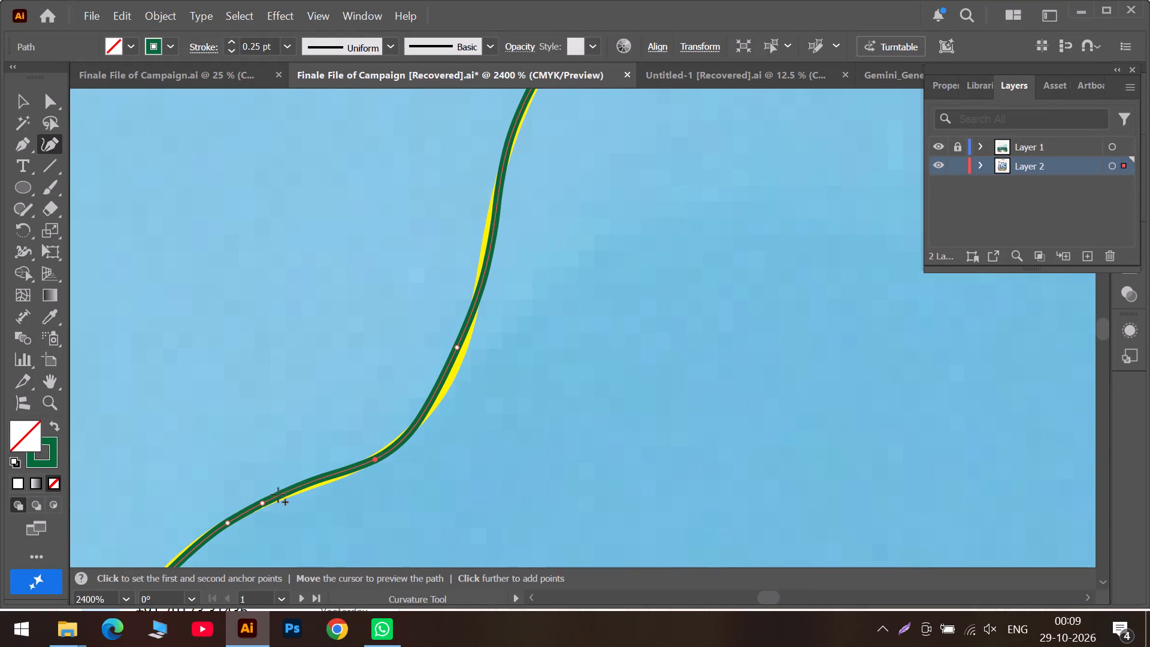
pyautogui.moveTo(261, 503); pyautogui.dragTo(298, 490)
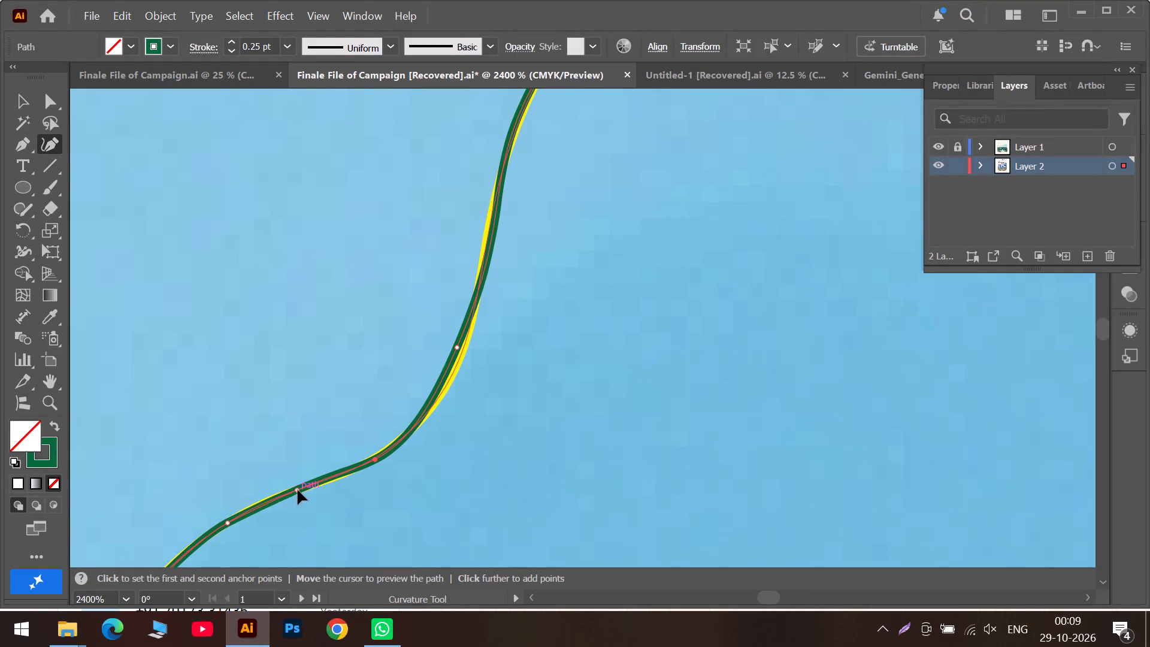
pyautogui.moveTo(298, 490); pyautogui.dragTo(281, 498)
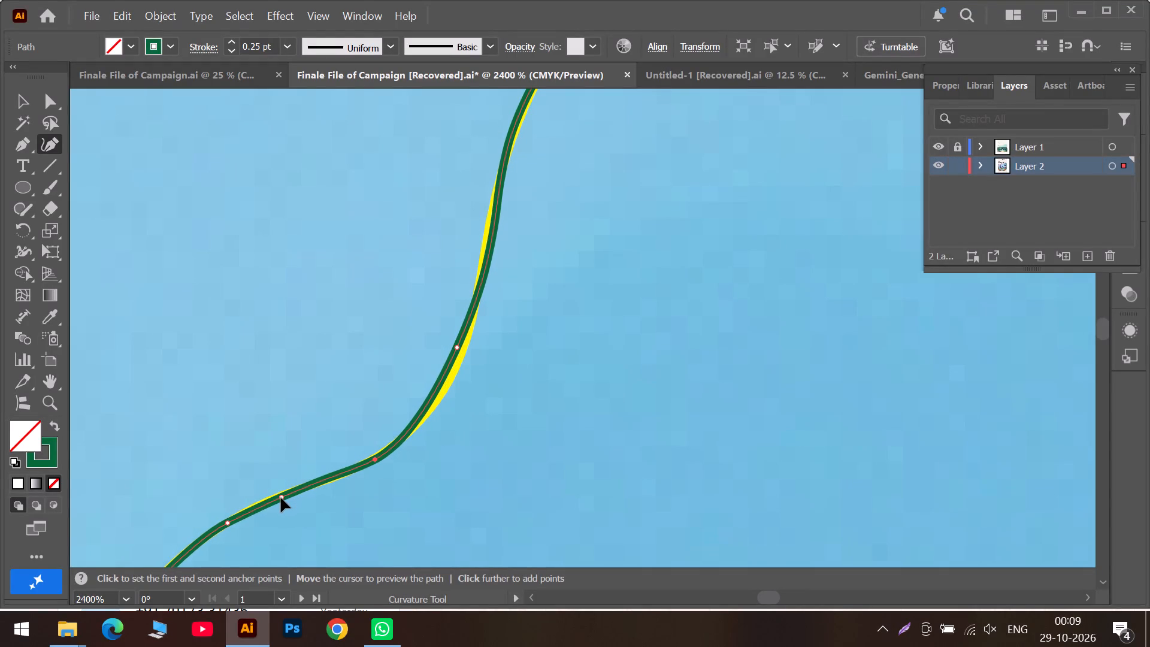
pyautogui.moveTo(281, 498); pyautogui.dragTo(302, 488)
pyautogui.moveTo(227, 523); pyautogui.dragTo(247, 510)
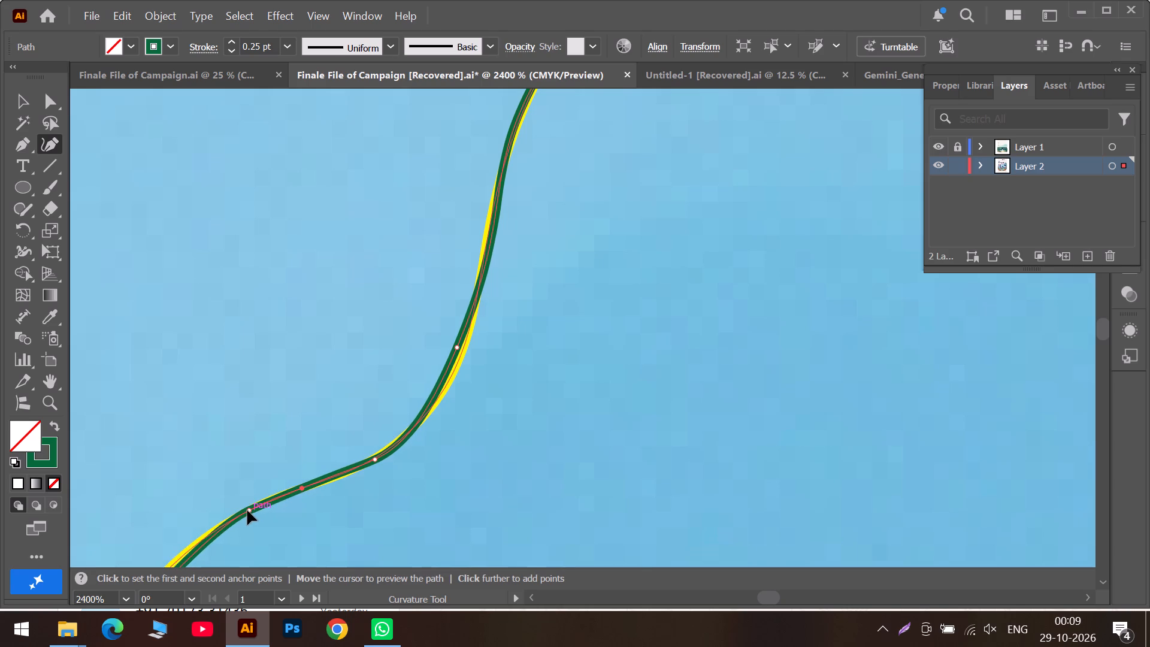
pyautogui.moveTo(247, 510); pyautogui.dragTo(246, 510)
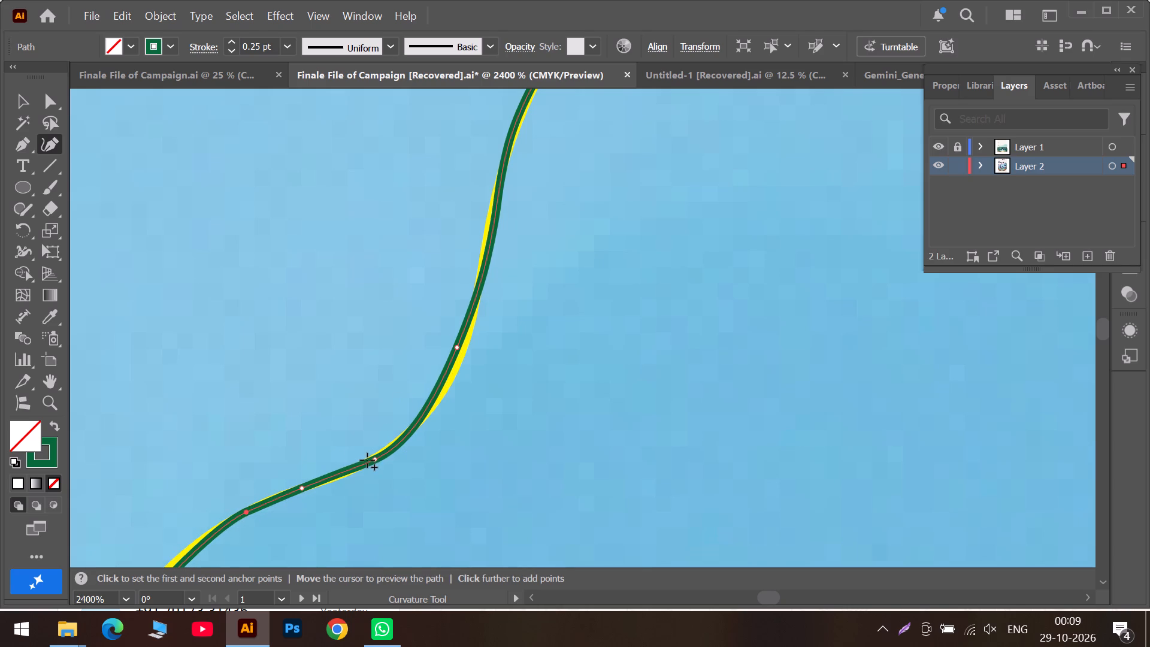
pyautogui.moveTo(377, 458); pyautogui.dragTo(395, 445)
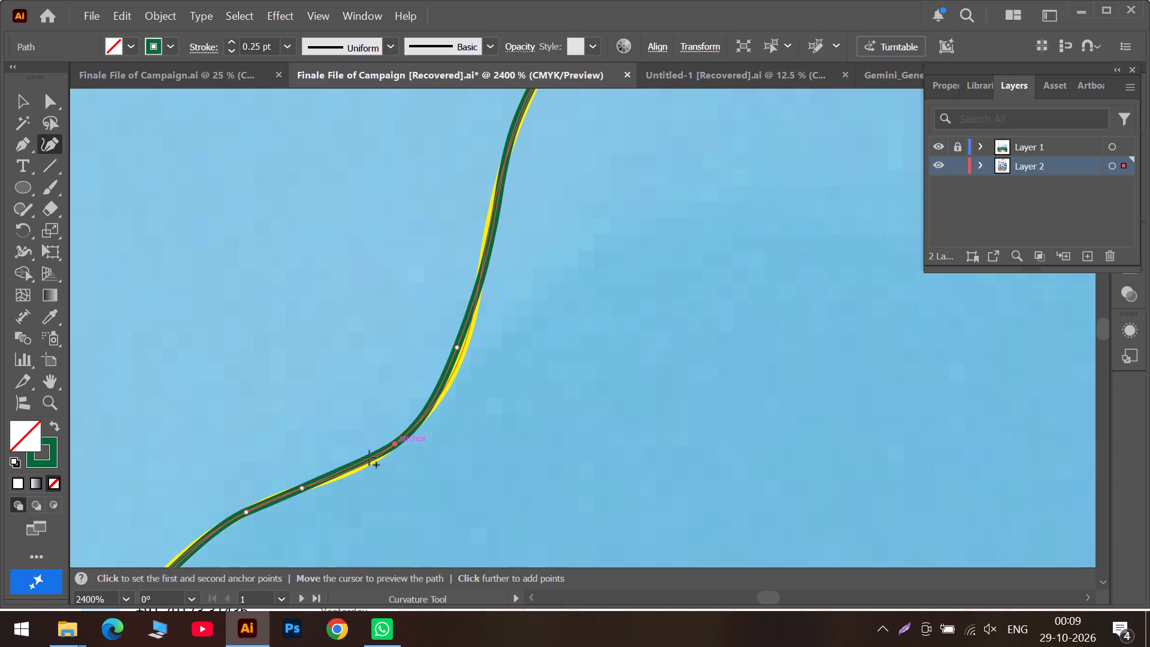
pyautogui.click(348, 470)
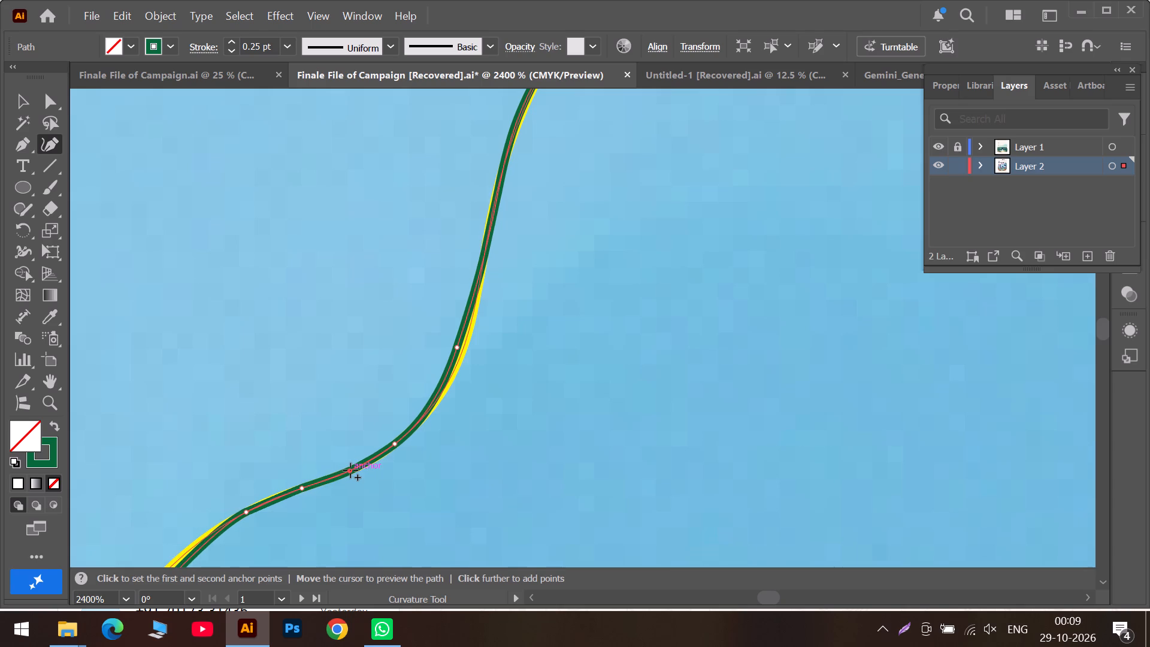
# Fit the steep stretch below the red shape's tip by adding a midpoint and nudging the anchors at both ends onto the yellow line.
pyautogui.click(456, 348)
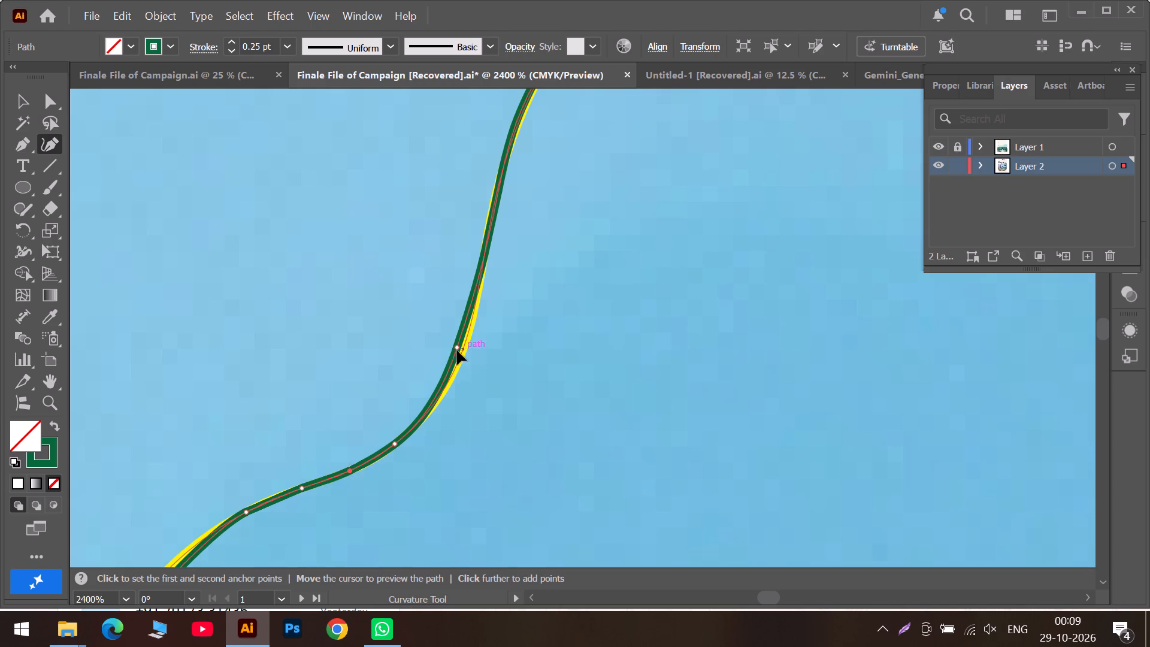
pyautogui.moveTo(495, 252); pyautogui.dragTo(494, 252)
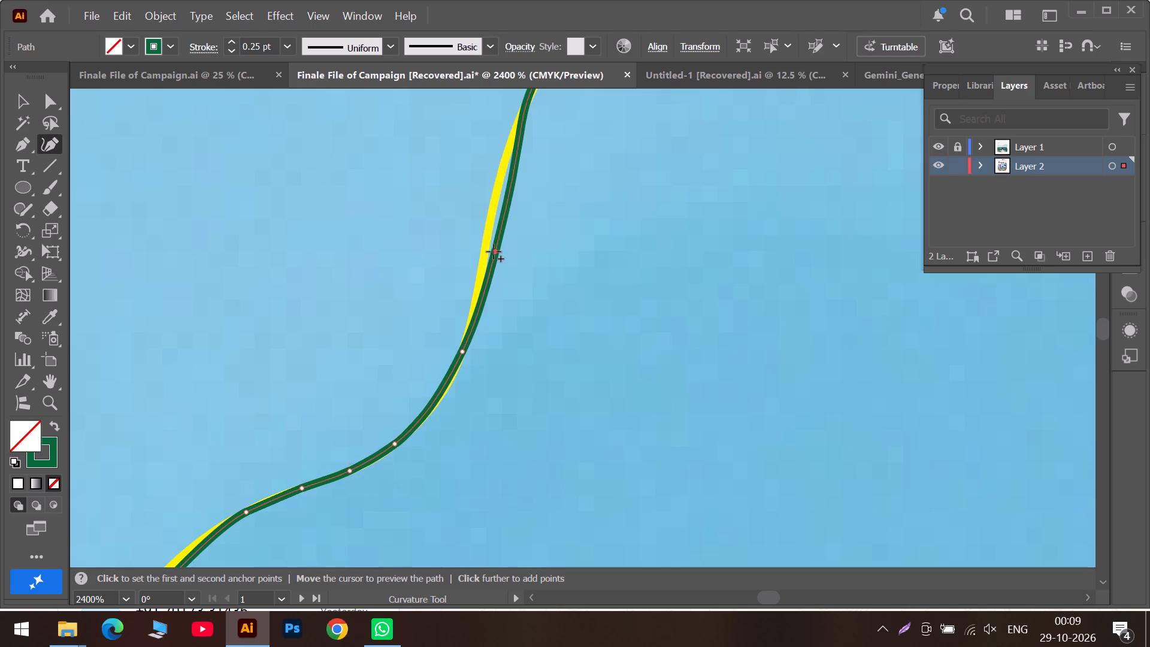
pyautogui.moveTo(494, 252); pyautogui.dragTo(485, 250)
pyautogui.scroll(4, 486, 249)
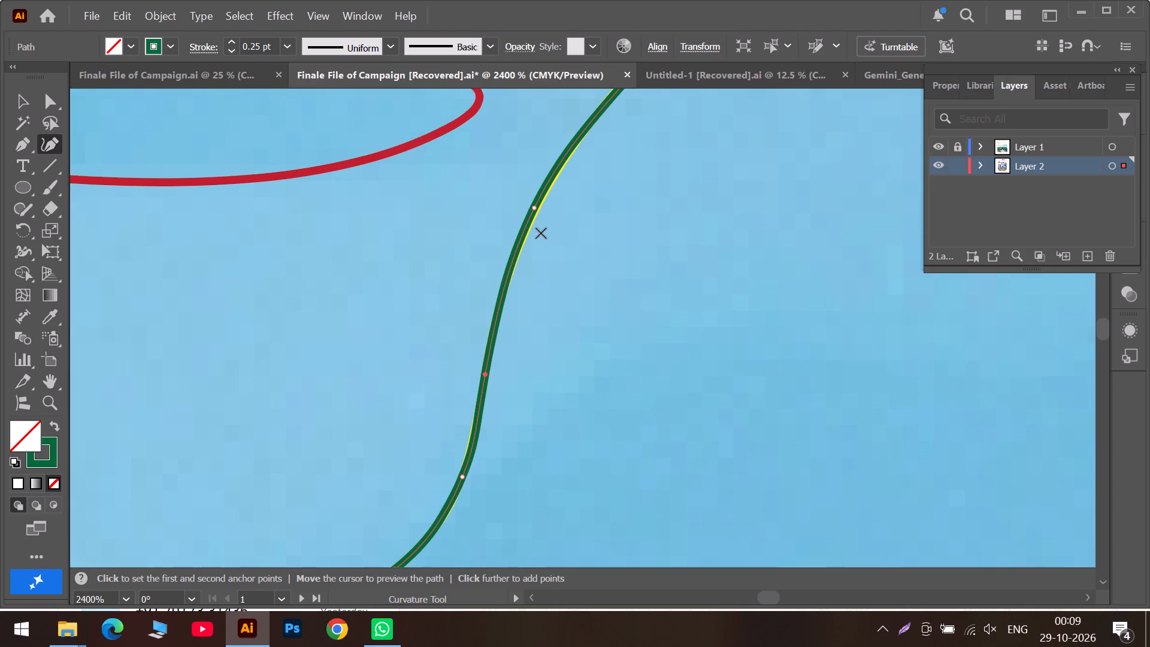
pyautogui.click(536, 208)
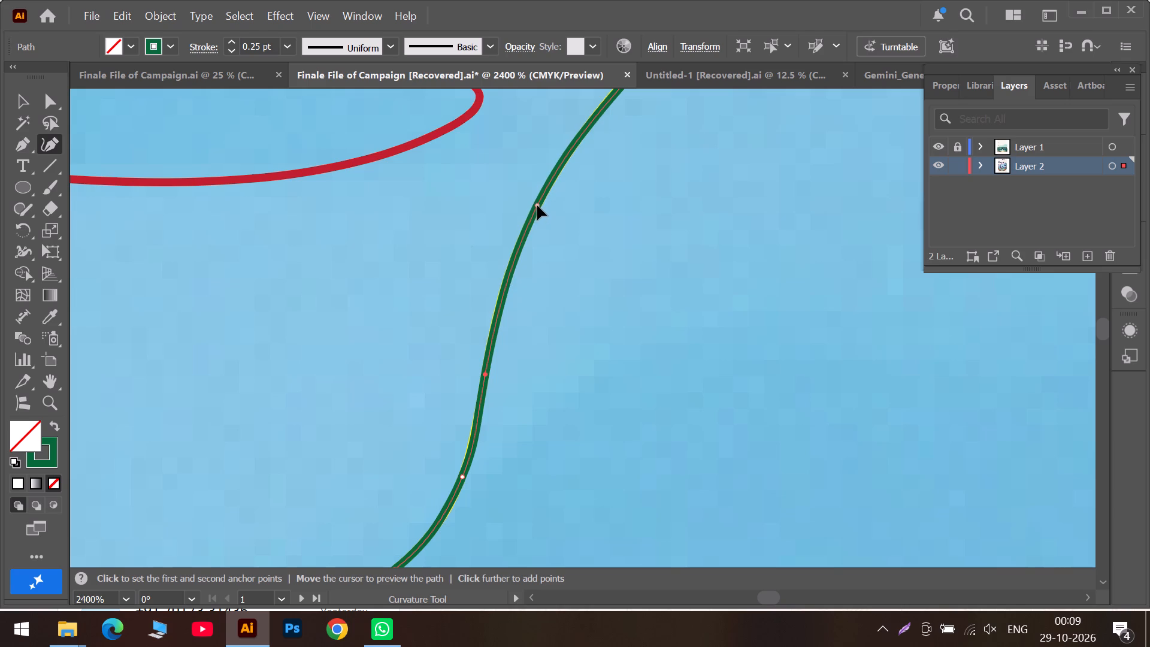
# Add two points where the green outline turns down from the shallow S-curve, fitting both to the yellow line.
pyautogui.scroll(6, 553, 235)
pyautogui.scroll(-6, 556, 247)
pyautogui.scroll(-7, 504, 276)
pyautogui.scroll(-4, 476, 316)
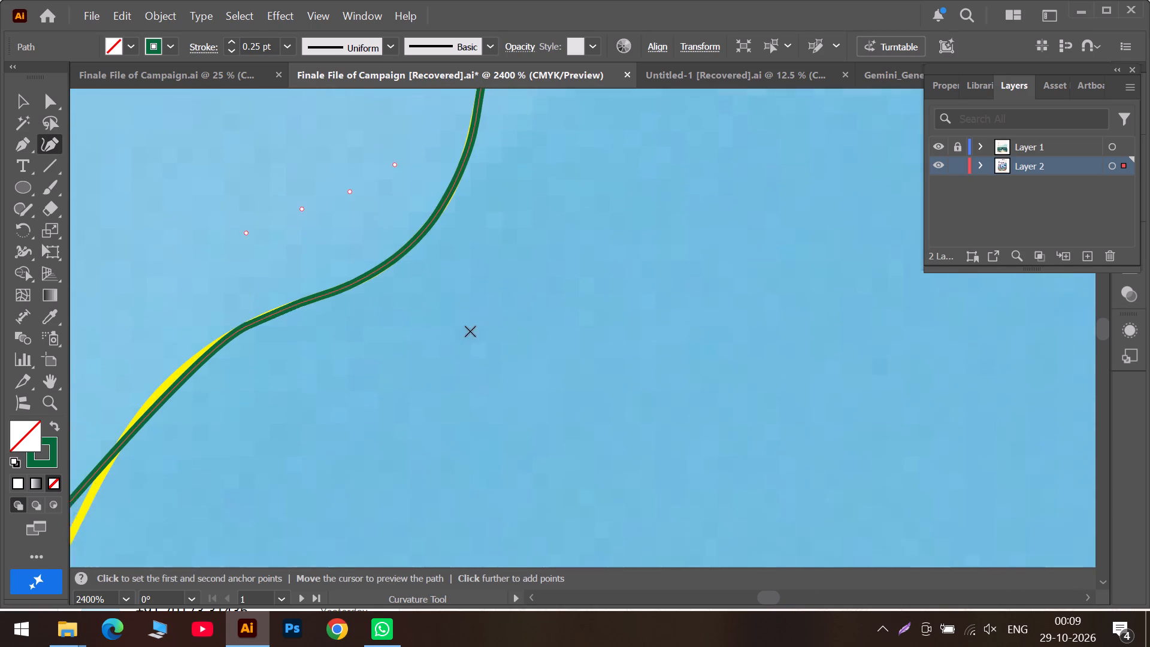
pyautogui.scroll(-2, 470, 331)
pyautogui.click(712, 593)
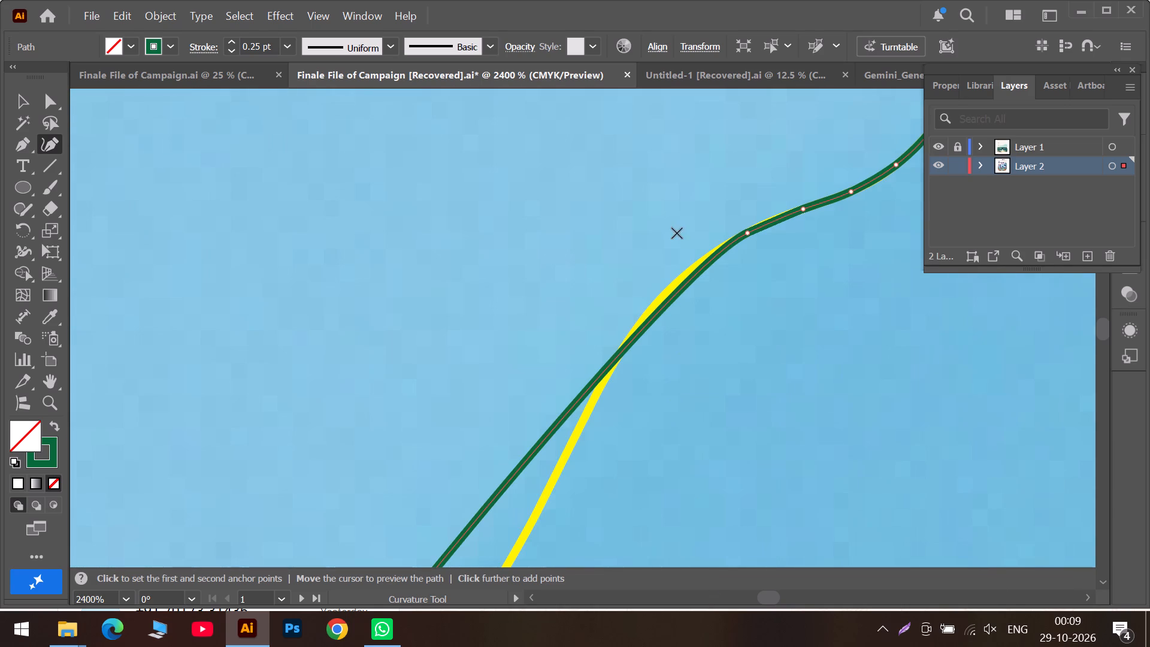
pyautogui.moveTo(689, 285); pyautogui.dragTo(689, 274)
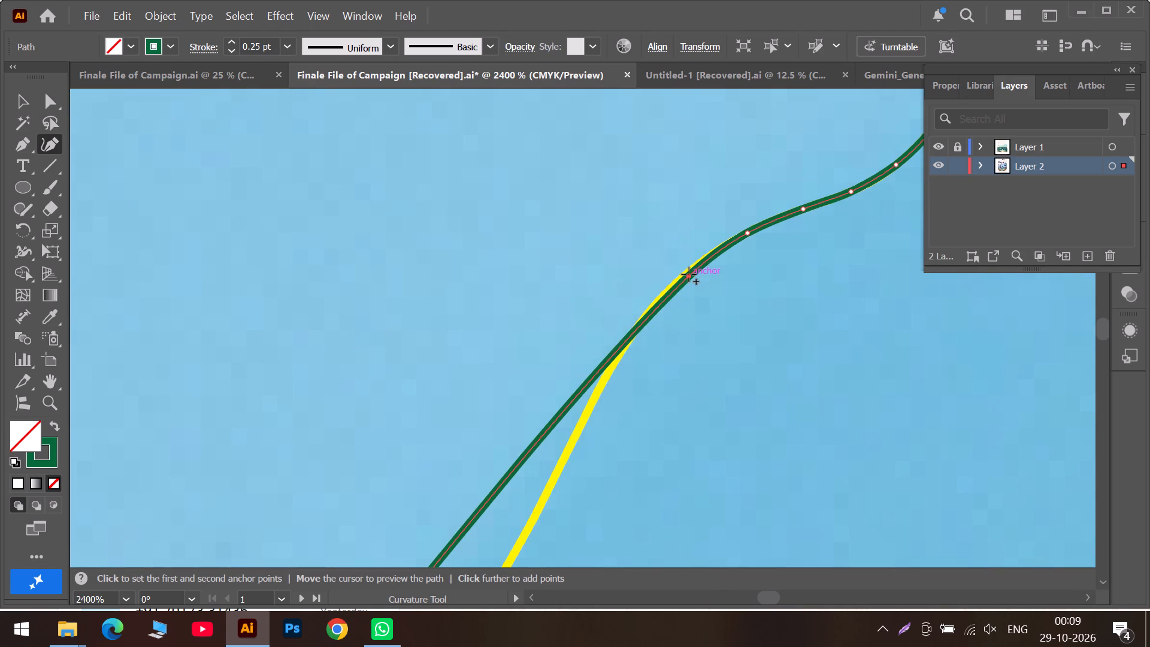
pyautogui.moveTo(689, 274); pyautogui.dragTo(686, 276)
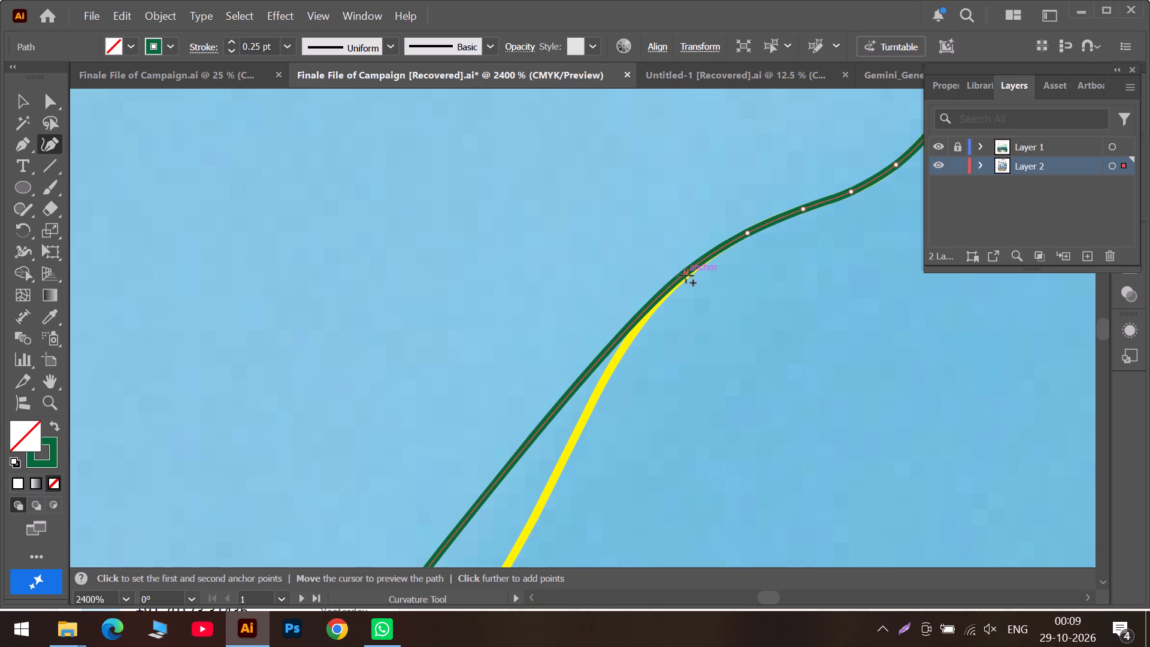
pyautogui.moveTo(686, 276); pyautogui.dragTo(689, 274)
pyautogui.scroll(-3, 635, 341)
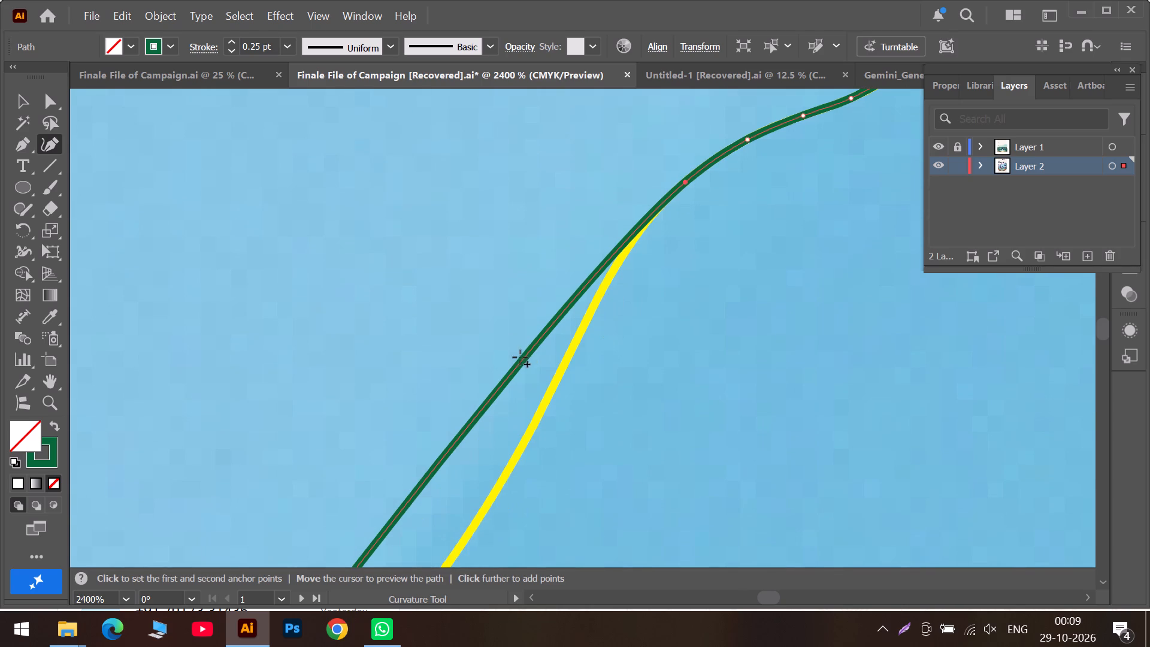
pyautogui.moveTo(520, 357); pyautogui.dragTo(580, 333)
# Move the next anchor onto the yellow line above the heart-shaped highlight and add a fitted point between it and the anchor above.
pyautogui.scroll(-5, 556, 356)
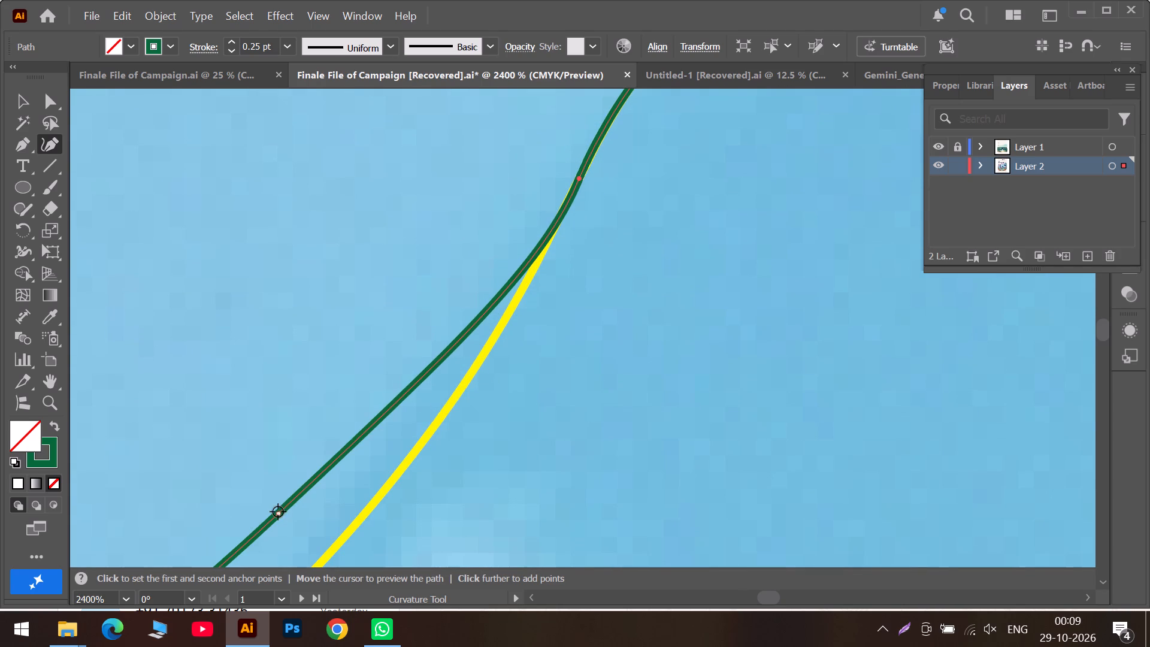
pyautogui.moveTo(278, 513); pyautogui.dragTo(331, 509)
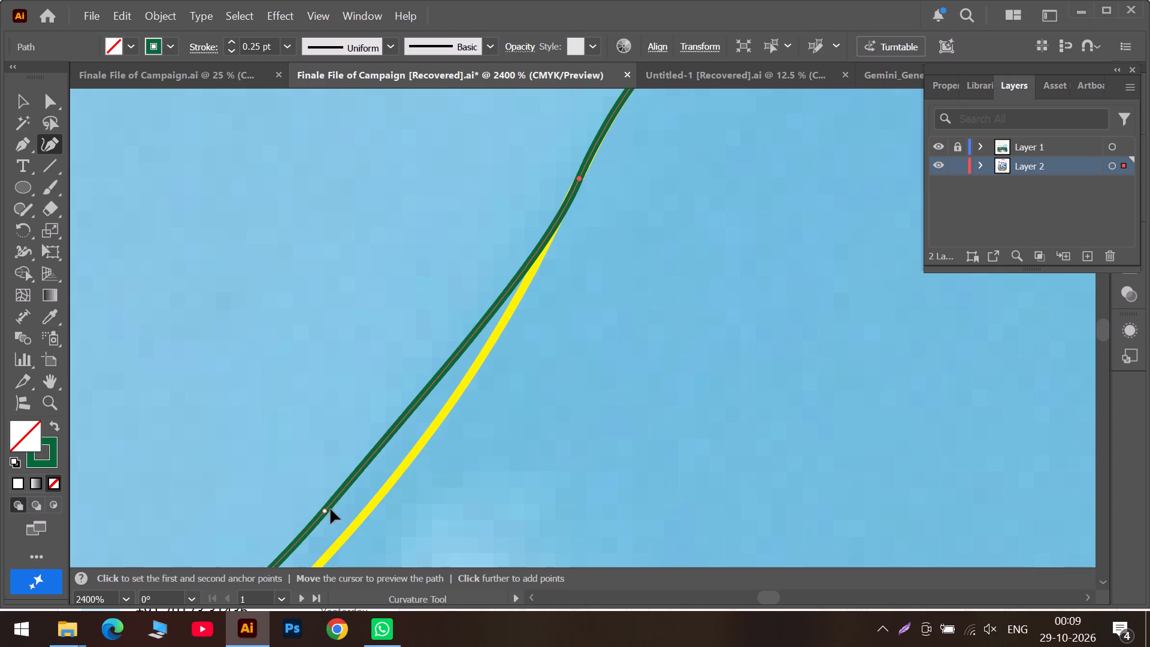
pyautogui.moveTo(331, 509); pyautogui.dragTo(489, 349)
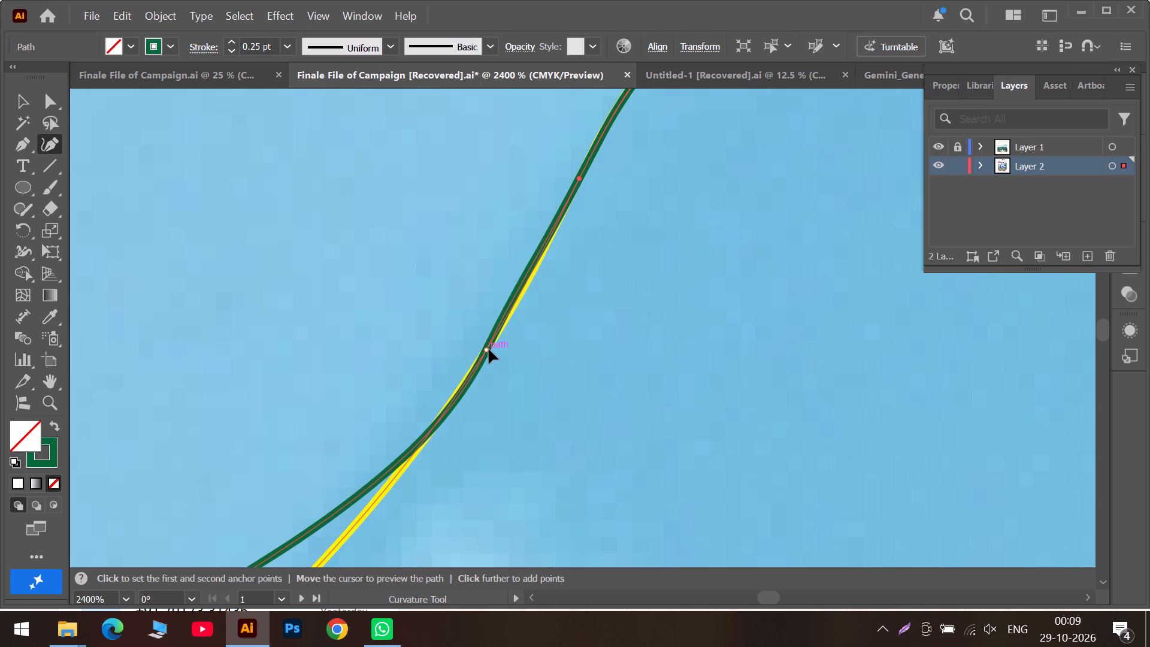
pyautogui.moveTo(489, 349); pyautogui.dragTo(516, 302)
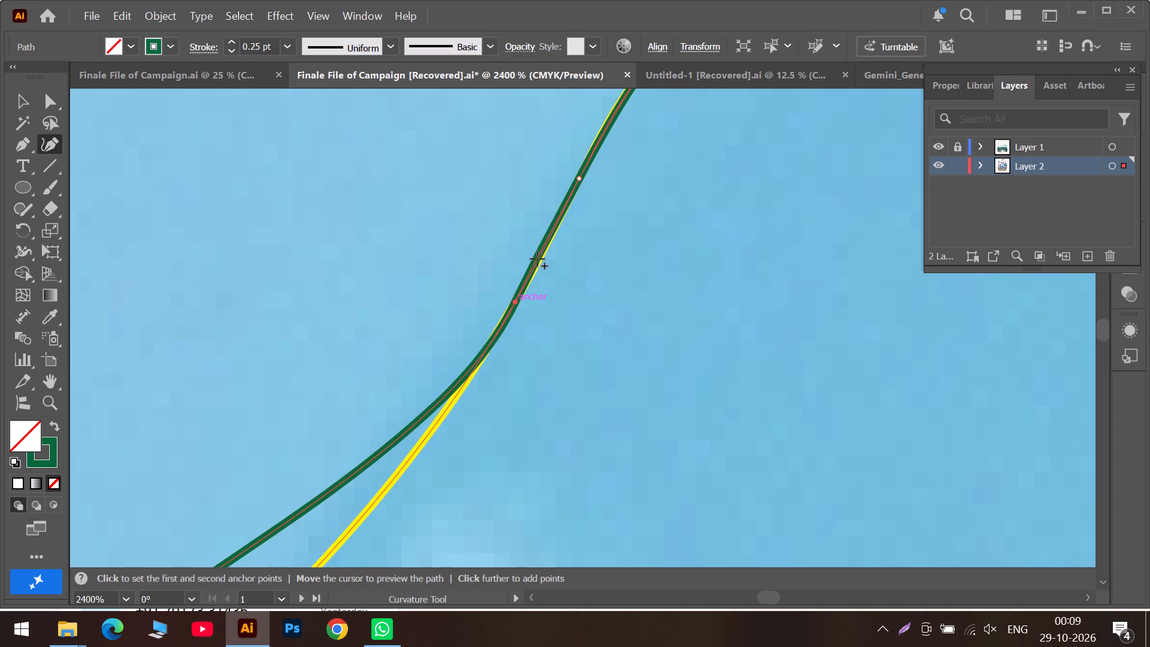
pyautogui.moveTo(543, 250); pyautogui.dragTo(543, 253)
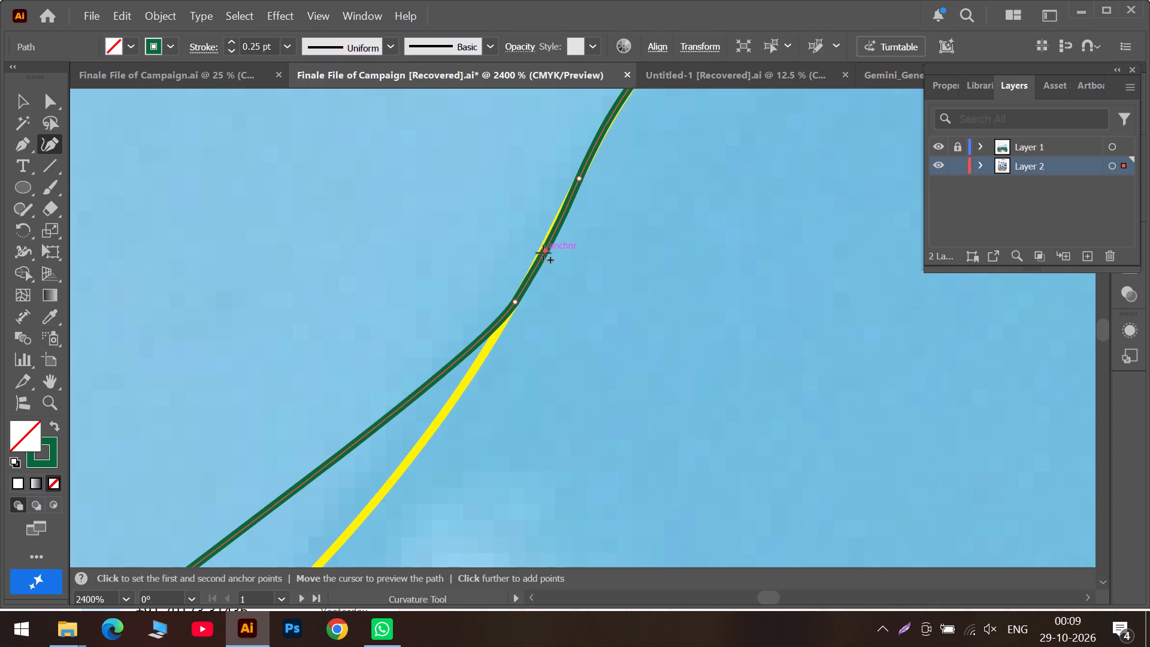
pyautogui.moveTo(543, 253); pyautogui.dragTo(540, 257)
pyautogui.scroll(-4, 435, 376)
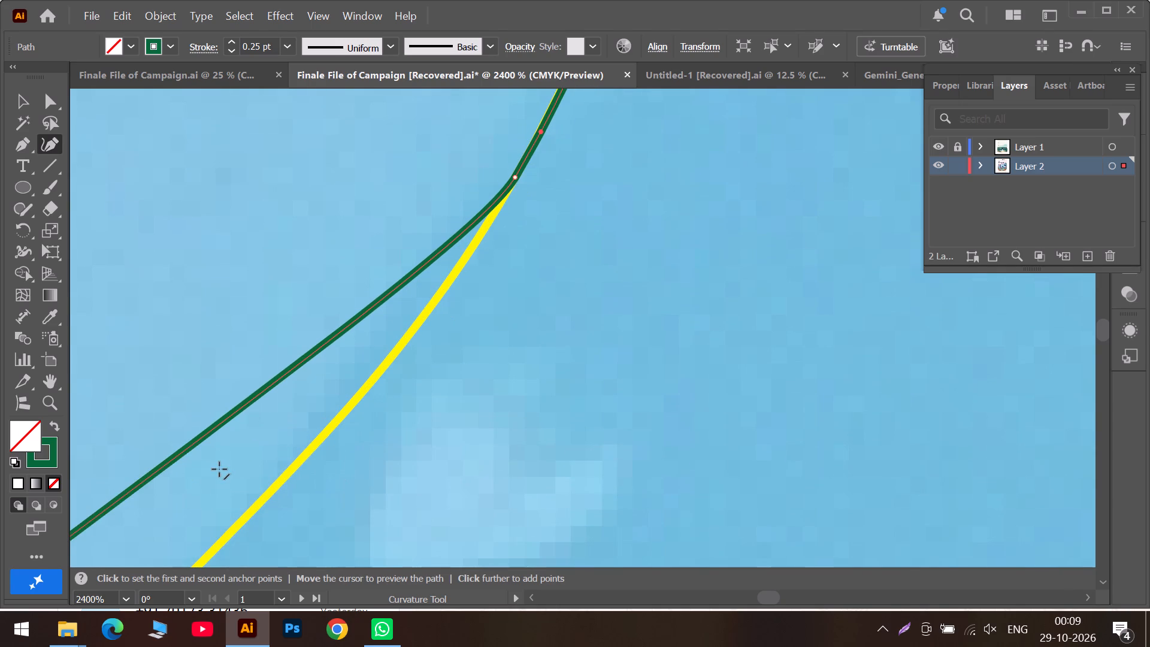
# Add two points on the long diagonal of the green outline beside the heart-shaped highlight and pull them toward the yellow line.
pyautogui.keyDown('alt'); pyautogui.scroll(-3, 219, 469); pyautogui.keyUp('alt')
pyautogui.click(701, 600)
pyautogui.scroll(-5, 576, 542)
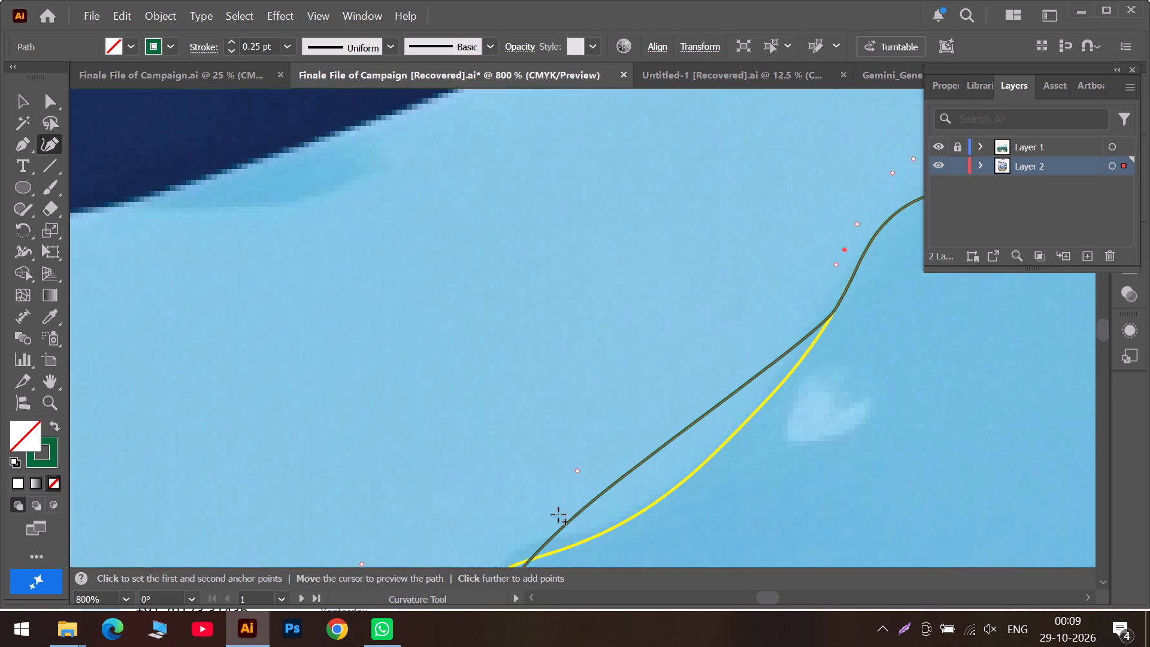
pyautogui.moveTo(657, 433); pyautogui.dragTo(716, 432)
pyautogui.moveTo(611, 478); pyautogui.dragTo(617, 500)
pyautogui.moveTo(715, 432); pyautogui.dragTo(719, 432)
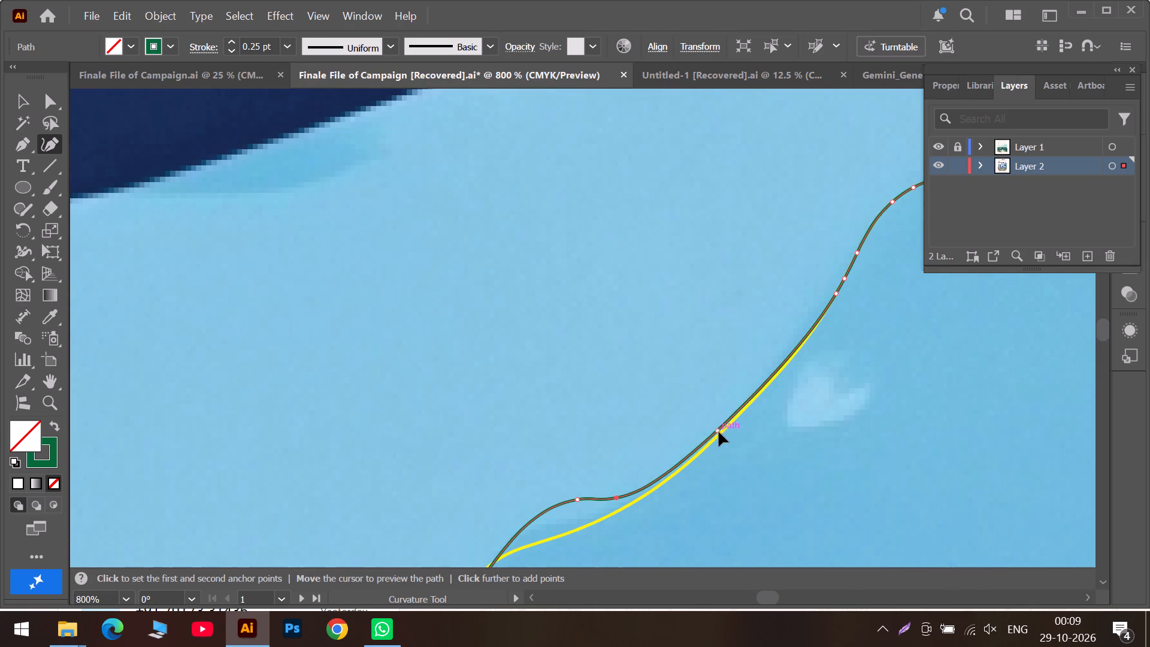
pyautogui.moveTo(719, 432); pyautogui.dragTo(724, 431)
# Add four points along the green curve beside the heart-shaped highlight, fitting each one to the yellow line.
pyautogui.keyDown('alt'); pyautogui.scroll(2, 818, 369); pyautogui.keyUp('alt')
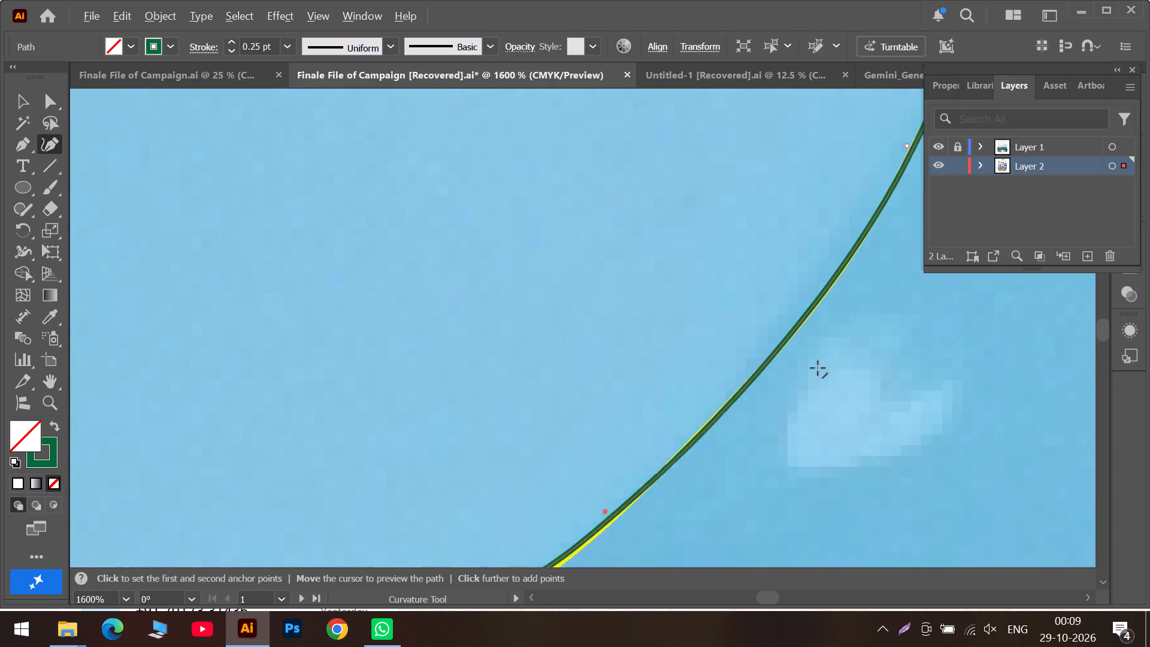
pyautogui.keyDown('alt'); pyautogui.scroll(1, 818, 368); pyautogui.keyUp('alt')
pyautogui.click(798, 598)
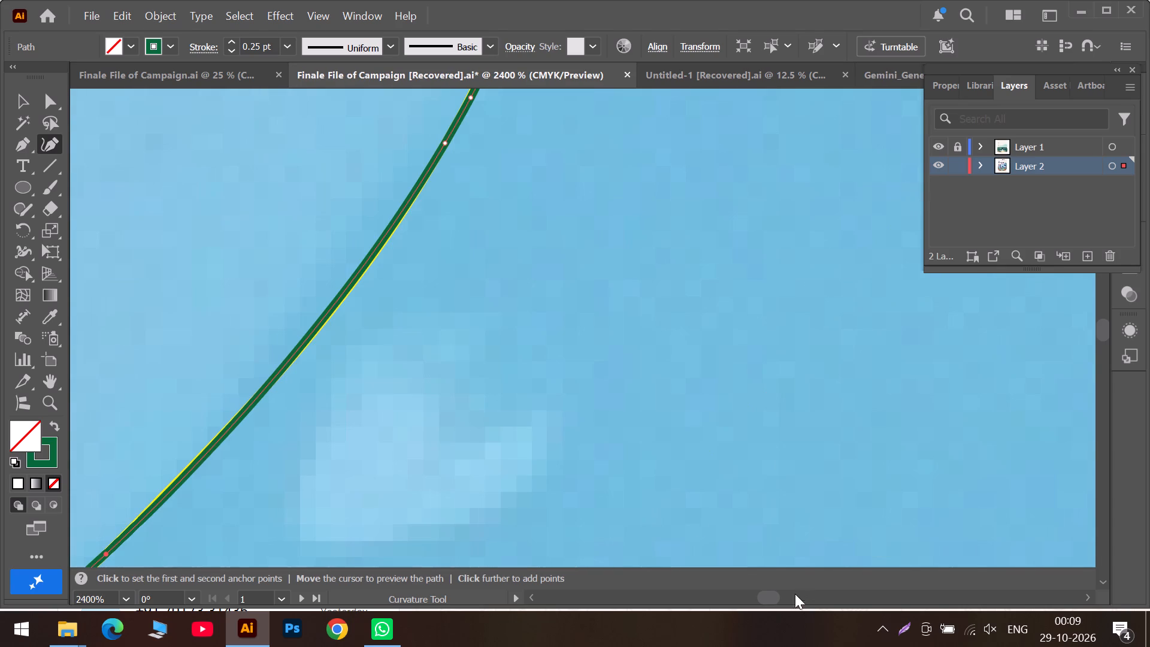
pyautogui.moveTo(332, 304); pyautogui.dragTo(340, 299)
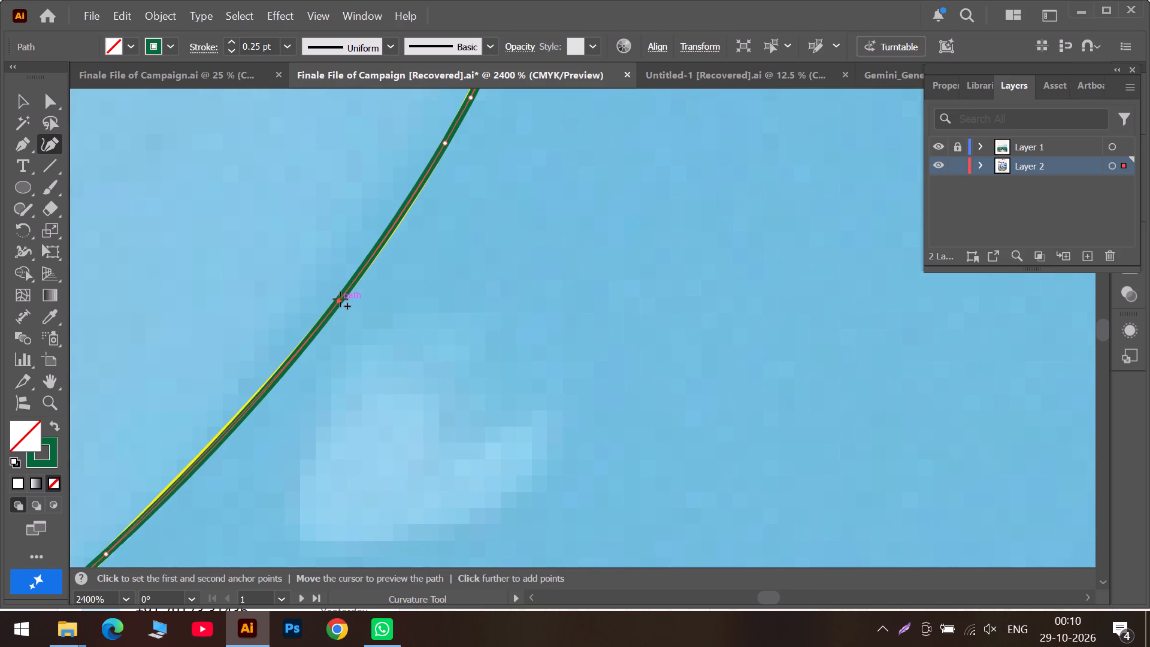
pyautogui.moveTo(340, 299); pyautogui.dragTo(342, 298)
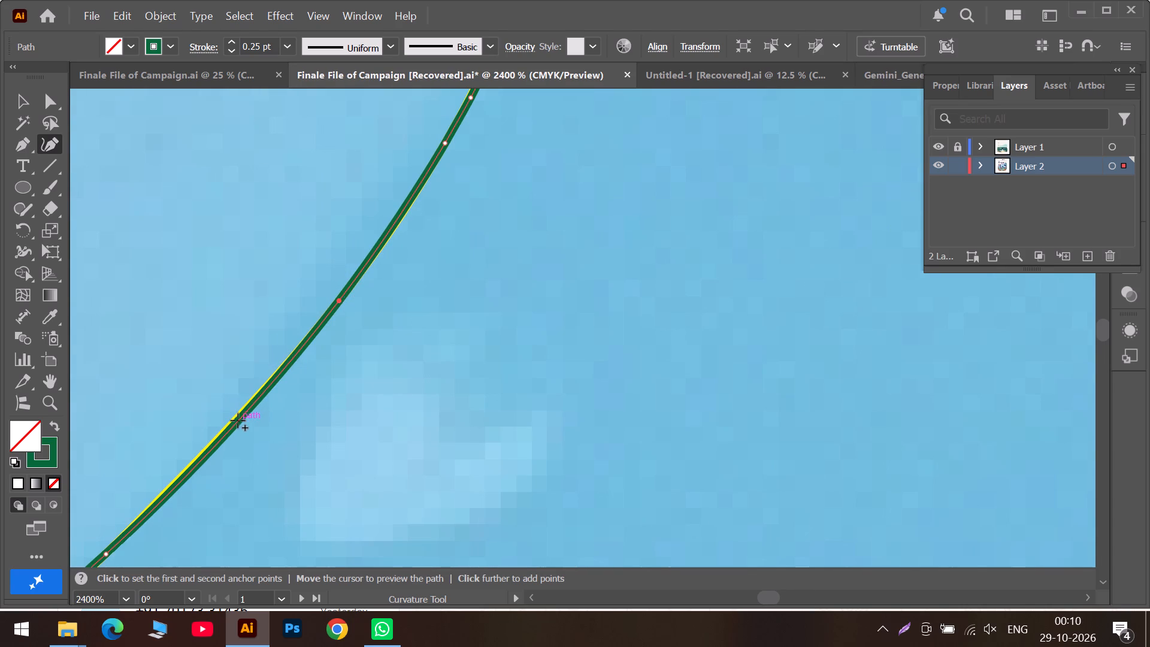
pyautogui.click(238, 421)
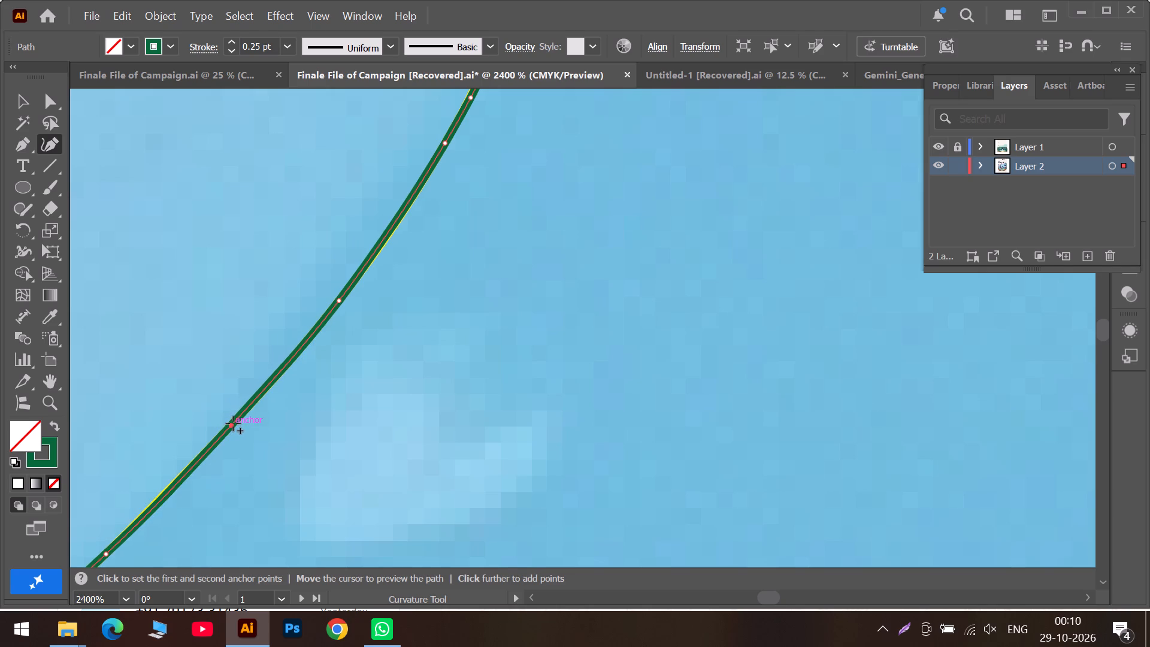
pyautogui.moveTo(385, 232); pyautogui.dragTo(392, 231)
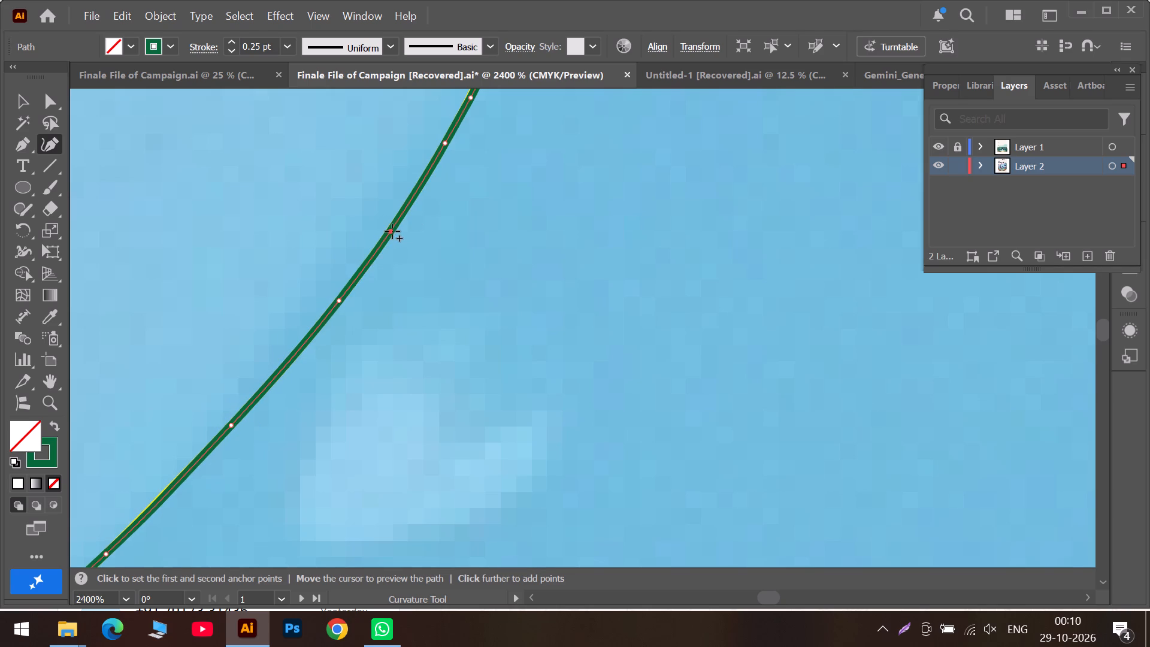
pyautogui.moveTo(392, 231); pyautogui.dragTo(393, 231)
pyautogui.click(166, 497)
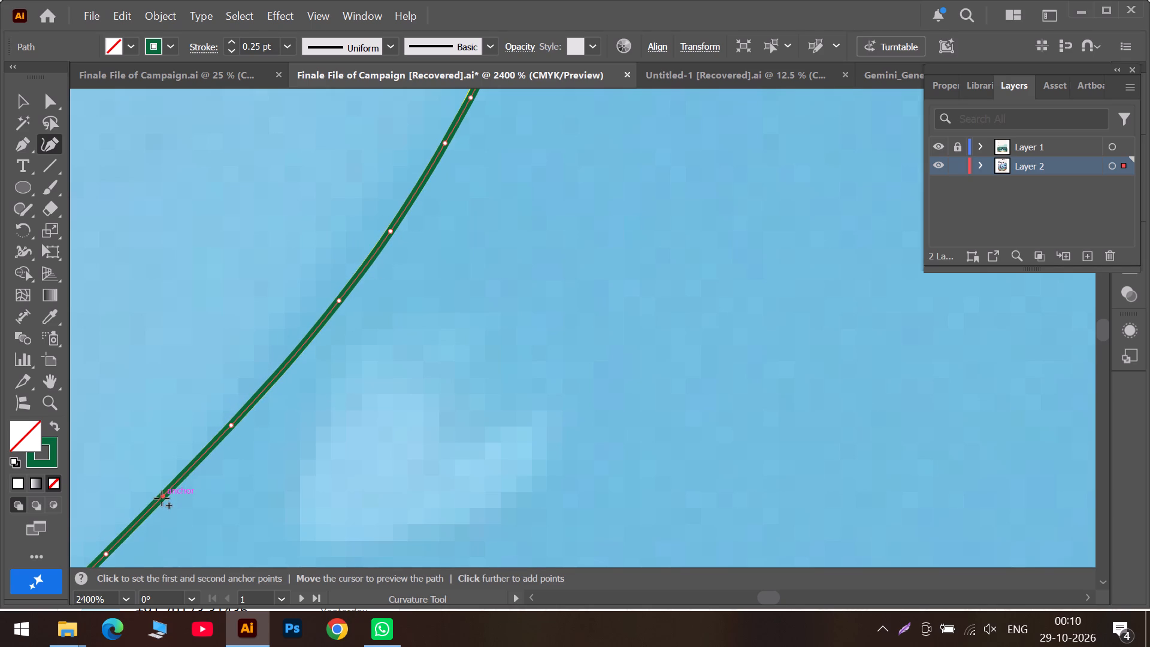
# Move the two green anchors below the heart-shaped highlight up along the slope onto the yellow line.
pyautogui.click(734, 598)
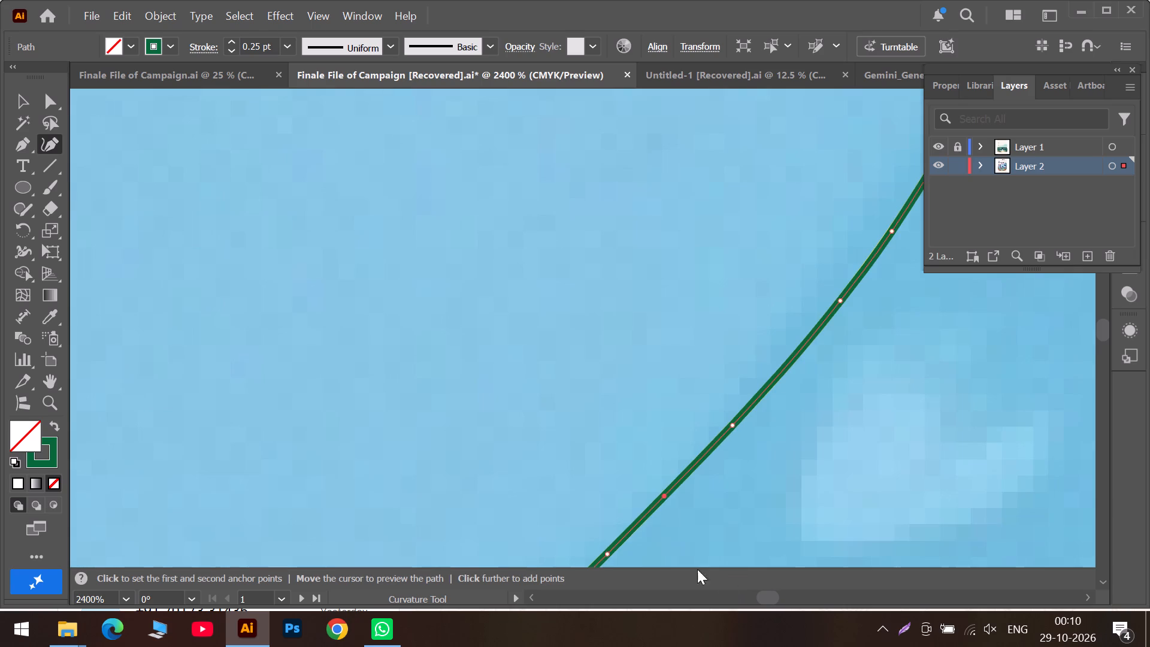
pyautogui.scroll(-6, 668, 519)
pyautogui.scroll(-3, 386, 521)
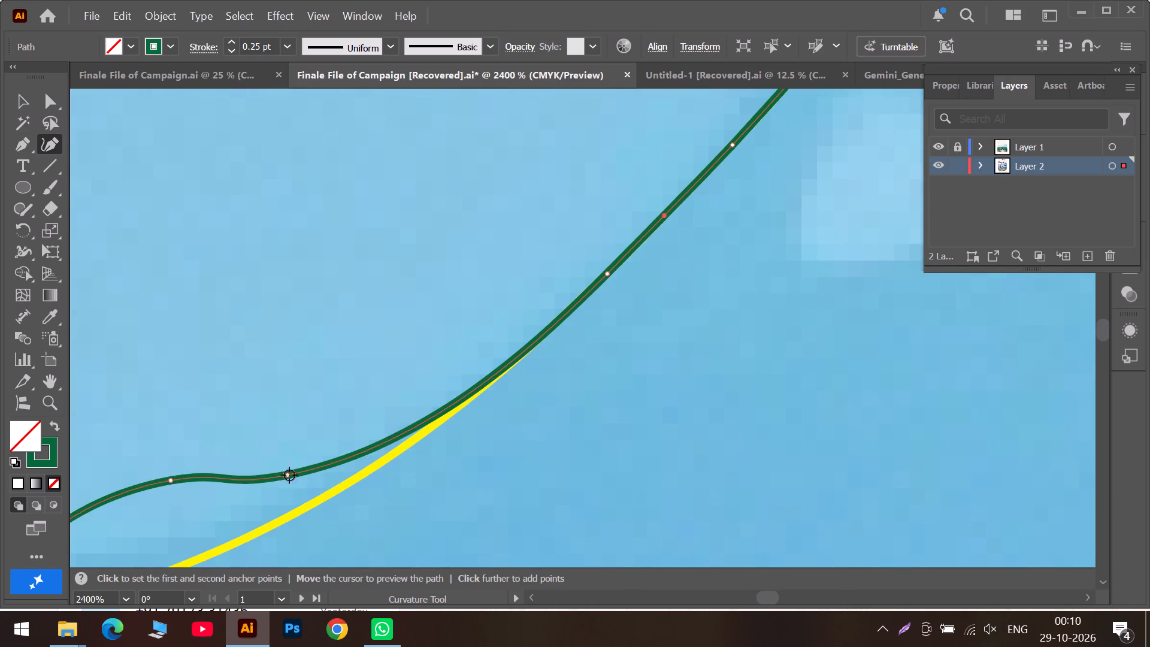
pyautogui.moveTo(287, 474); pyautogui.dragTo(418, 427)
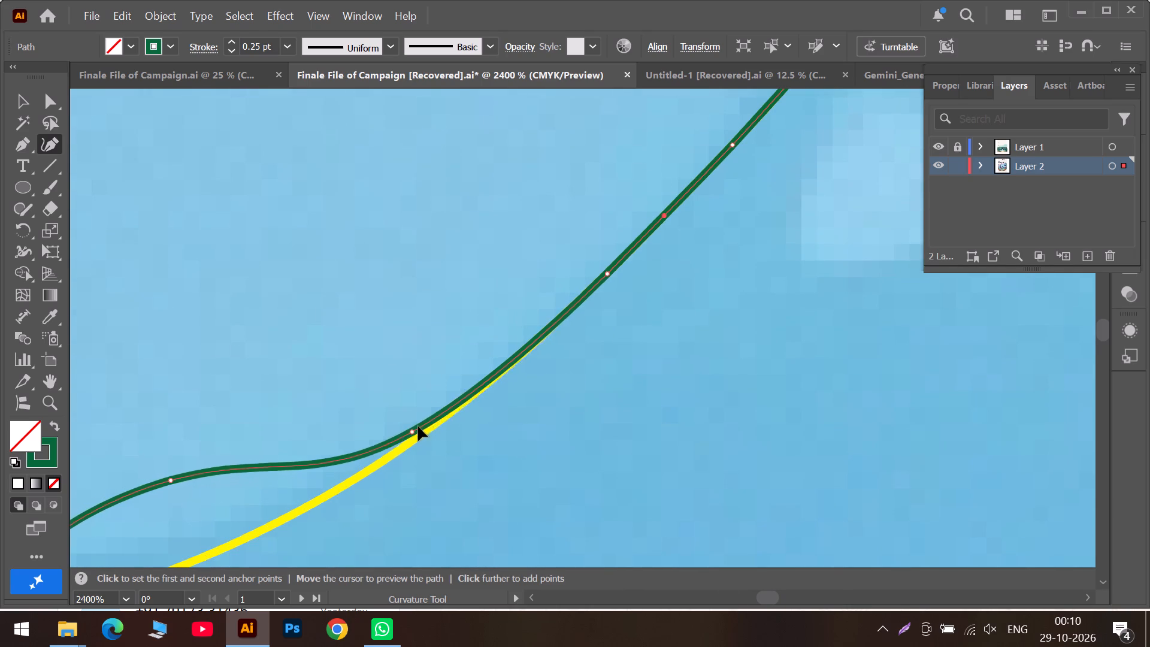
pyautogui.moveTo(418, 427); pyautogui.dragTo(483, 389)
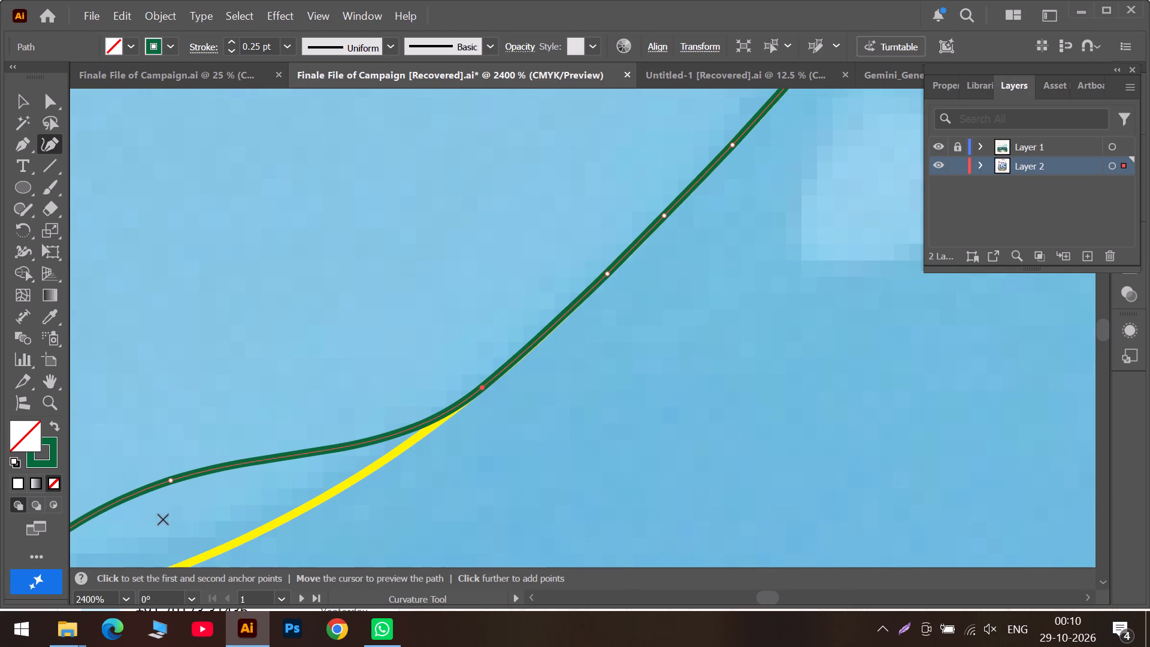
pyautogui.moveTo(169, 479); pyautogui.dragTo(294, 519)
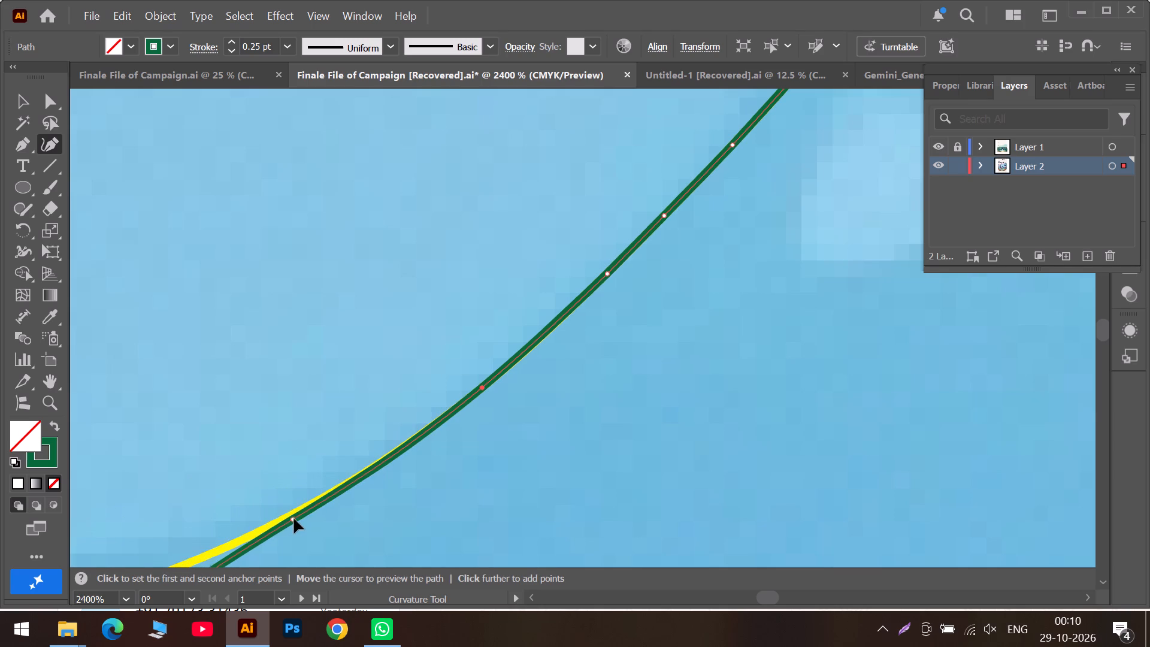
pyautogui.moveTo(294, 519); pyautogui.dragTo(316, 501)
# Add a point where the green outline bends down toward the V-shaped dip and pull it up to the yellow curve's shoulder.
pyautogui.scroll(-3, 211, 535)
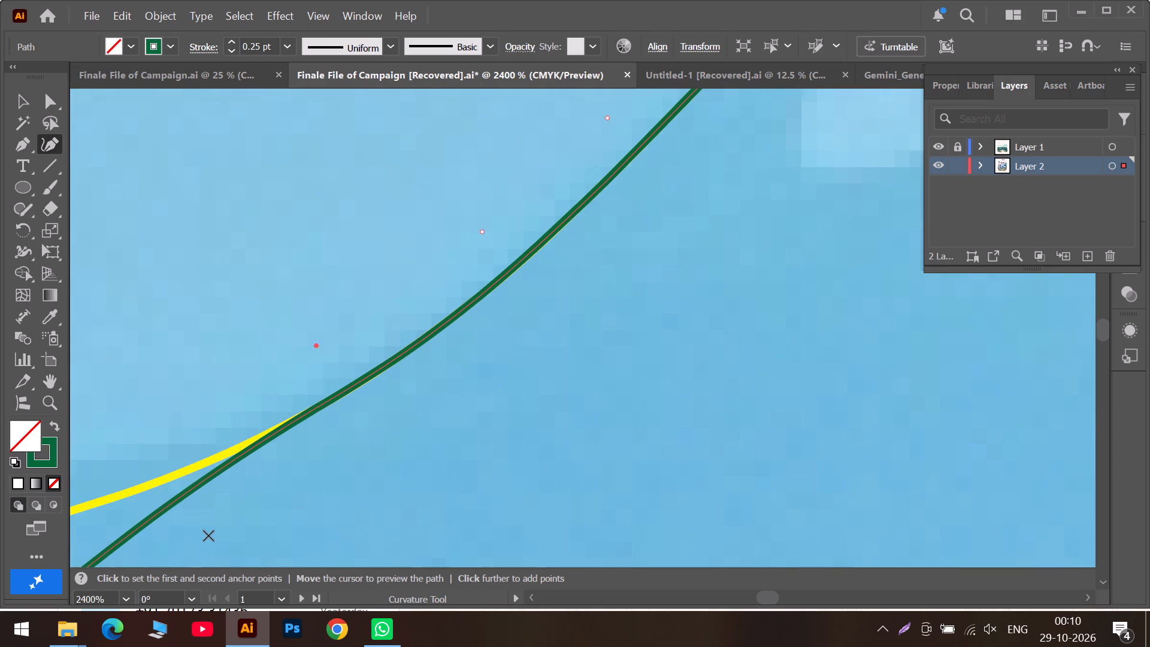
pyautogui.click(707, 593)
pyautogui.scroll(-2, 676, 561)
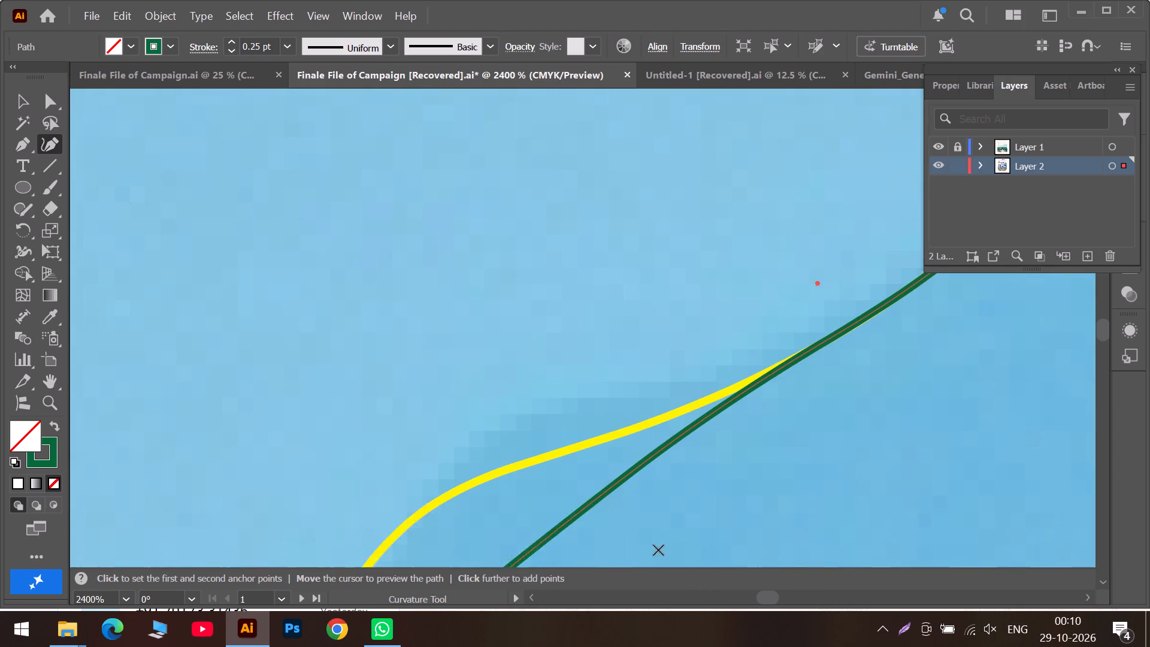
pyautogui.scroll(-4, 658, 550)
pyautogui.moveTo(507, 445); pyautogui.dragTo(482, 370)
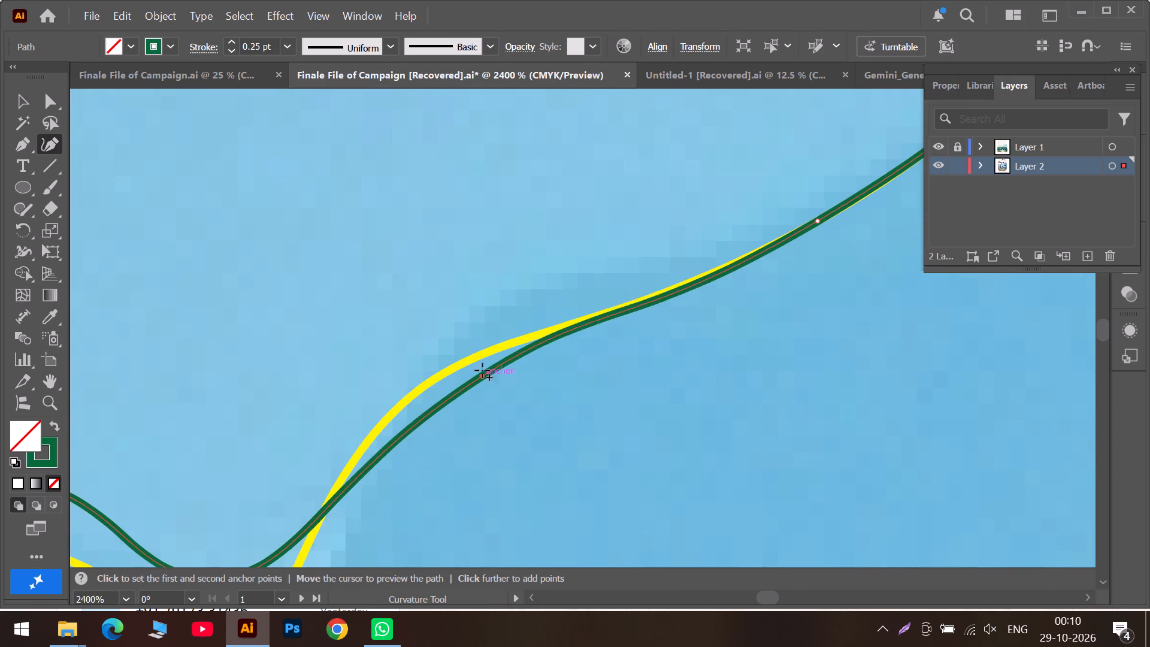
pyautogui.moveTo(482, 370); pyautogui.dragTo(483, 338)
# Move the green anchor to the bottom of the yellow dip and add a fitted point on each side of it.
pyautogui.scroll(-4, 335, 461)
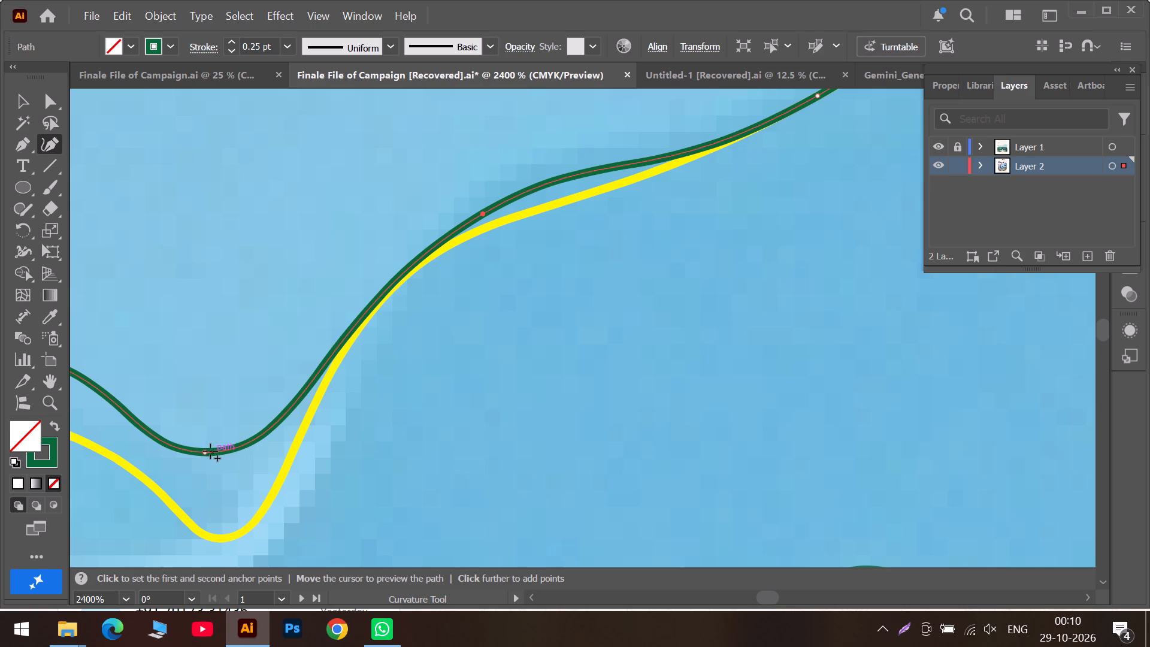
pyautogui.moveTo(204, 452); pyautogui.dragTo(221, 536)
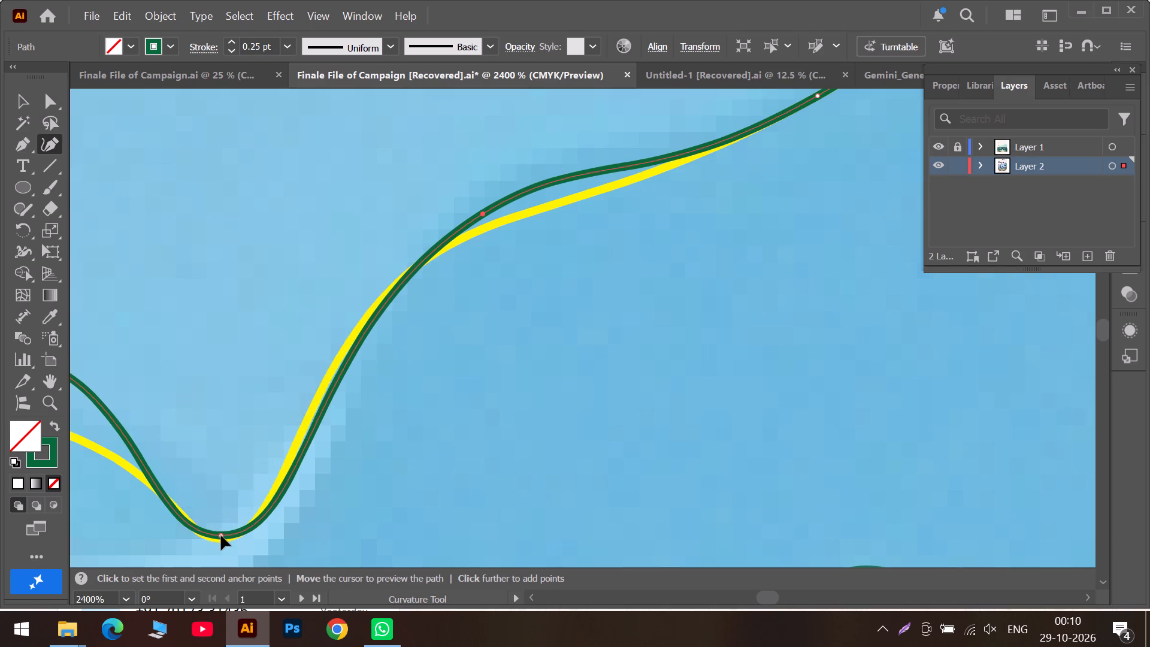
pyautogui.moveTo(221, 536); pyautogui.dragTo(221, 536)
pyautogui.moveTo(290, 476); pyautogui.dragTo(289, 476)
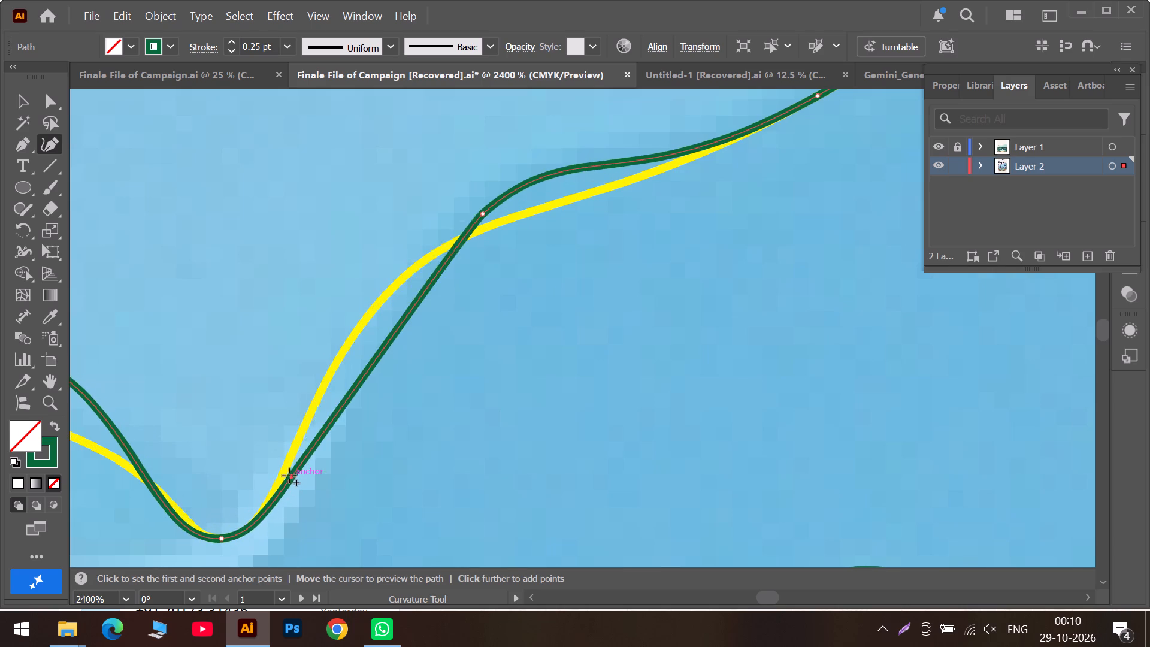
pyautogui.moveTo(289, 476); pyautogui.dragTo(274, 495)
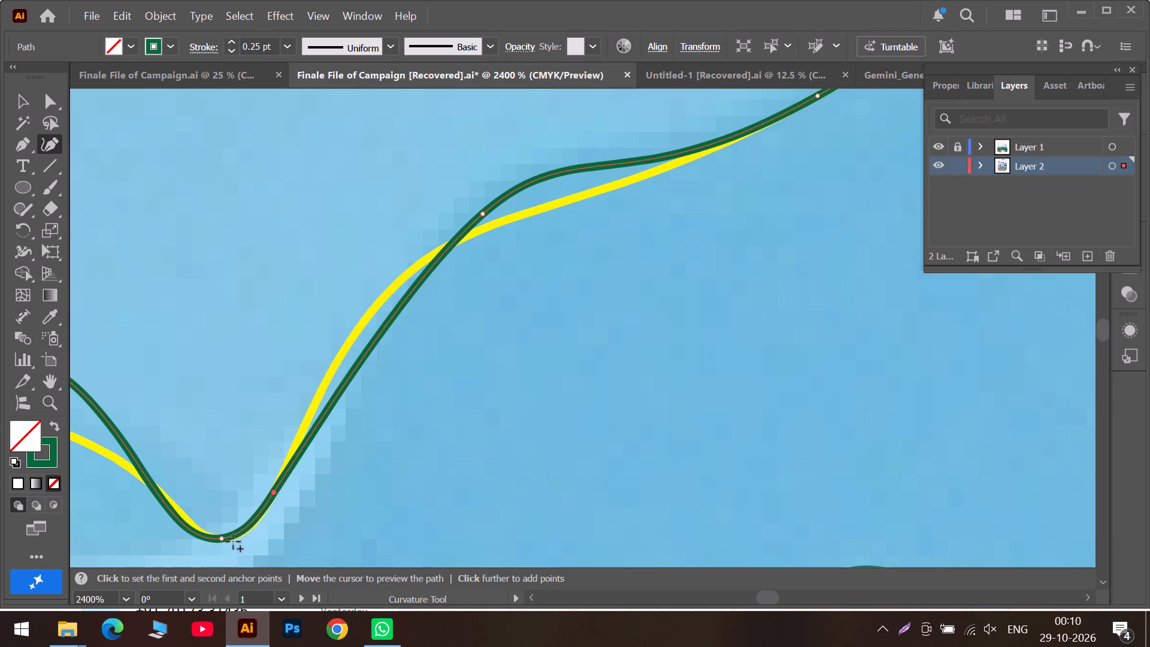
pyautogui.click(223, 540)
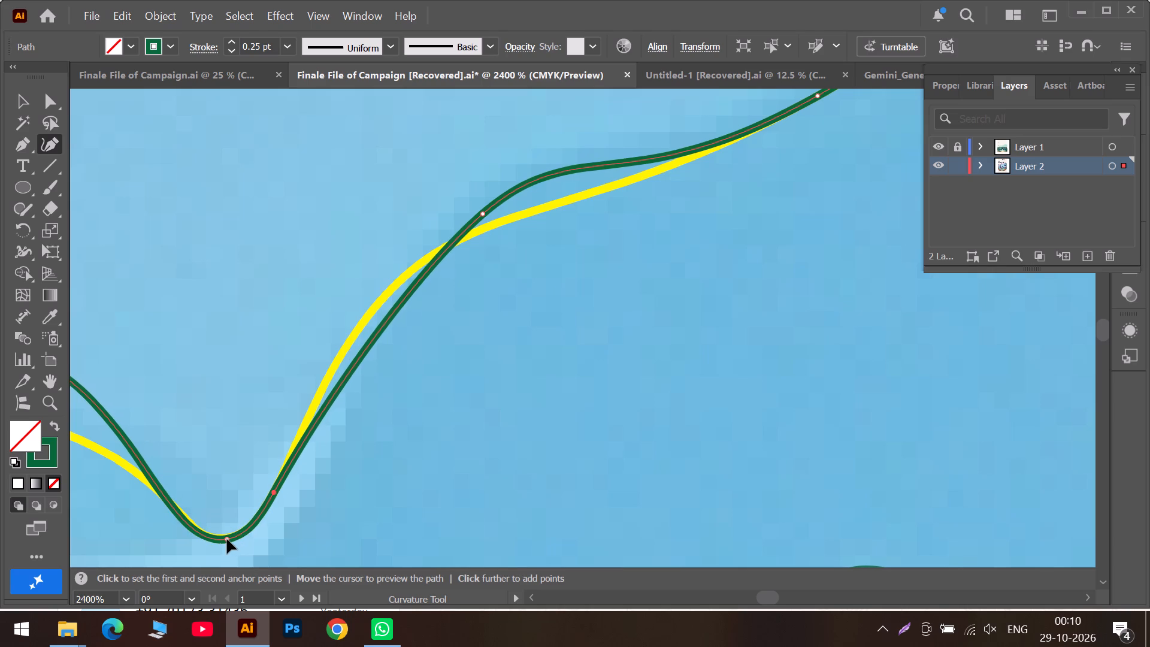
pyautogui.moveTo(196, 530); pyautogui.dragTo(191, 526)
# Add two points on the steep side of the dip toward the shoulder and adjust them and the neighbouring anchor to the yellow line.
pyautogui.moveTo(347, 371); pyautogui.dragTo(316, 382)
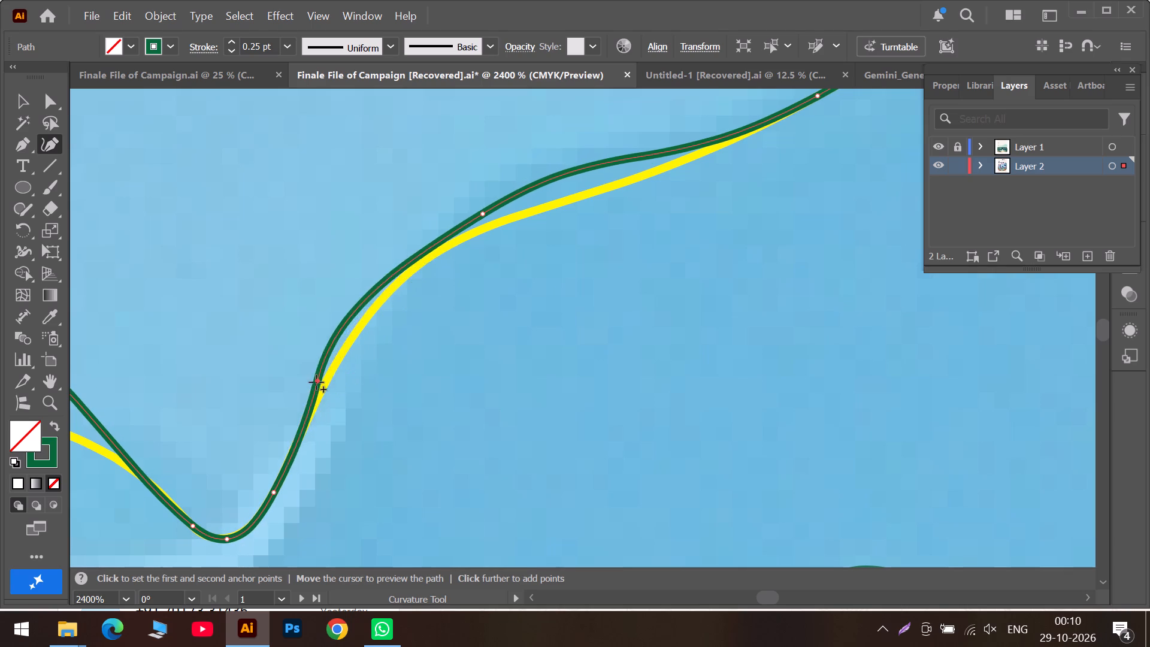
pyautogui.moveTo(316, 382); pyautogui.dragTo(298, 451)
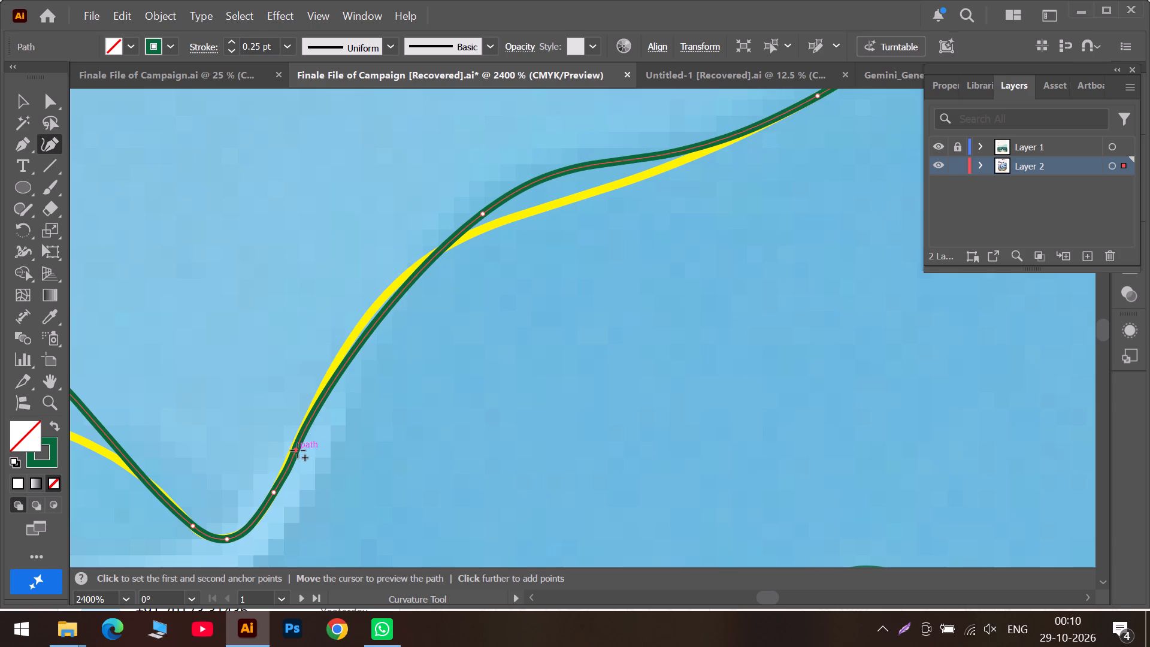
pyautogui.moveTo(298, 451); pyautogui.dragTo(298, 439)
pyautogui.moveTo(273, 492); pyautogui.dragTo(279, 487)
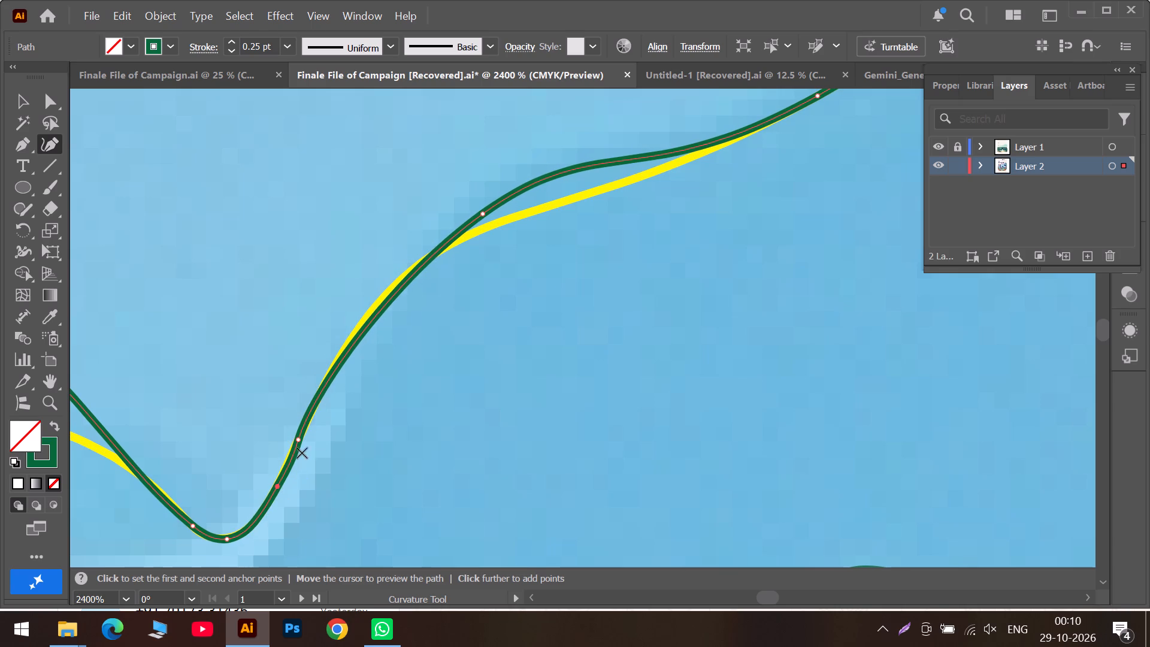
pyautogui.keyDown('alt'); pyautogui.scroll(3, 293, 461); pyautogui.keyUp('alt')
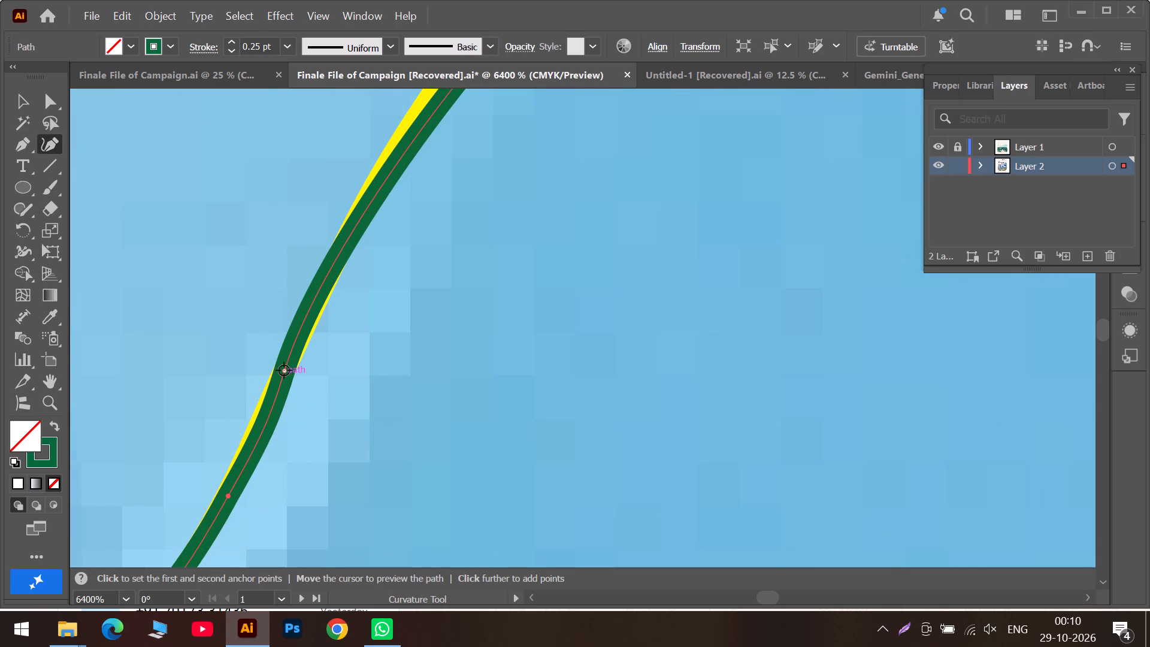
pyautogui.moveTo(284, 370); pyautogui.dragTo(329, 283)
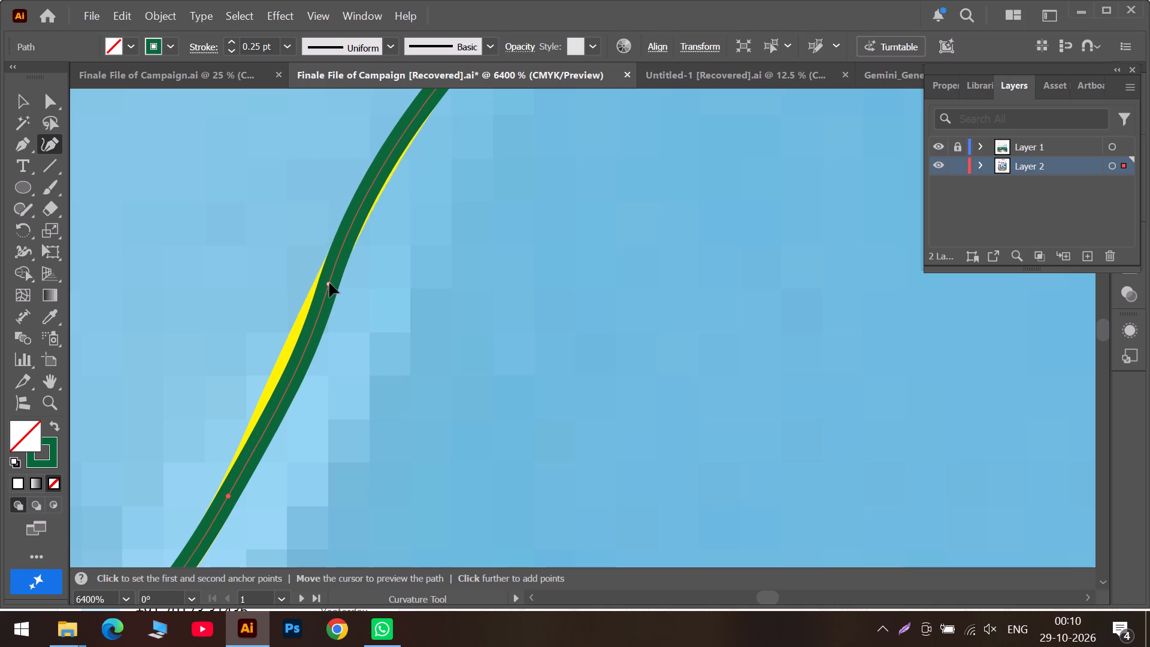
pyautogui.moveTo(329, 283); pyautogui.dragTo(330, 282)
pyautogui.moveTo(289, 383); pyautogui.dragTo(285, 380)
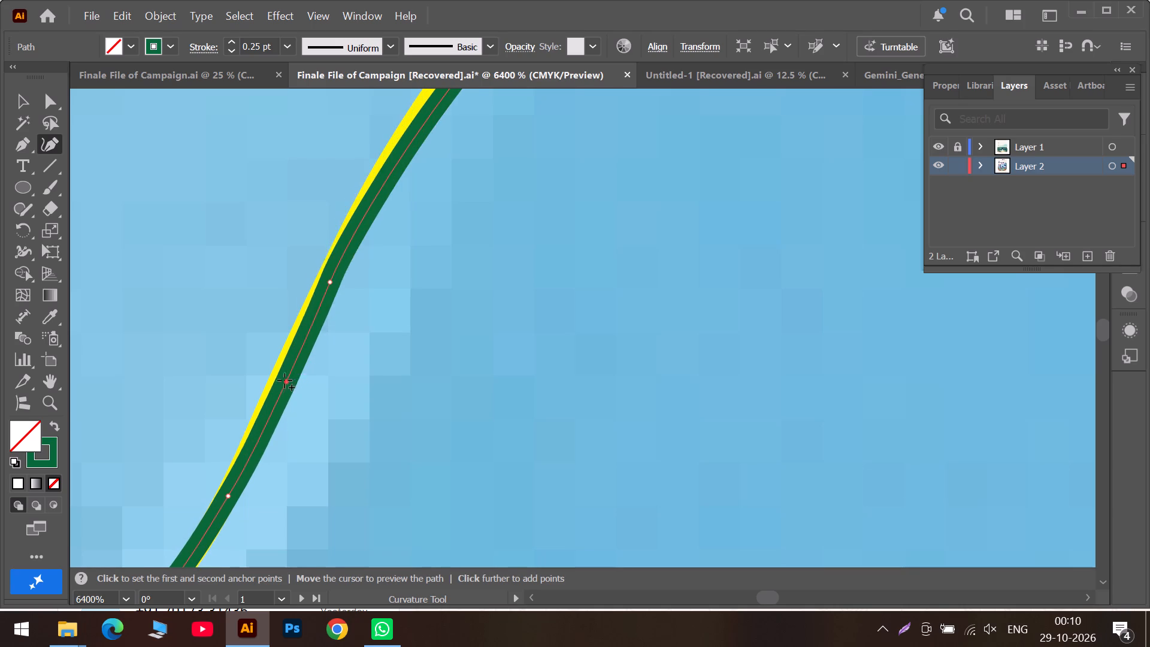
pyautogui.moveTo(285, 380); pyautogui.dragTo(277, 381)
# Add two points on the green outline's steep stretch between the dip and the shoulder and fit them to the yellow line.
pyautogui.scroll(5, 428, 294)
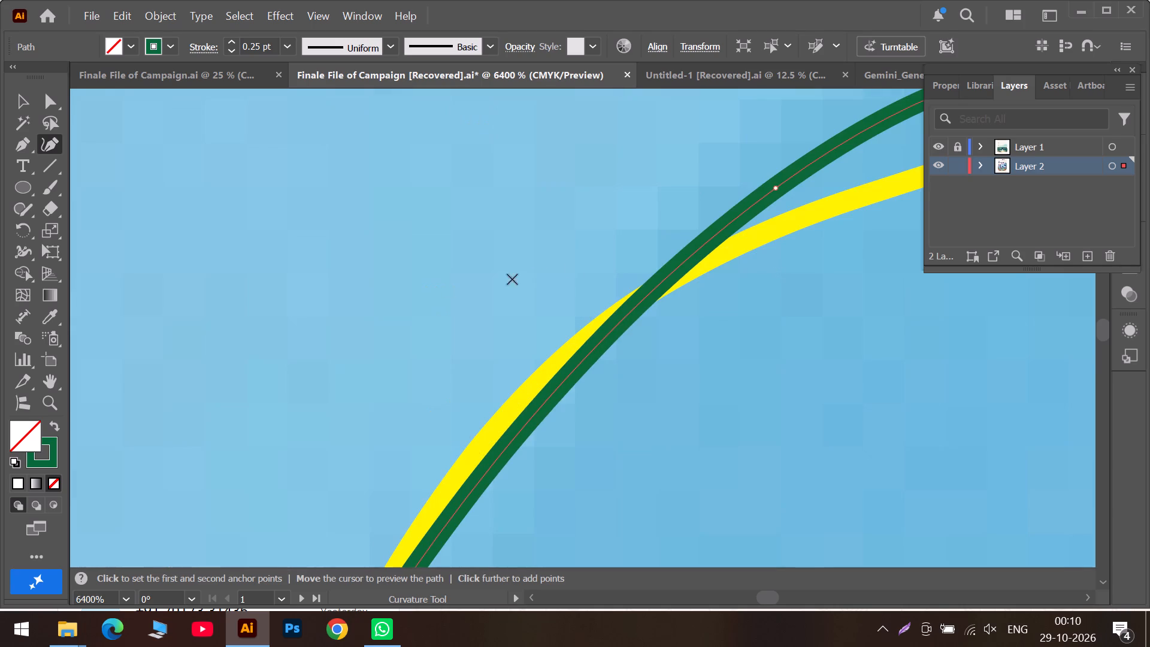
pyautogui.scroll(-2, 527, 484)
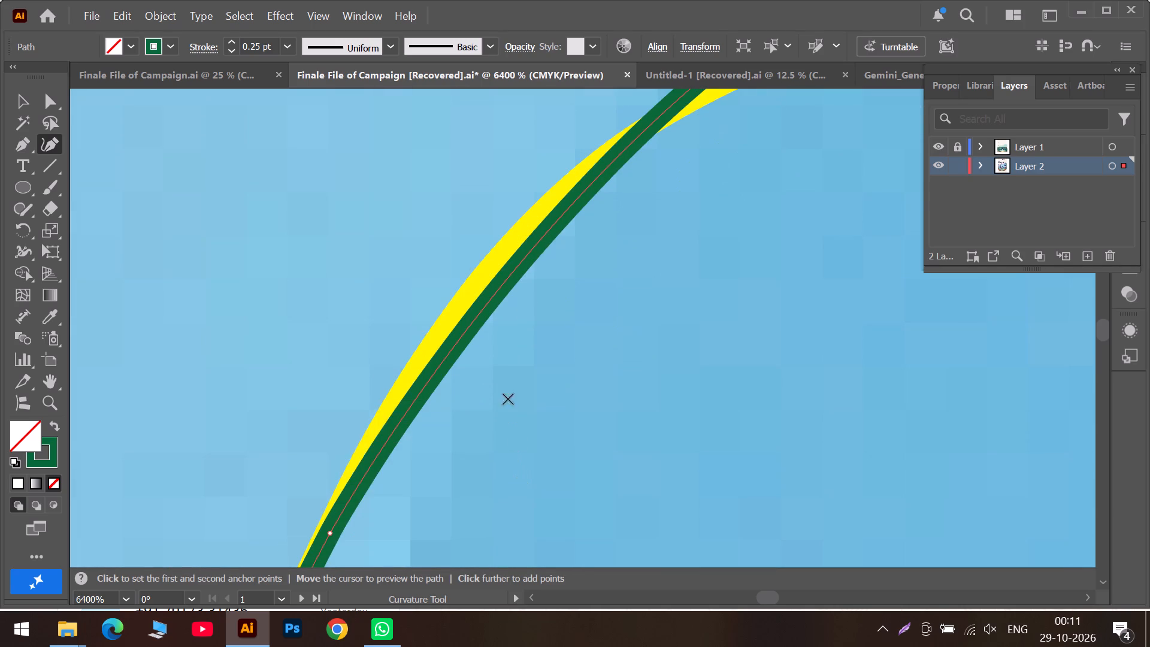
pyautogui.moveTo(465, 332); pyautogui.dragTo(447, 328)
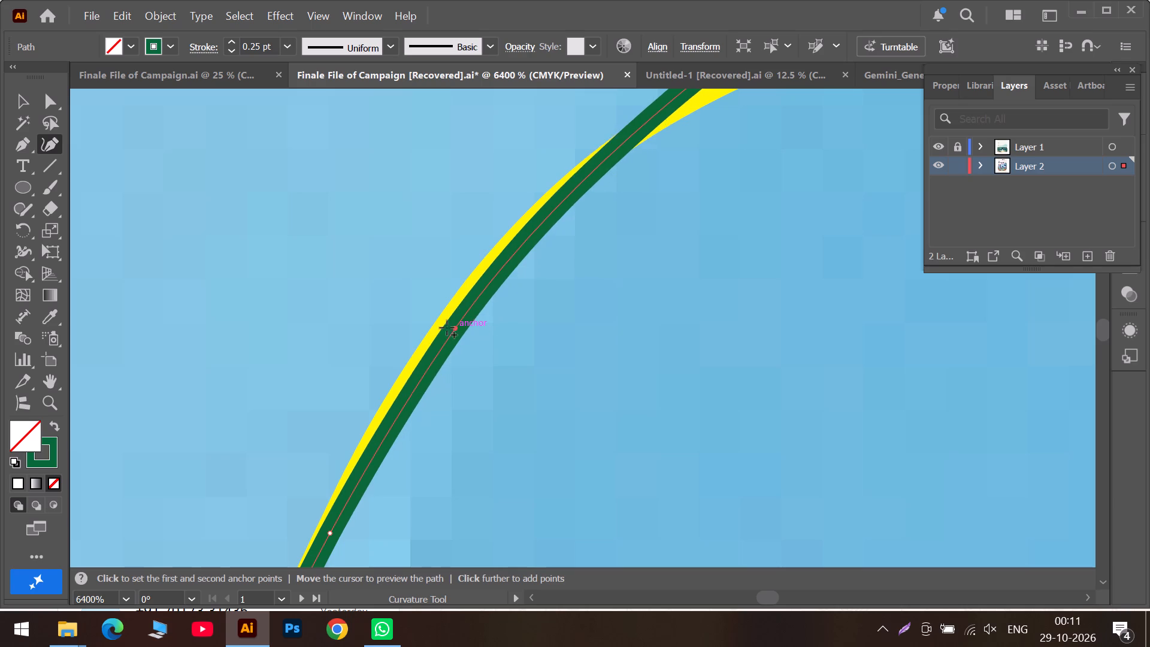
pyautogui.moveTo(447, 328); pyautogui.dragTo(444, 329)
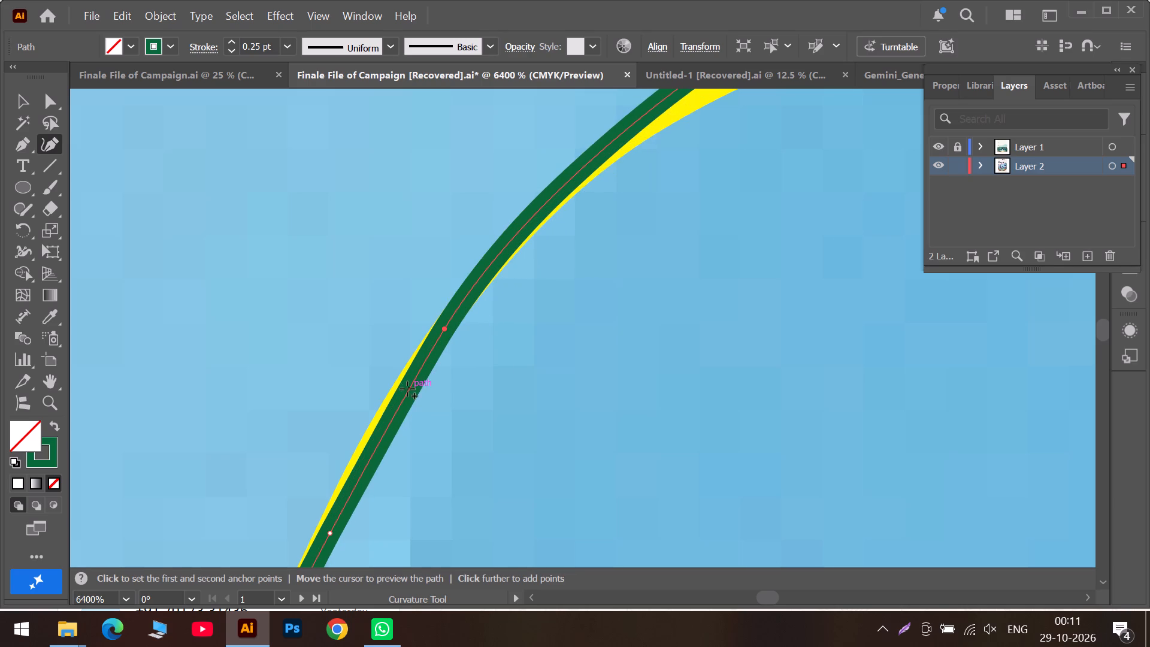
pyautogui.moveTo(401, 406); pyautogui.dragTo(386, 415)
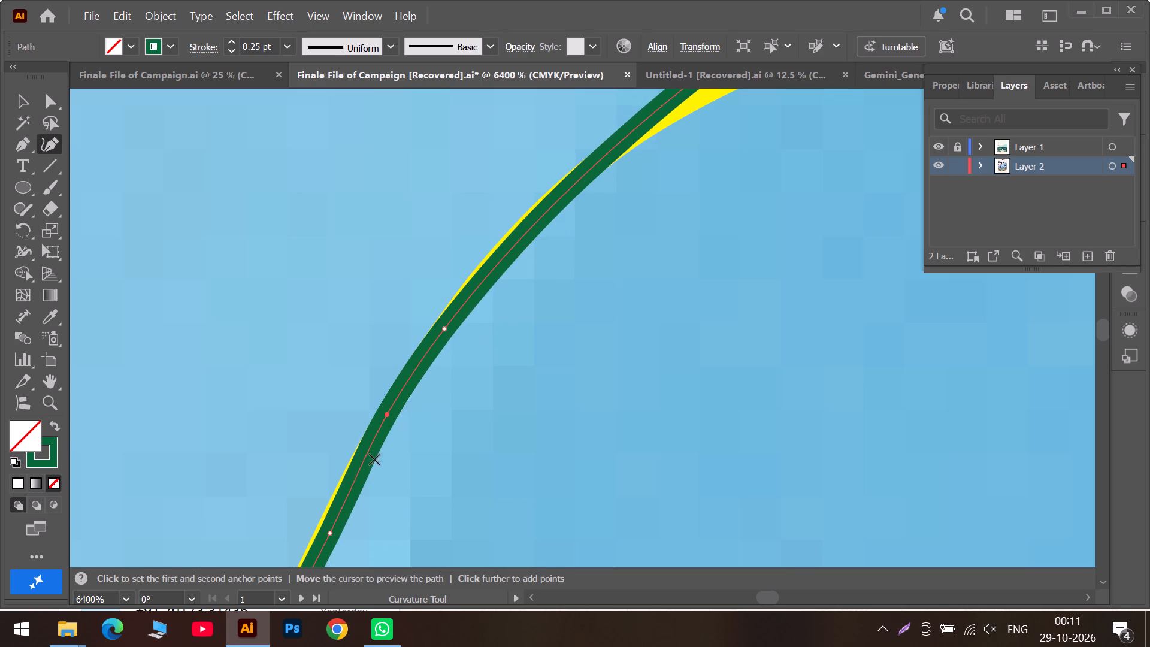
pyautogui.scroll(-2, 373, 462)
pyautogui.click(328, 365)
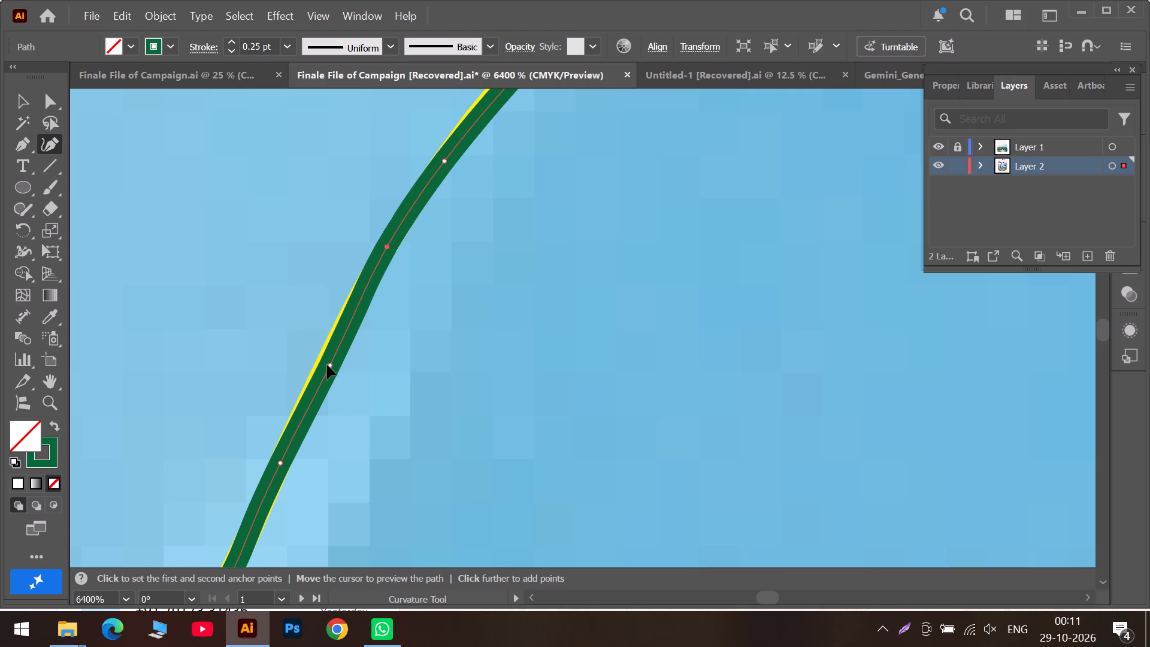
pyautogui.scroll(5, 484, 283)
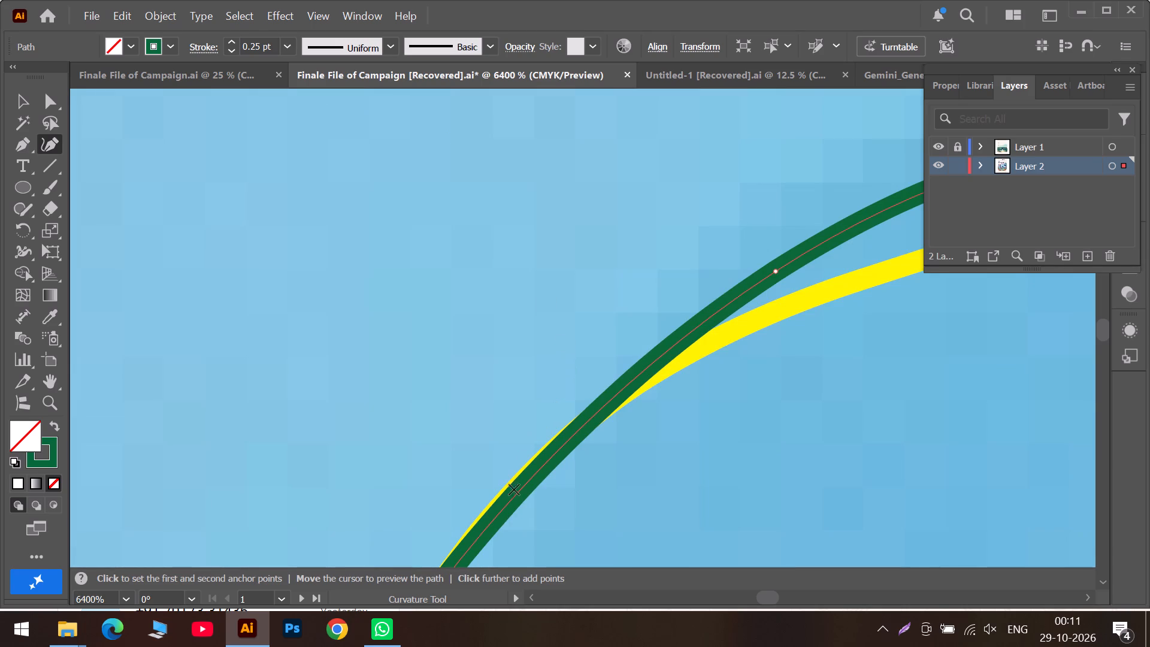
pyautogui.scroll(-2, 500, 524)
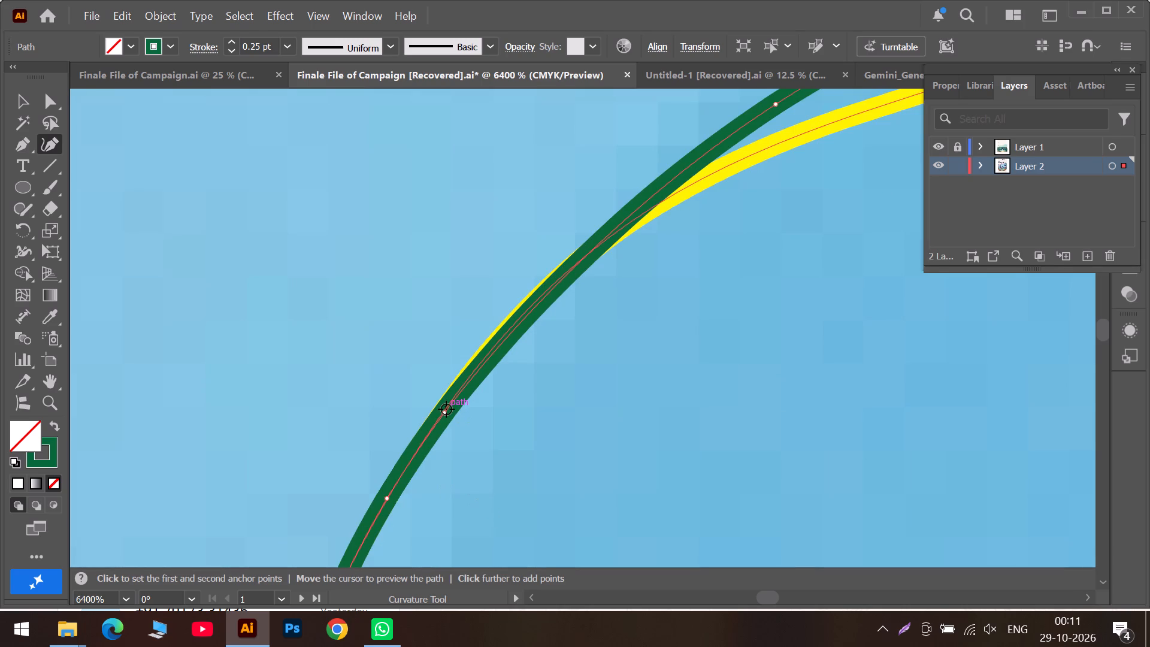
pyautogui.moveTo(446, 409); pyautogui.dragTo(454, 395)
# Move the green shoulder anchor back down the curve onto the yellow line, where the steep stretch starts to flatten.
pyautogui.scroll(2, 643, 297)
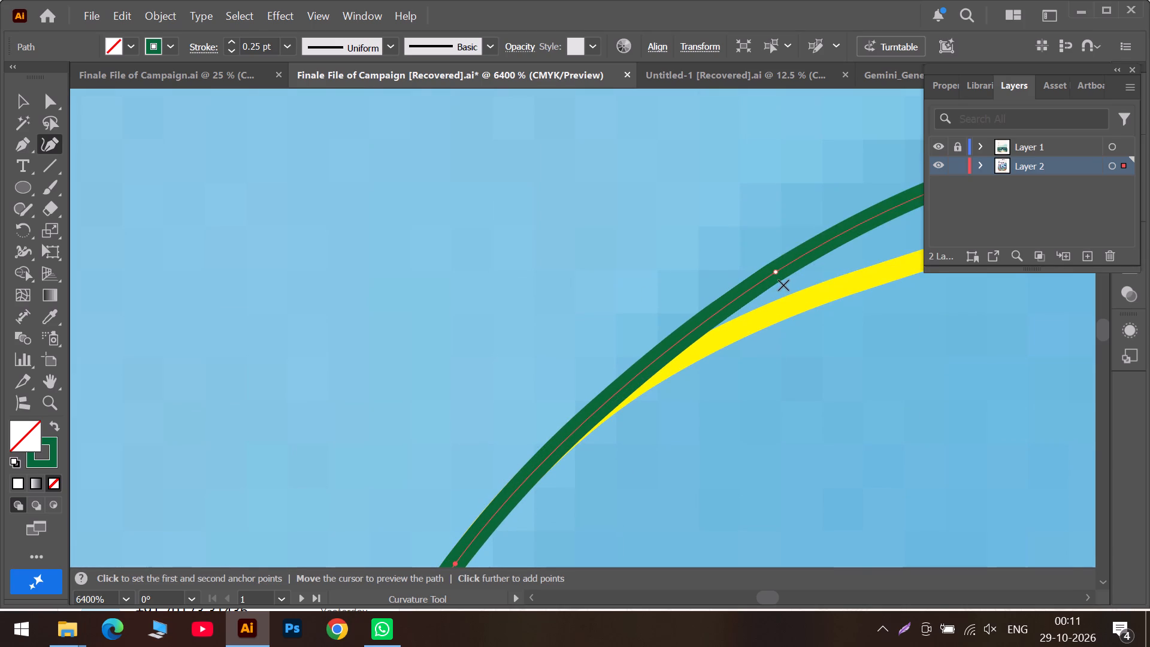
pyautogui.moveTo(777, 276); pyautogui.dragTo(731, 334)
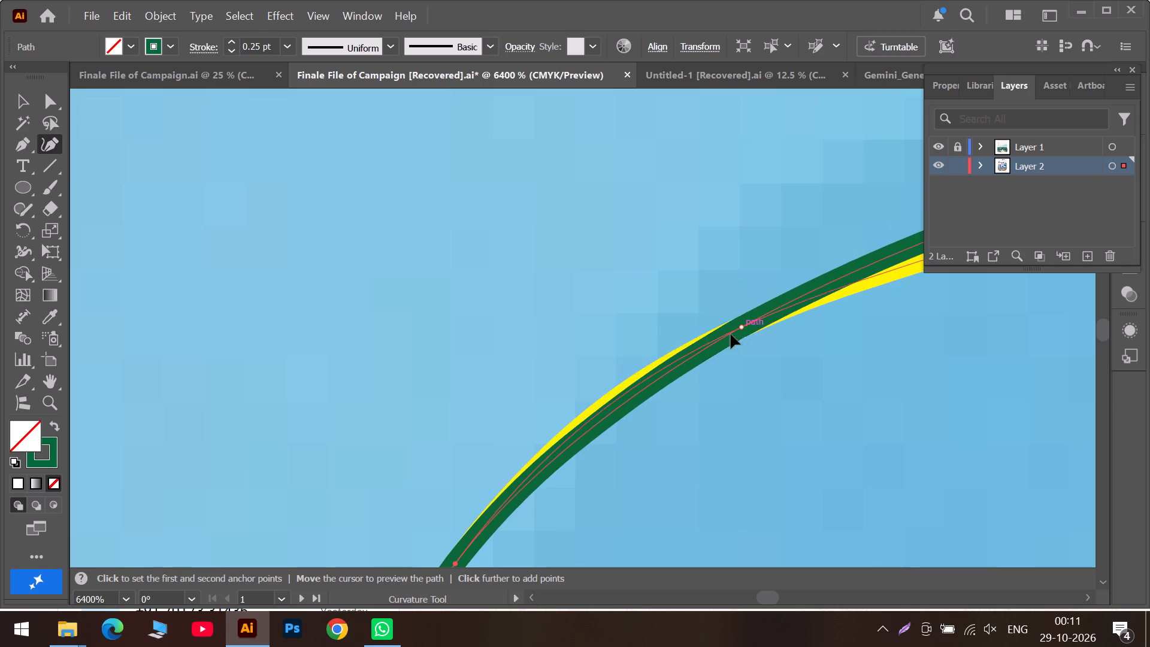
pyautogui.moveTo(731, 334); pyautogui.dragTo(570, 440)
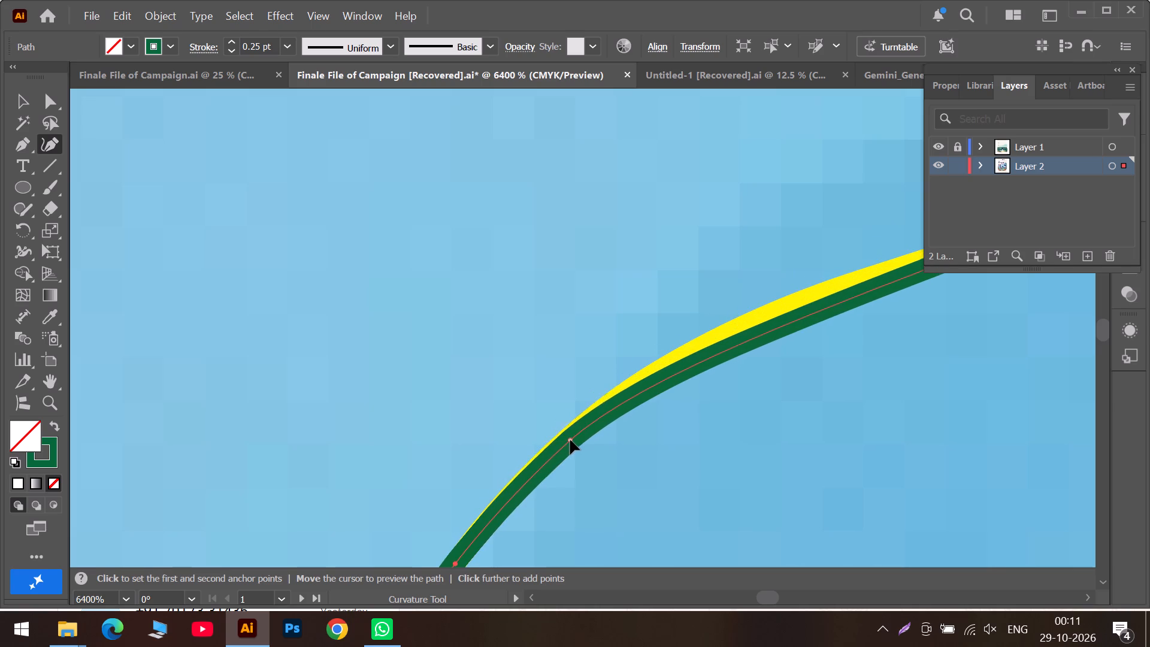
pyautogui.moveTo(570, 440); pyautogui.dragTo(571, 436)
# Add three points along the gentle slope just past the shoulder and adjust them to centre the green outline on the yellow line.
pyautogui.click(812, 599)
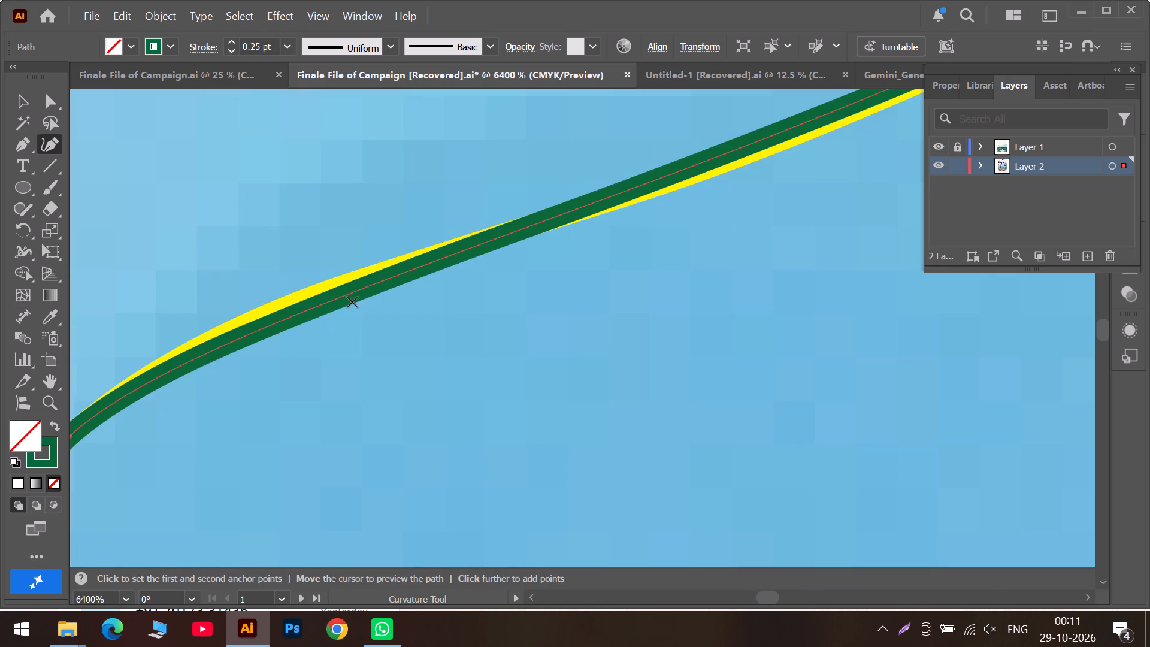
pyautogui.moveTo(252, 333); pyautogui.dragTo(261, 319)
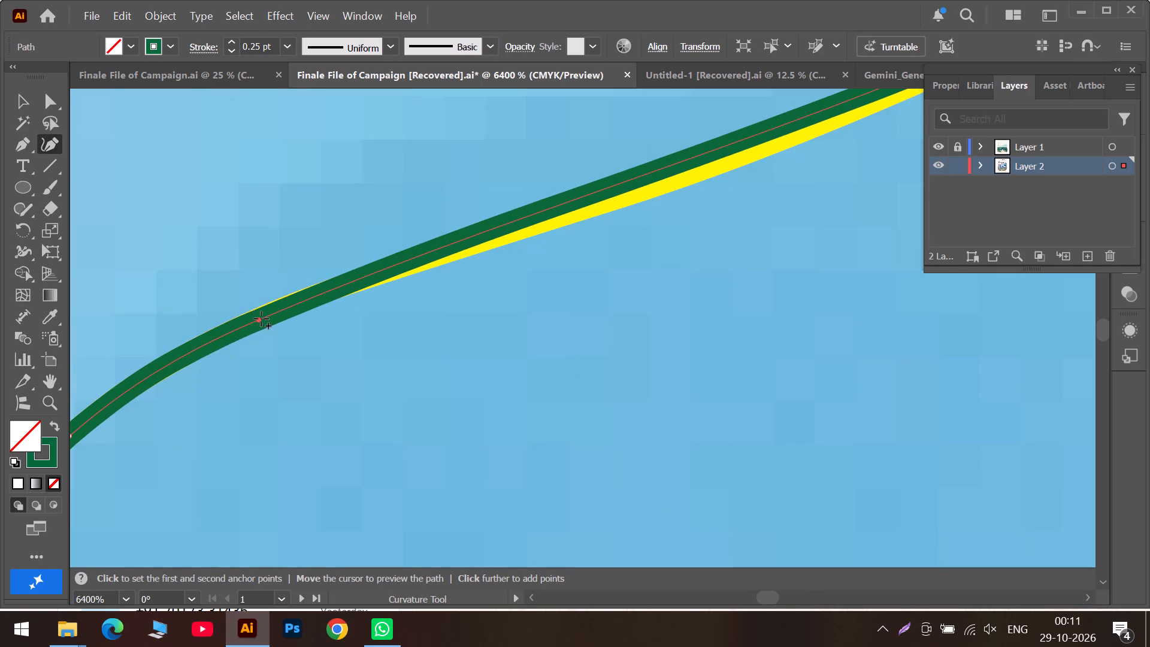
pyautogui.moveTo(261, 319); pyautogui.dragTo(277, 313)
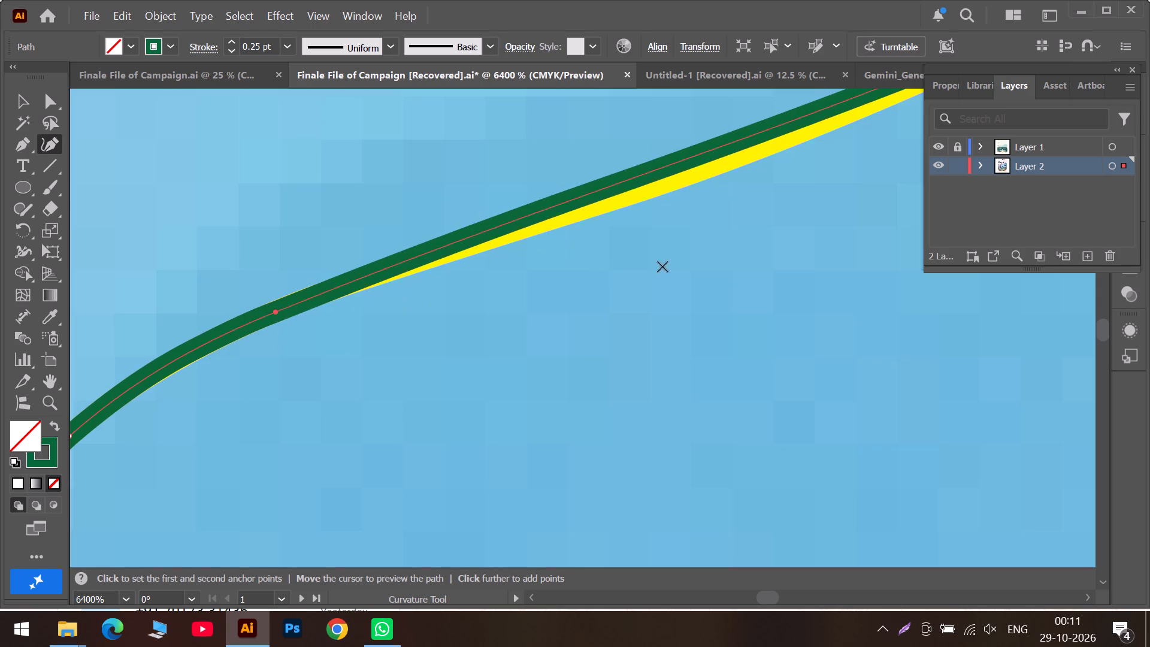
pyautogui.scroll(3, 699, 262)
pyautogui.scroll(-3, 652, 395)
pyautogui.moveTo(596, 191); pyautogui.dragTo(471, 252)
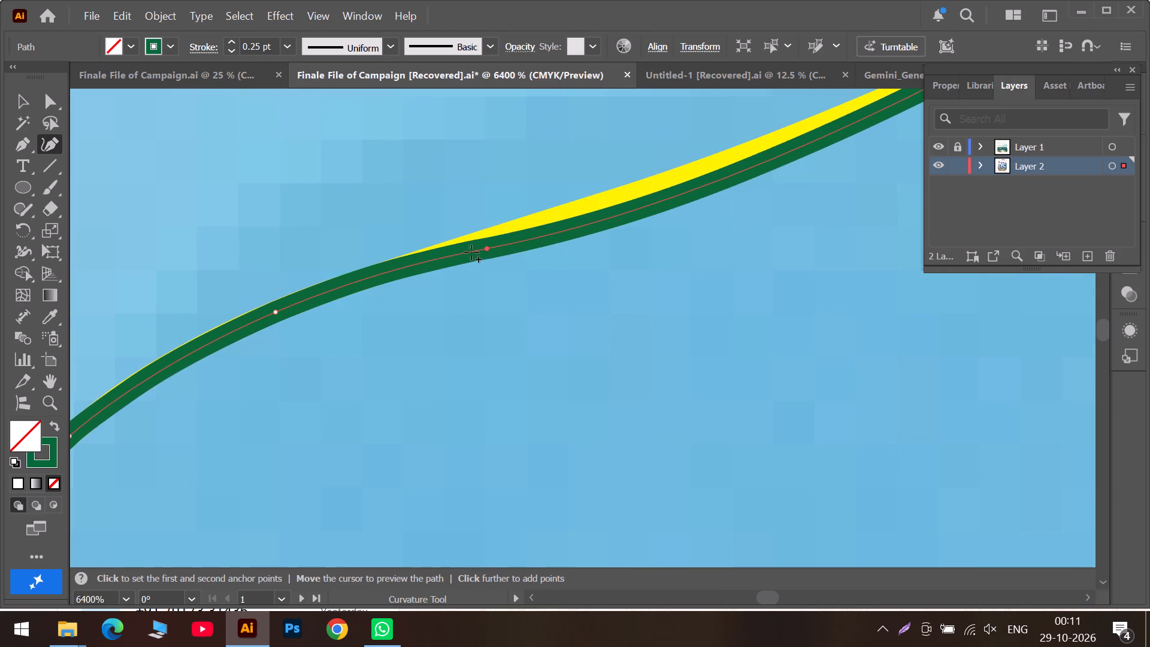
pyautogui.moveTo(471, 252); pyautogui.dragTo(458, 247)
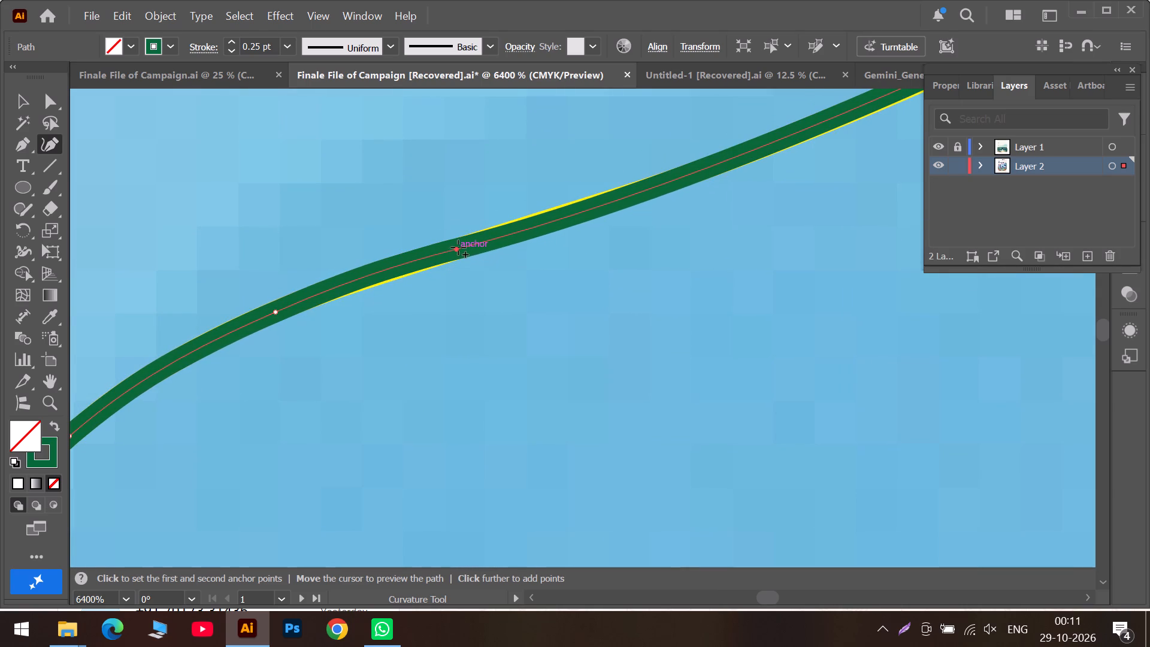
pyautogui.click(388, 270)
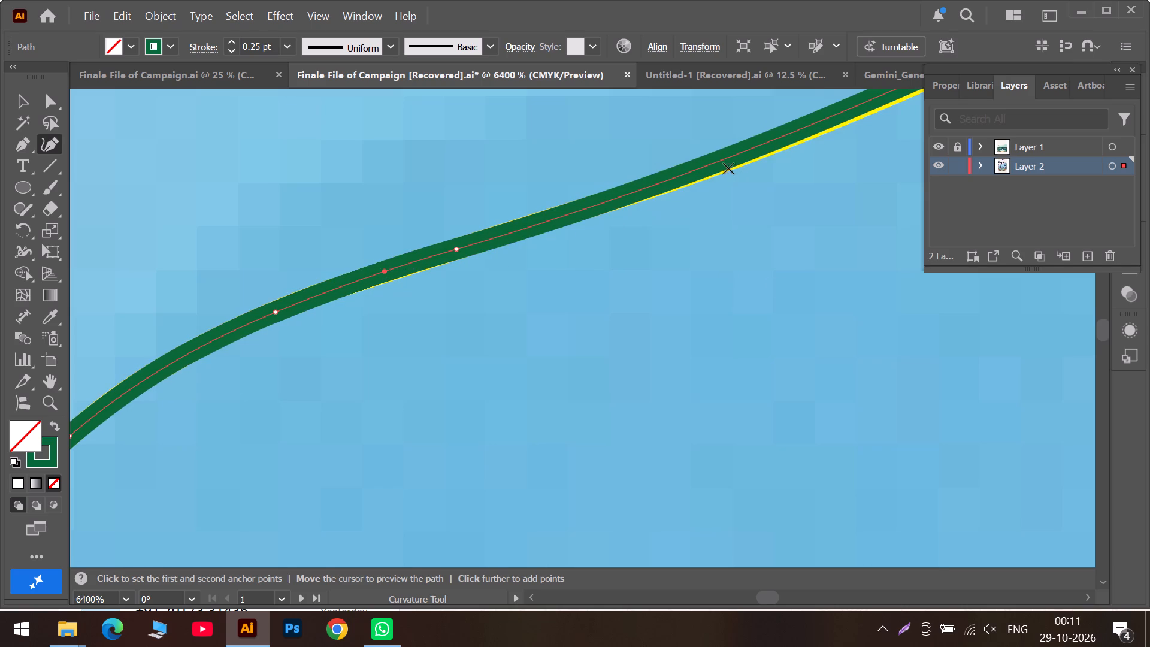
# Add two more points farther up the same slope and fit them to the yellow line.
pyautogui.moveTo(727, 158); pyautogui.dragTo(734, 159)
pyautogui.click(805, 598)
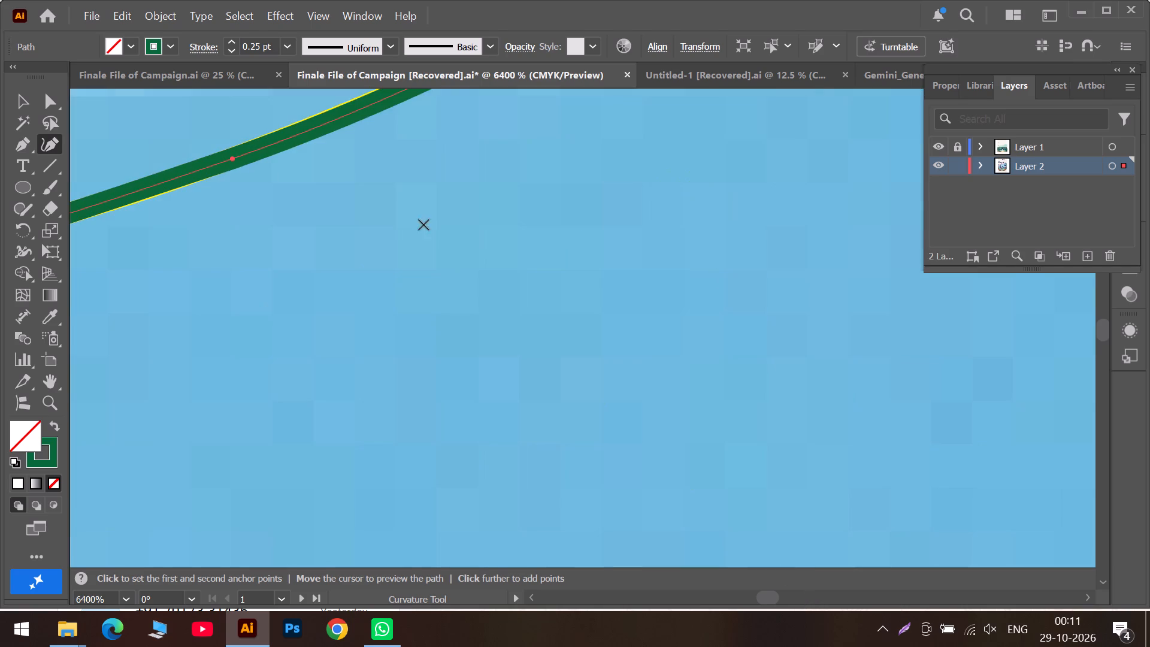
pyautogui.scroll(4, 389, 173)
pyautogui.moveTo(390, 432); pyautogui.dragTo(383, 432)
pyautogui.keyDown('alt'); pyautogui.scroll(-3, 411, 436); pyautogui.keyUp('alt')
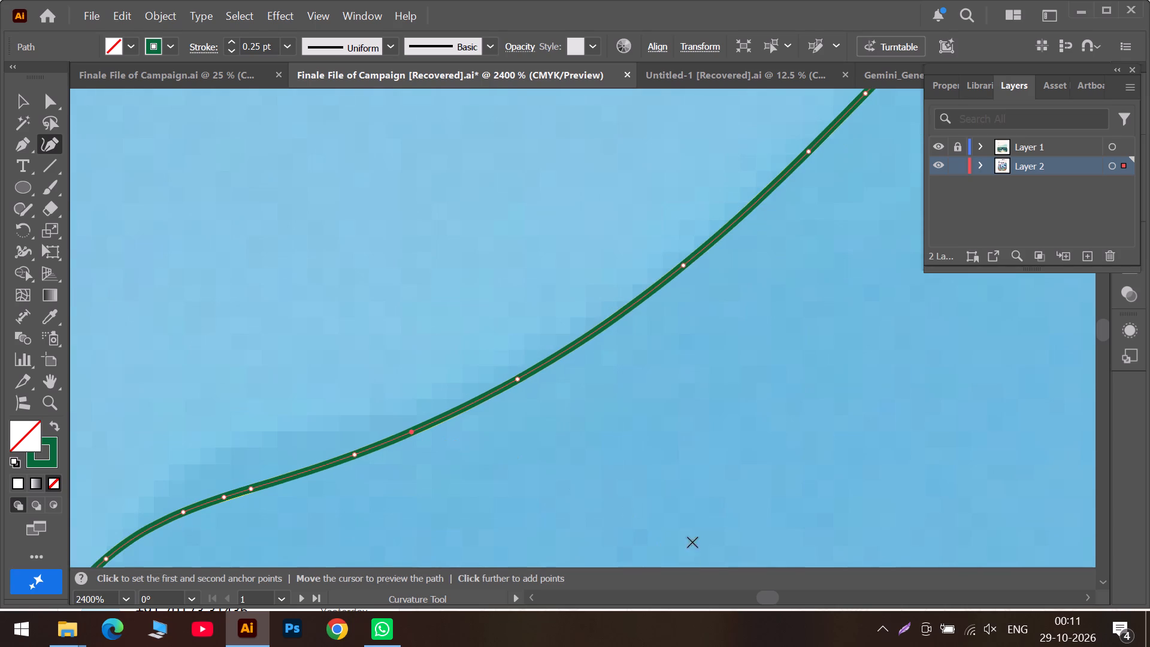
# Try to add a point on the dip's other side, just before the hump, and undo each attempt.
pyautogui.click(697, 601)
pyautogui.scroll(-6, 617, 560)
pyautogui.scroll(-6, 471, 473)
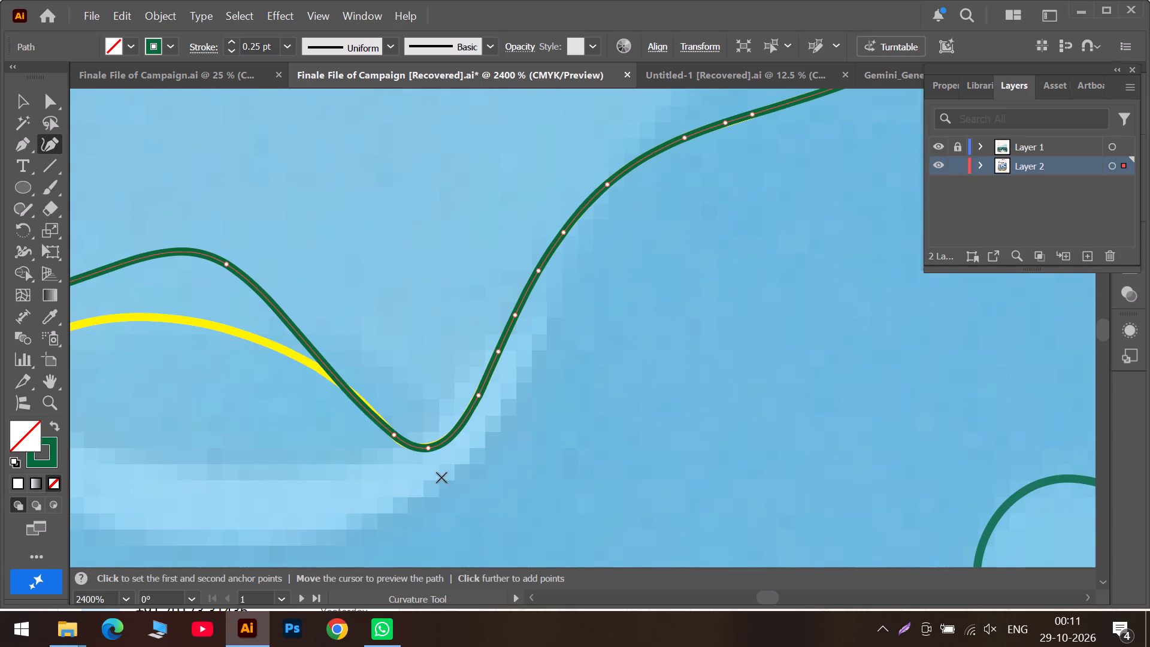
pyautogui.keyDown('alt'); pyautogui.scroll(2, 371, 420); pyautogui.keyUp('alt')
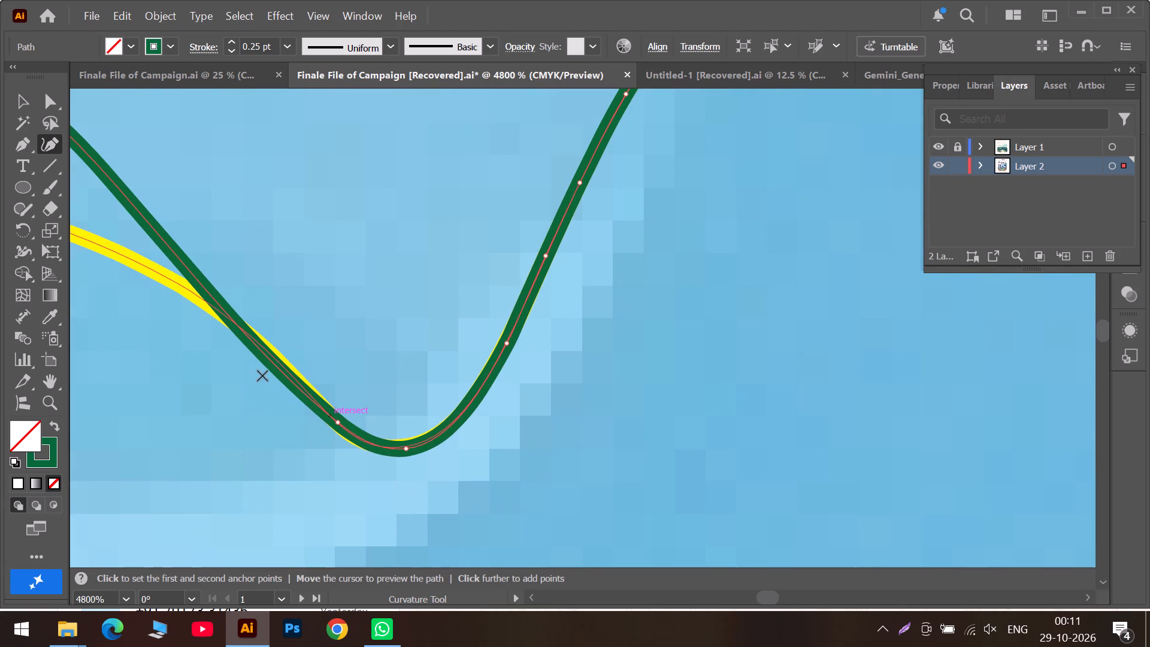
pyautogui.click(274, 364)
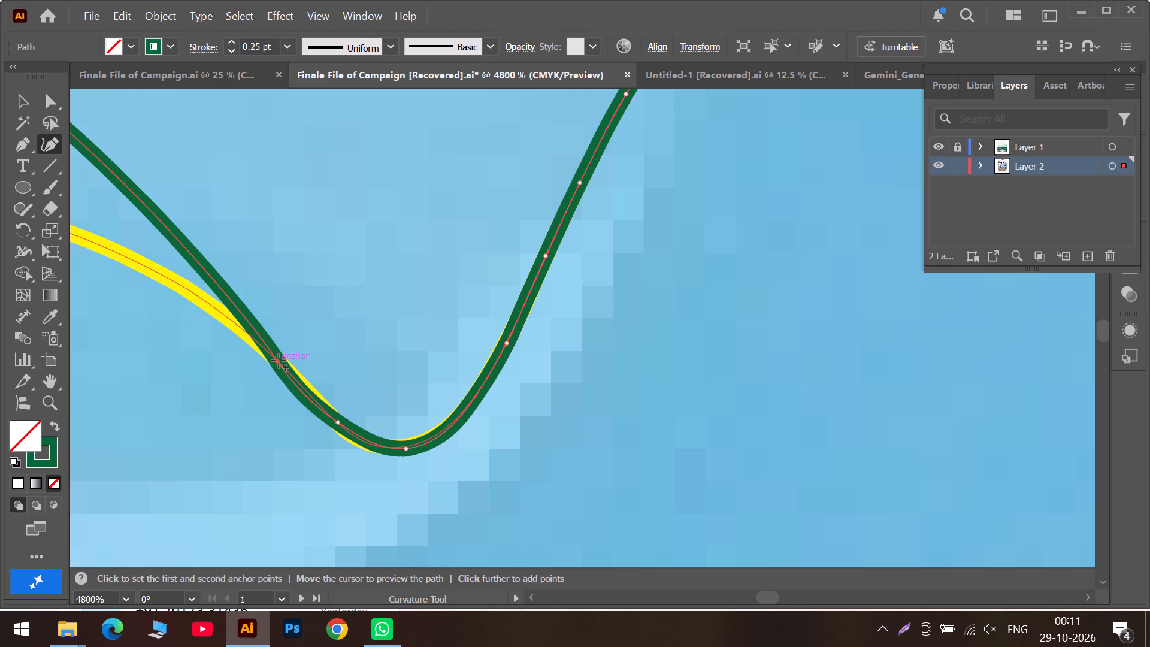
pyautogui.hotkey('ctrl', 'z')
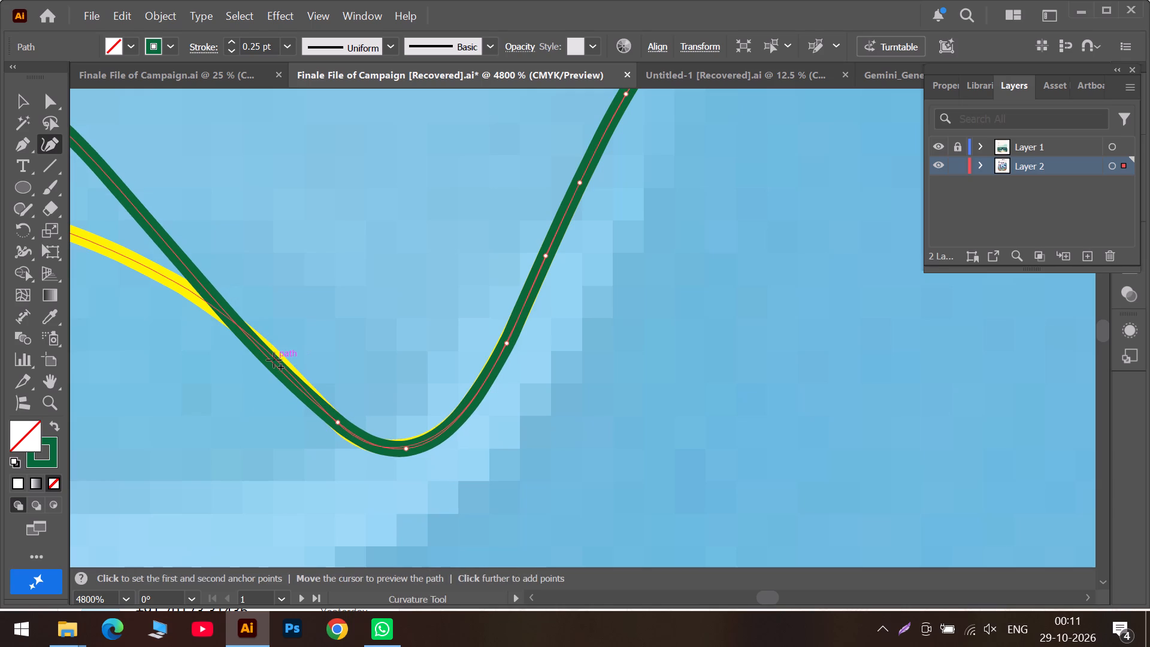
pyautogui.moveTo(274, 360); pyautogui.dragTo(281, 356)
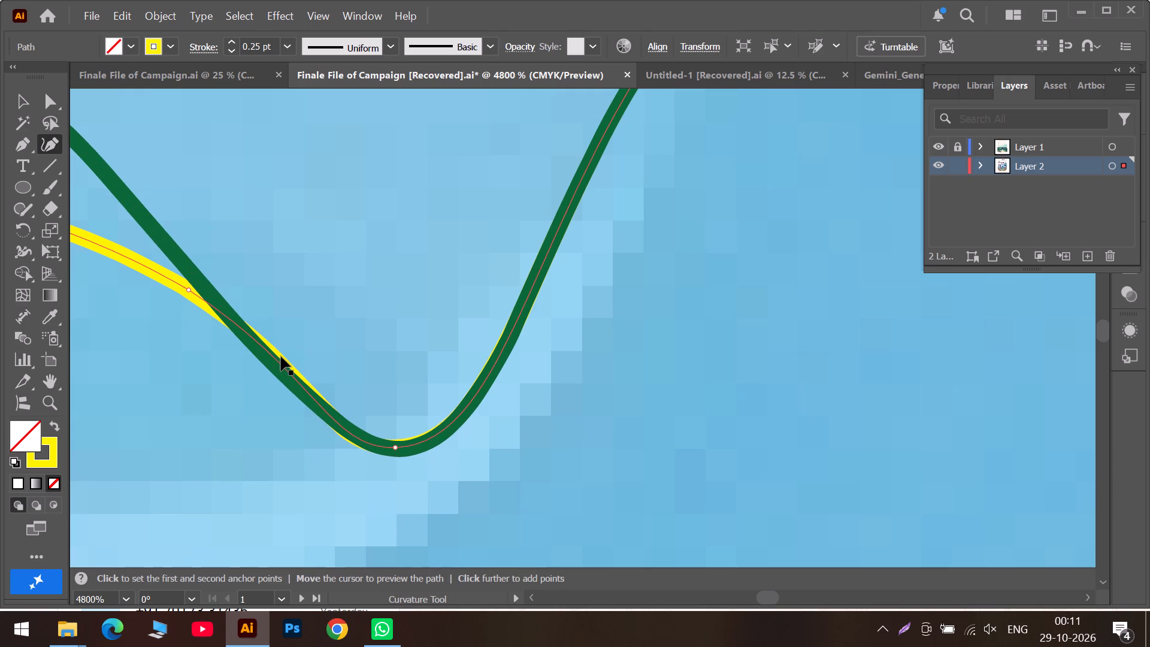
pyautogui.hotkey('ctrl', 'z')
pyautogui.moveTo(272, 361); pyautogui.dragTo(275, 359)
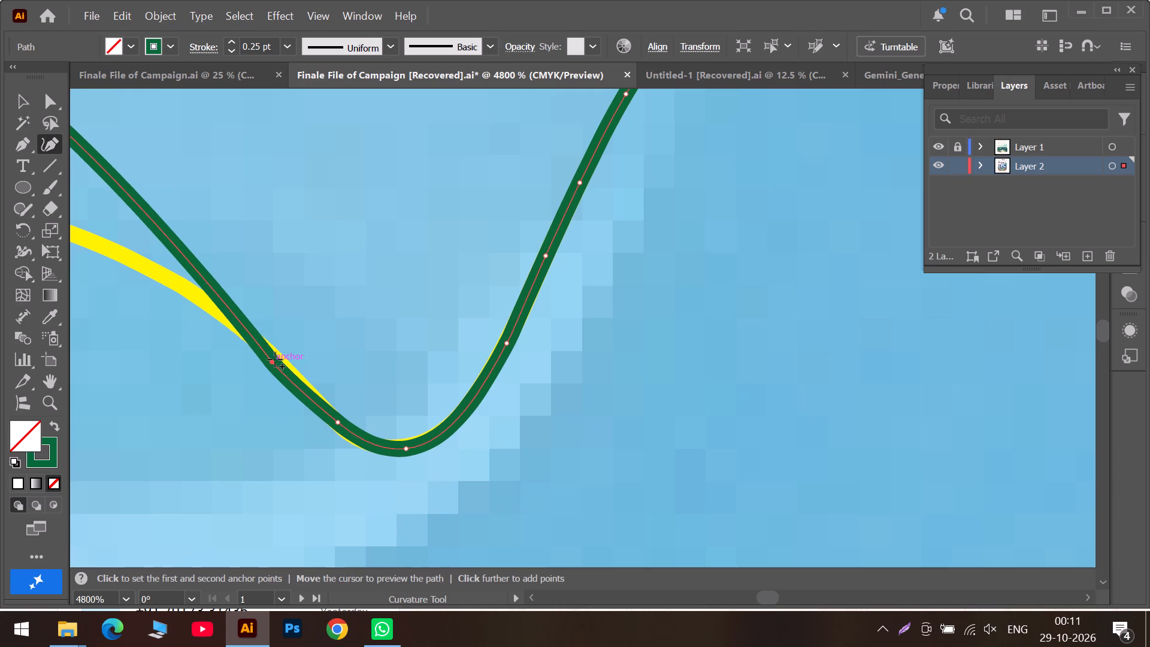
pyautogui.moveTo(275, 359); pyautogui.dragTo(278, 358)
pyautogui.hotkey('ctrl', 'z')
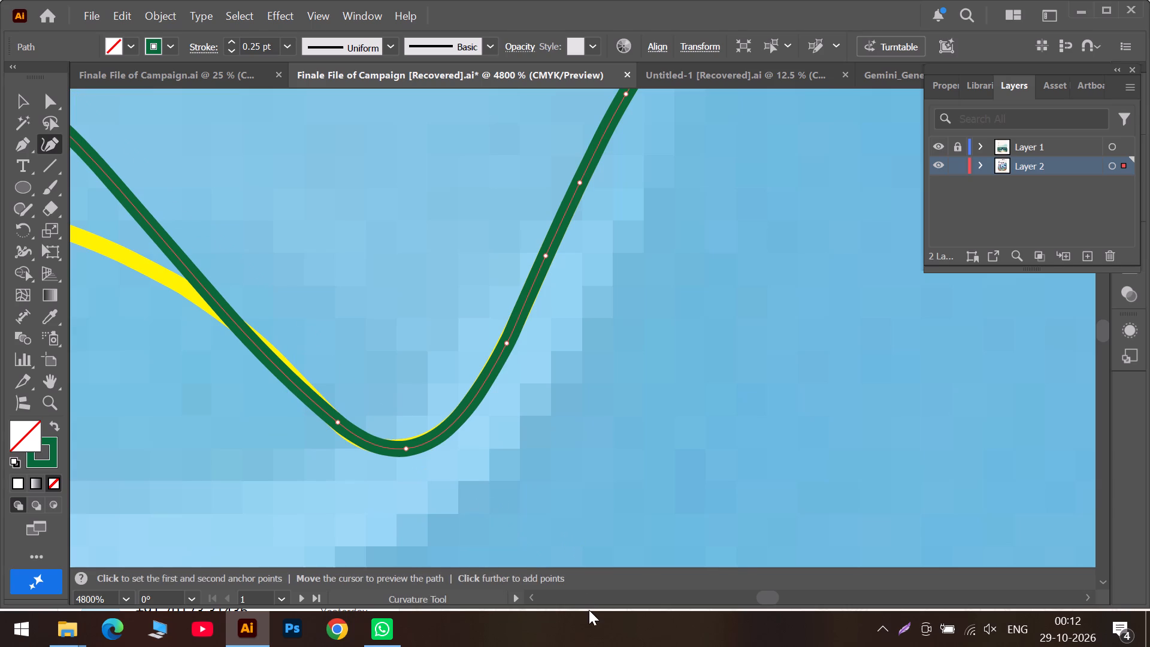
# Pull the green anchor above the yellow hump down toward the yellow line, just past the crest.
pyautogui.keyDown('alt'); pyautogui.scroll(-3, 589, 610); pyautogui.keyUp('alt')
pyautogui.click(649, 594)
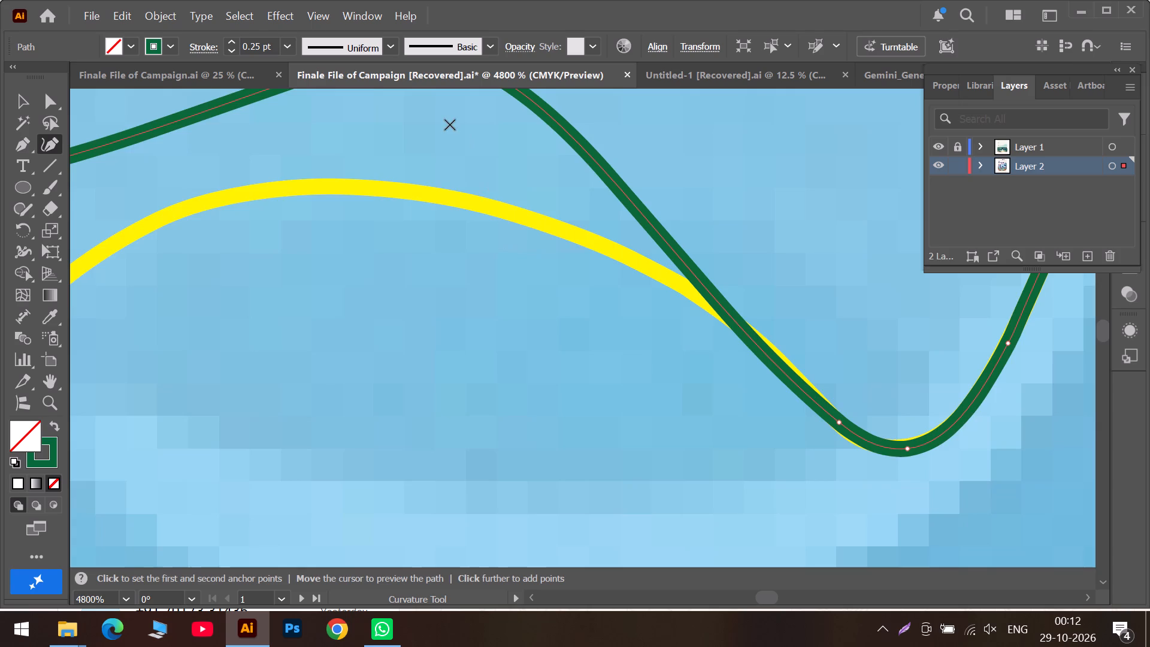
pyautogui.scroll(4, 449, 124)
pyautogui.moveTo(501, 329); pyautogui.dragTo(458, 421)
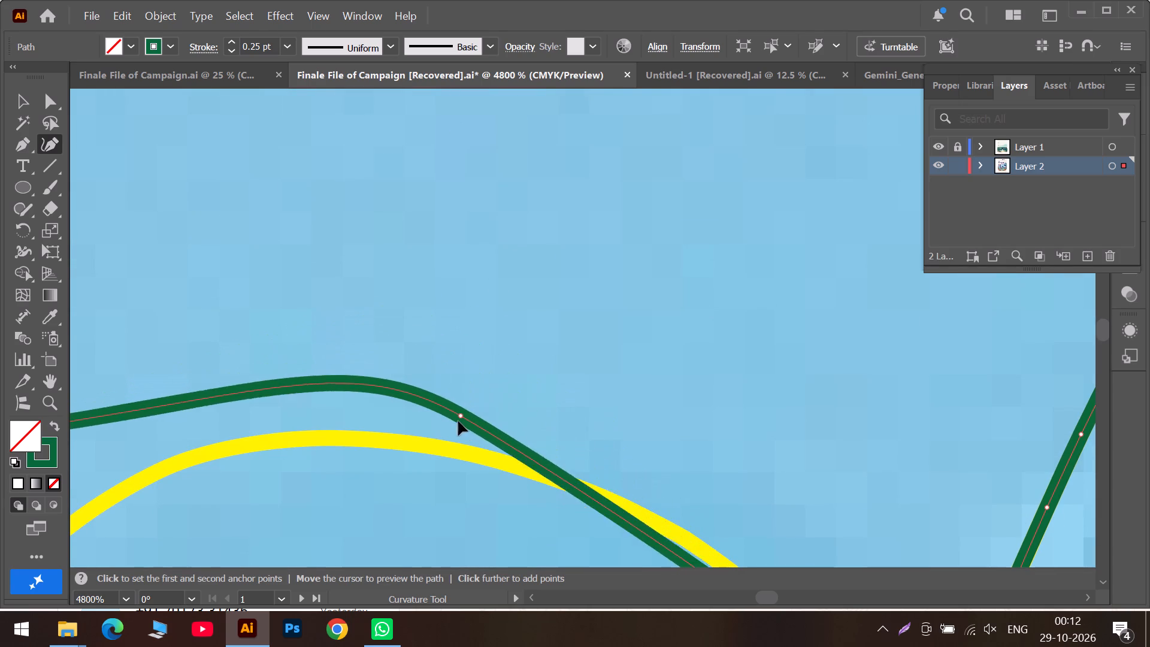
pyautogui.moveTo(458, 421); pyautogui.dragTo(448, 445)
# Add three points on the slope between the hump and the dip and adjust them and the hump anchor to the yellow line.
pyautogui.scroll(-4, 589, 445)
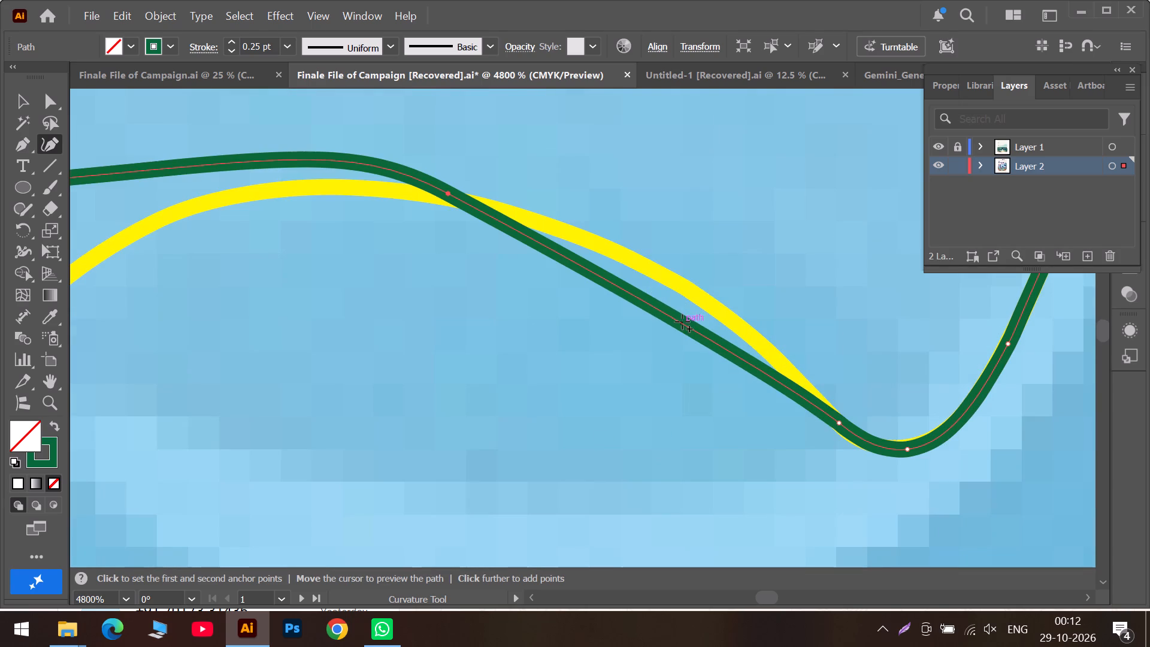
pyautogui.moveTo(682, 321); pyautogui.dragTo(697, 298)
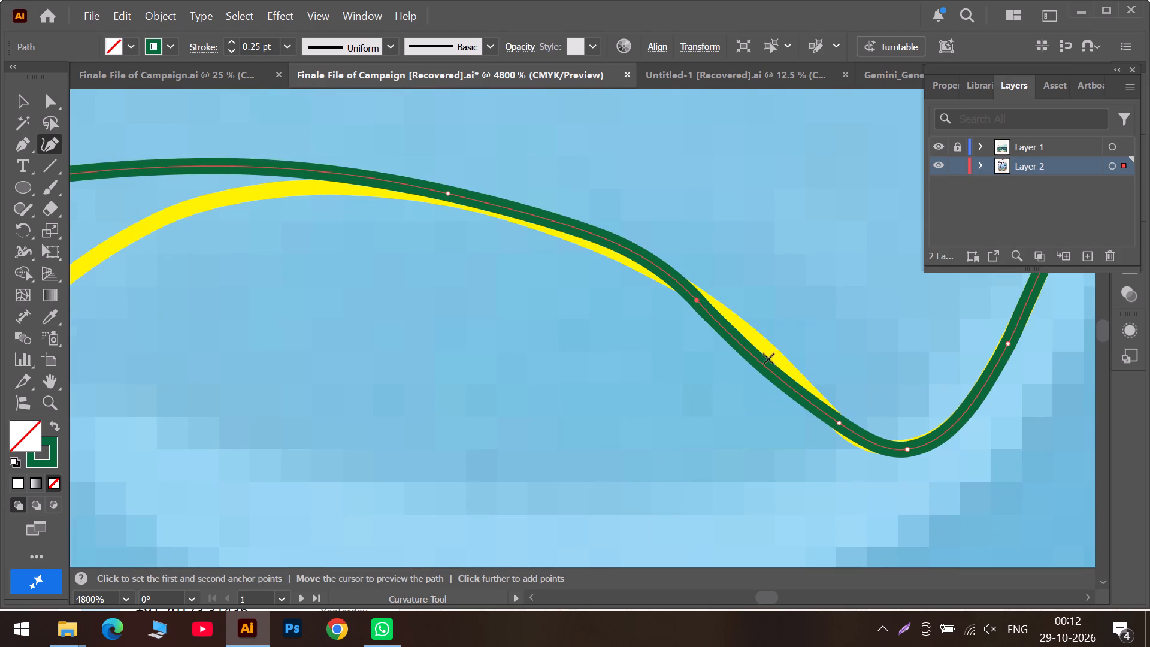
pyautogui.moveTo(759, 359); pyautogui.dragTo(762, 347)
pyautogui.moveTo(697, 300); pyautogui.dragTo(680, 282)
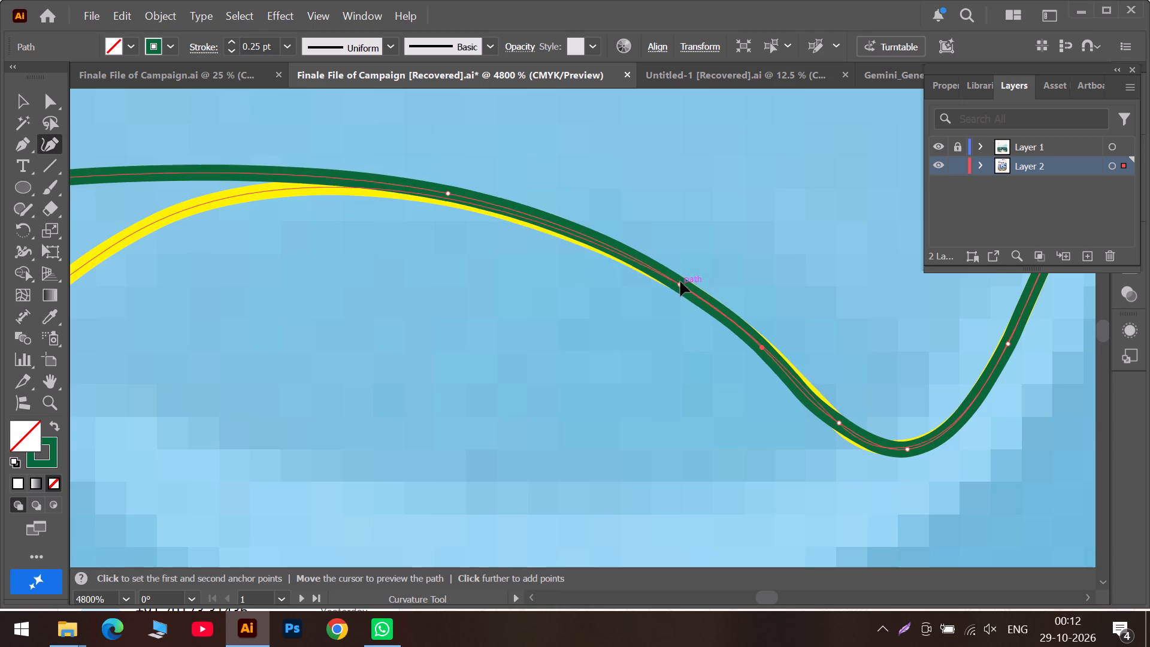
pyautogui.moveTo(680, 282); pyautogui.dragTo(673, 283)
pyautogui.moveTo(447, 195); pyautogui.dragTo(452, 201)
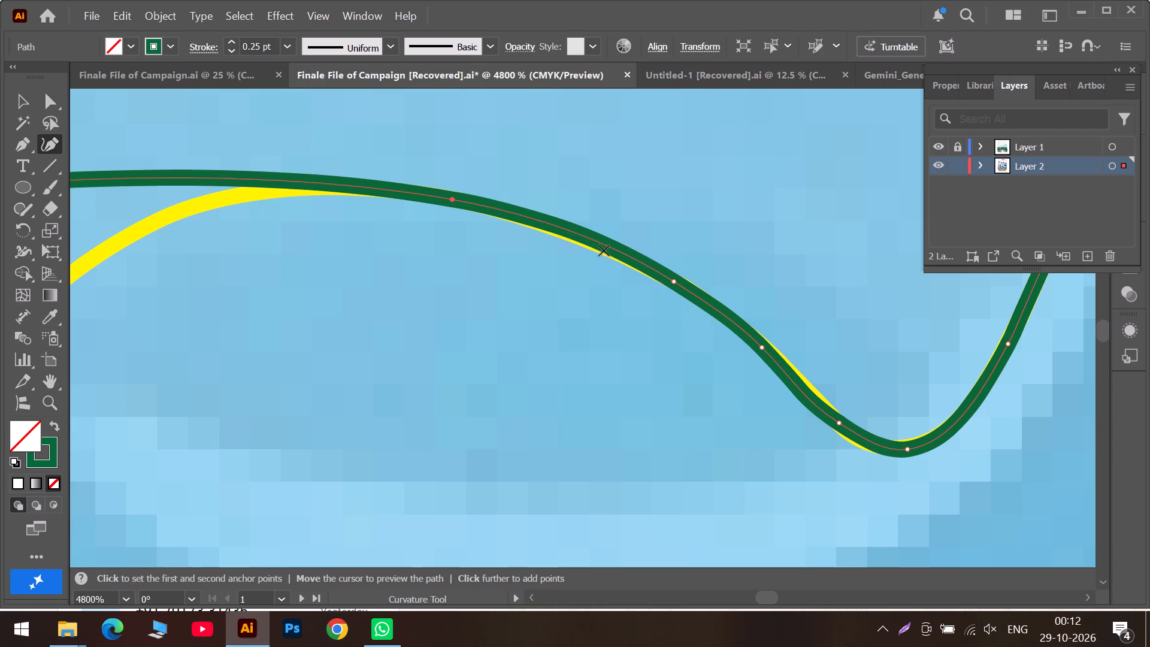
pyautogui.moveTo(595, 240); pyautogui.dragTo(589, 242)
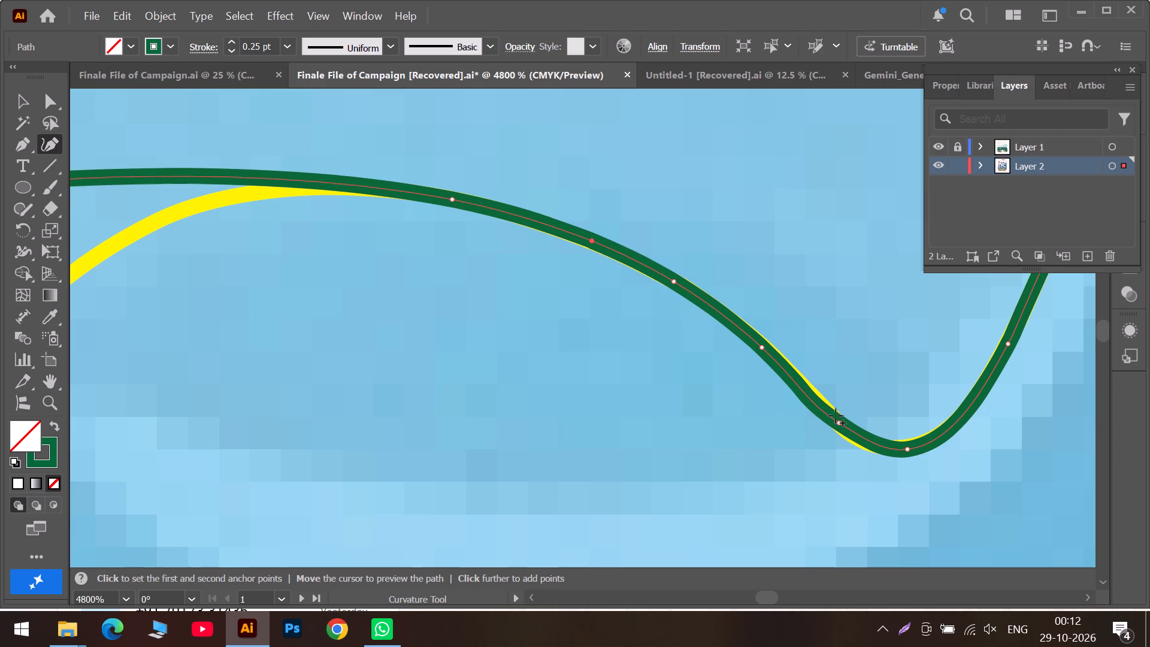
# Add a point on the green slope just before the dip and fit it and the dip's two lower anchors to the yellow line.
pyautogui.moveTo(809, 397); pyautogui.dragTo(813, 402)
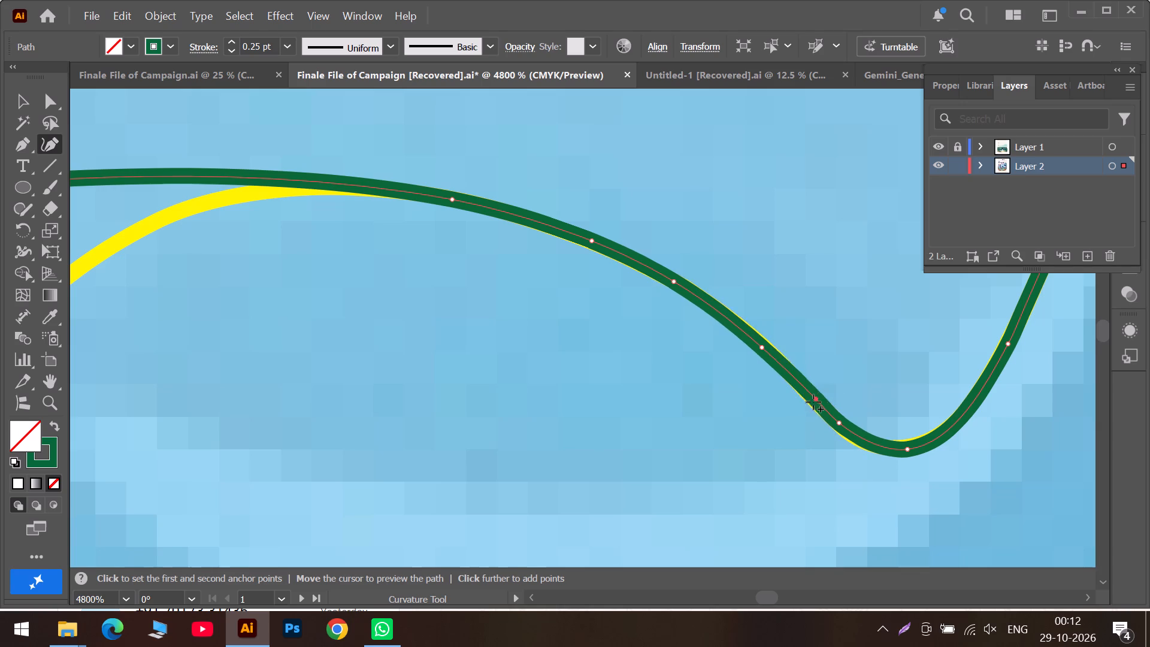
pyautogui.moveTo(813, 402); pyautogui.dragTo(815, 400)
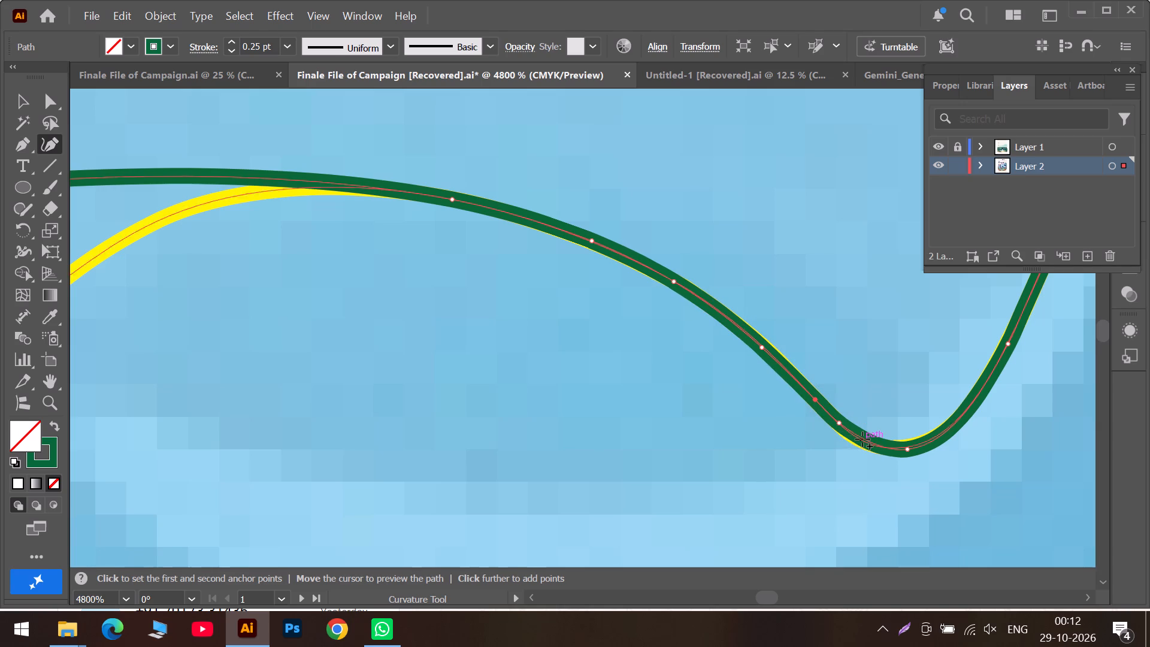
pyautogui.moveTo(840, 426); pyautogui.dragTo(854, 436)
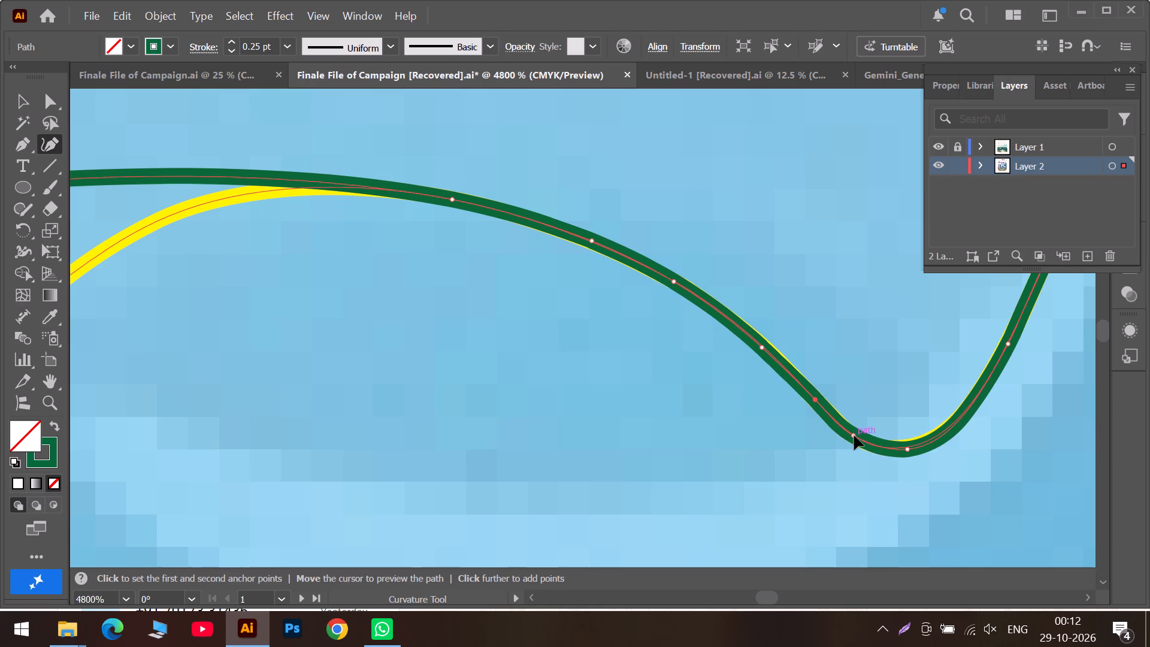
pyautogui.moveTo(854, 436); pyautogui.dragTo(854, 439)
pyautogui.moveTo(909, 452); pyautogui.dragTo(912, 448)
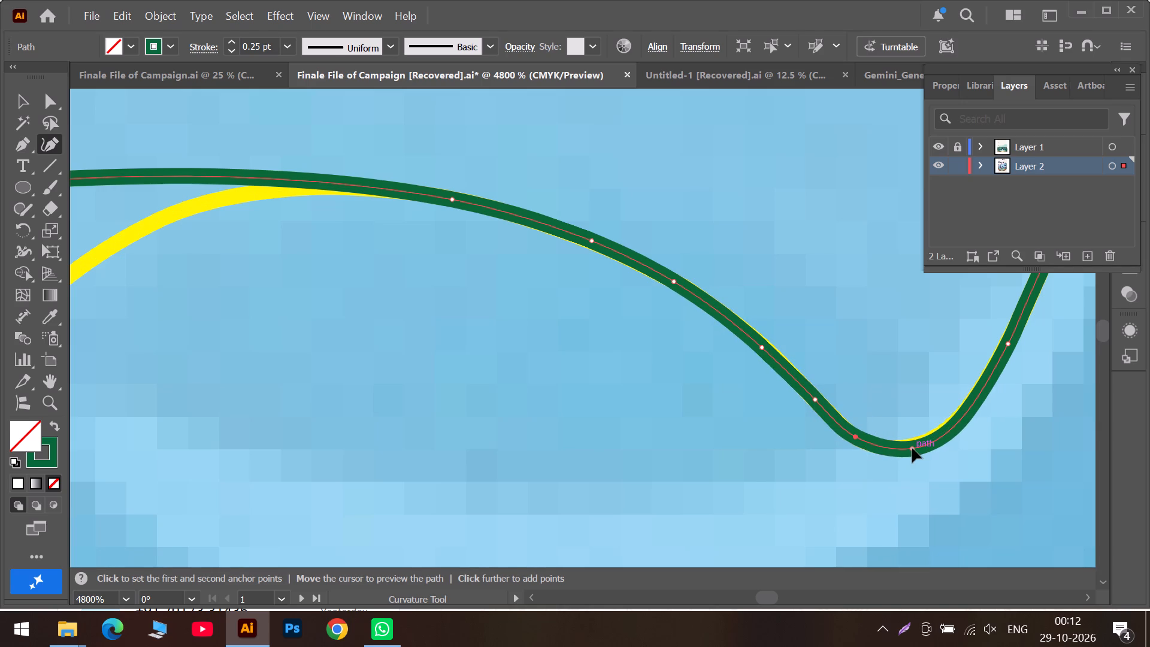
pyautogui.moveTo(912, 448); pyautogui.dragTo(901, 448)
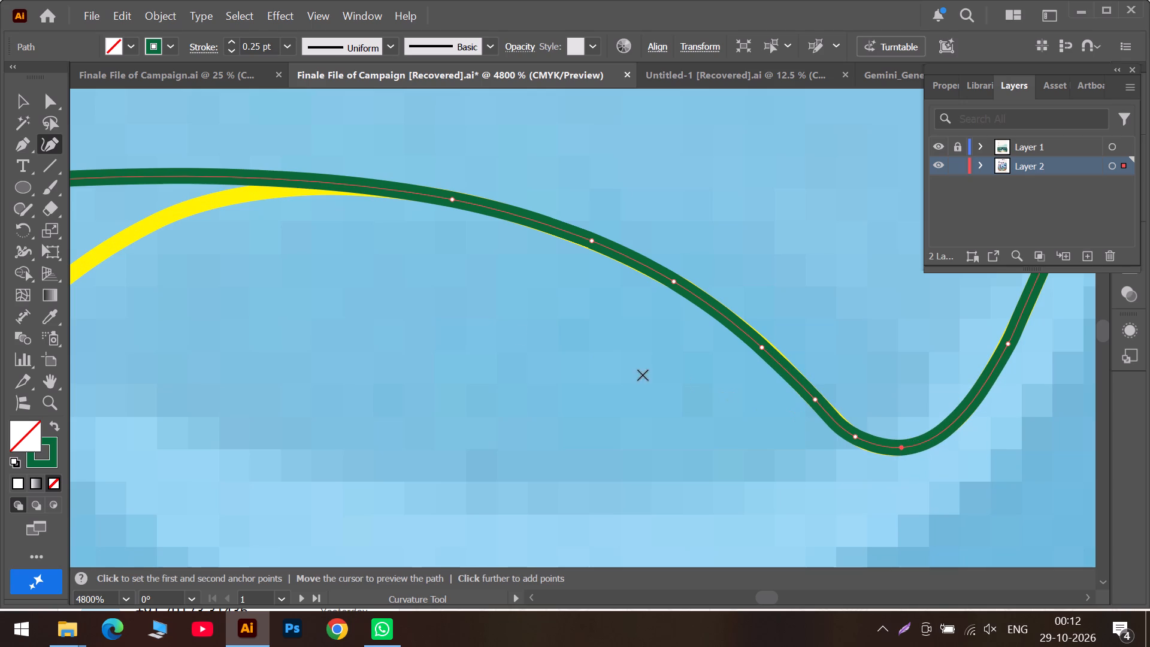
# Place green points at the hump's crest and on its far shoulder, aligning both with the yellow line.
pyautogui.moveTo(118, 177); pyautogui.dragTo(236, 185)
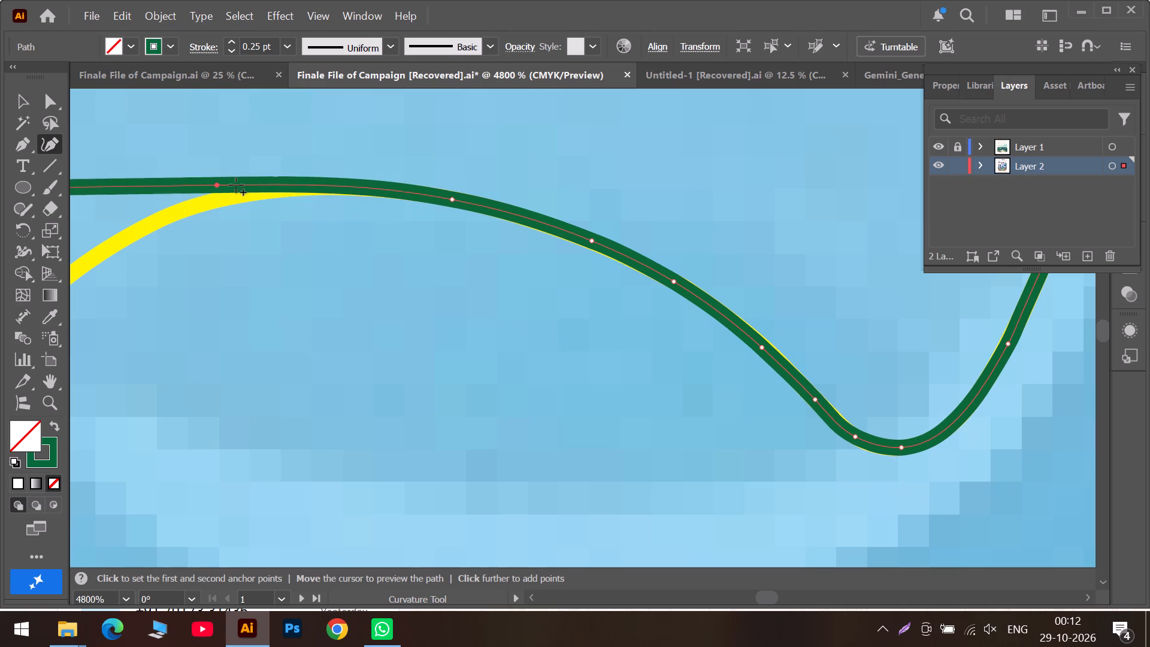
pyautogui.moveTo(236, 185); pyautogui.dragTo(308, 187)
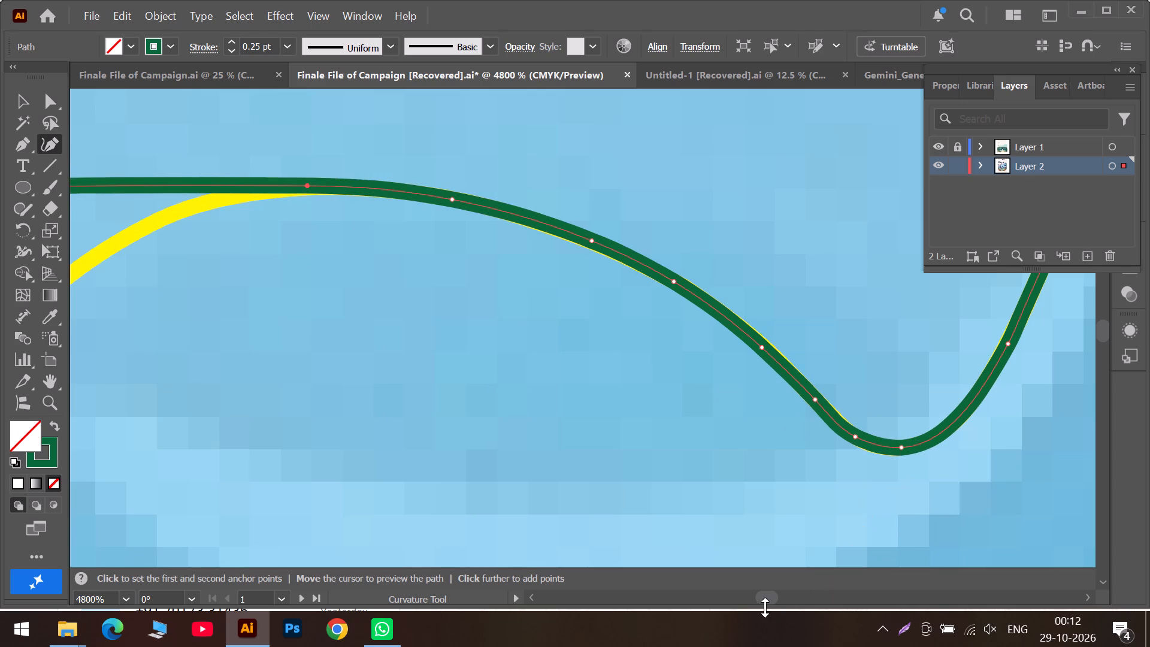
pyautogui.click(740, 598)
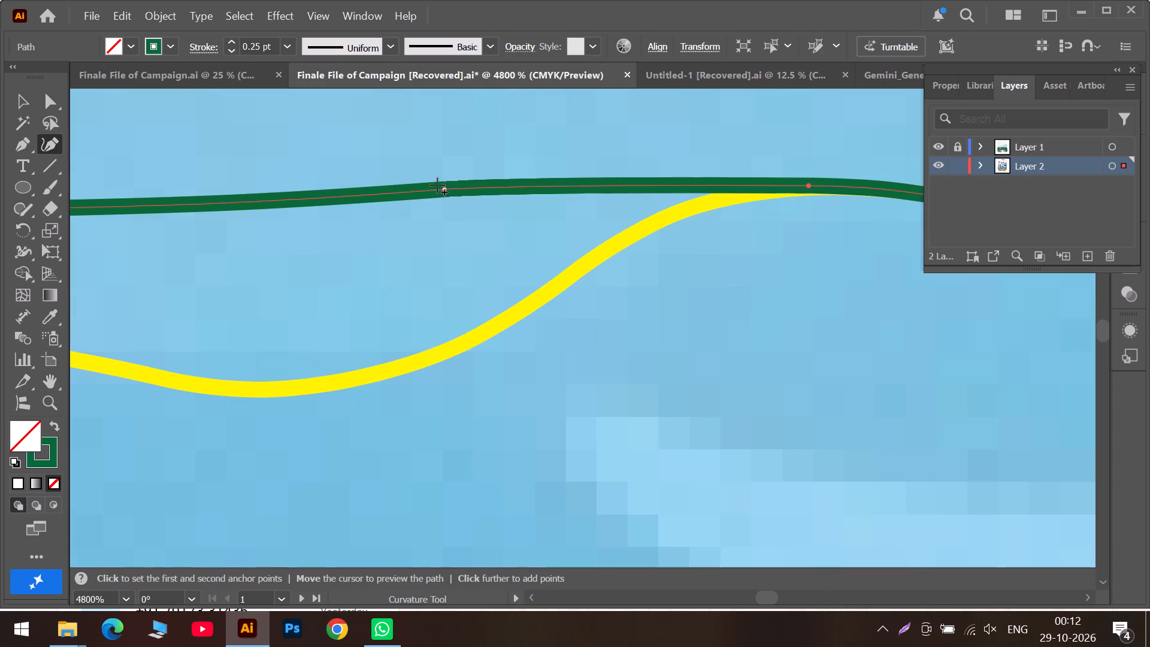
pyautogui.moveTo(443, 187); pyautogui.dragTo(706, 202)
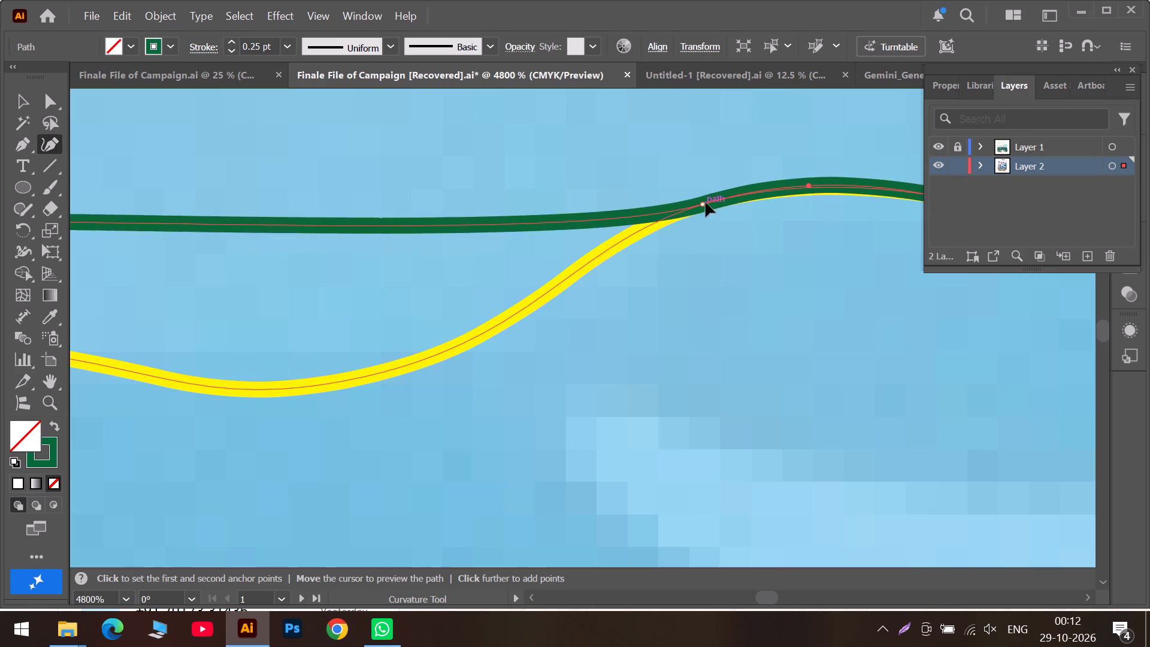
pyautogui.moveTo(706, 202); pyautogui.dragTo(711, 202)
pyautogui.moveTo(810, 186); pyautogui.dragTo(818, 186)
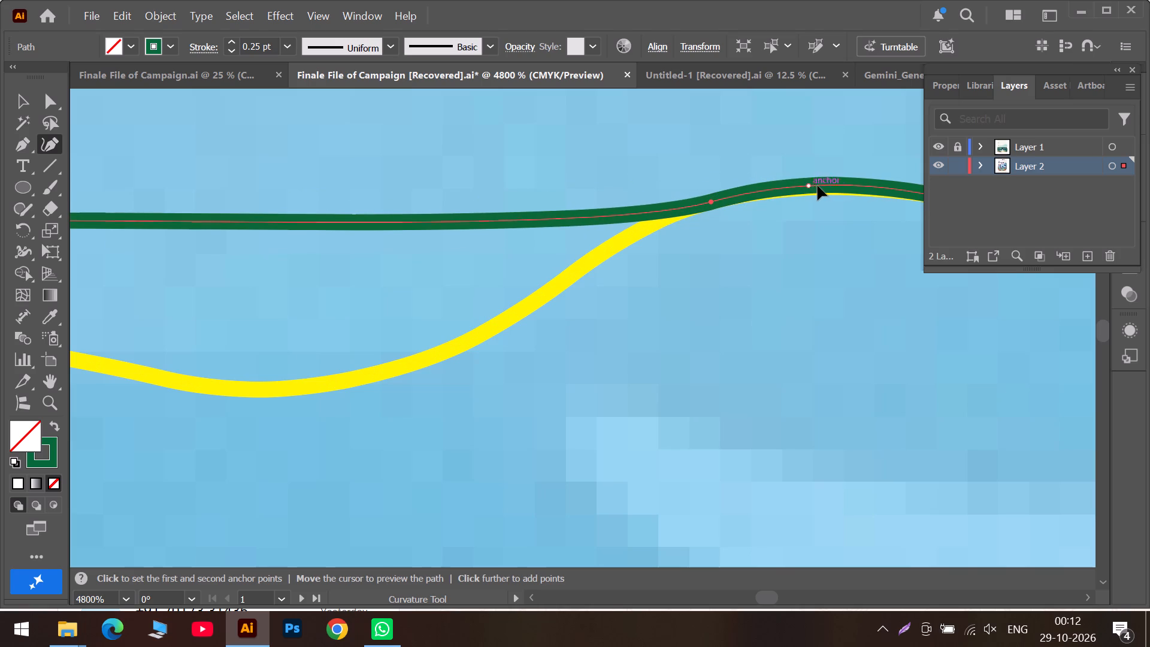
pyautogui.moveTo(818, 186); pyautogui.dragTo(827, 188)
# Pull the flat green stretch beyond the hump down into the yellow dip with one point on each side of it.
pyautogui.scroll(3, 870, 346)
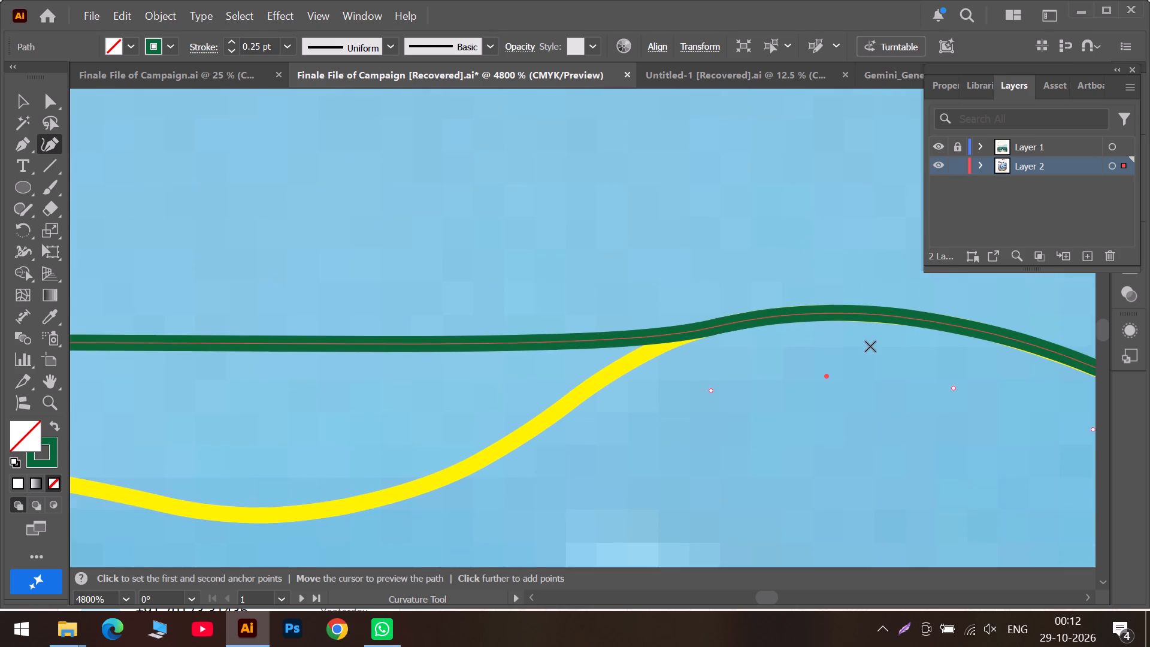
pyautogui.scroll(-5, 671, 379)
pyautogui.scroll(3, 172, 160)
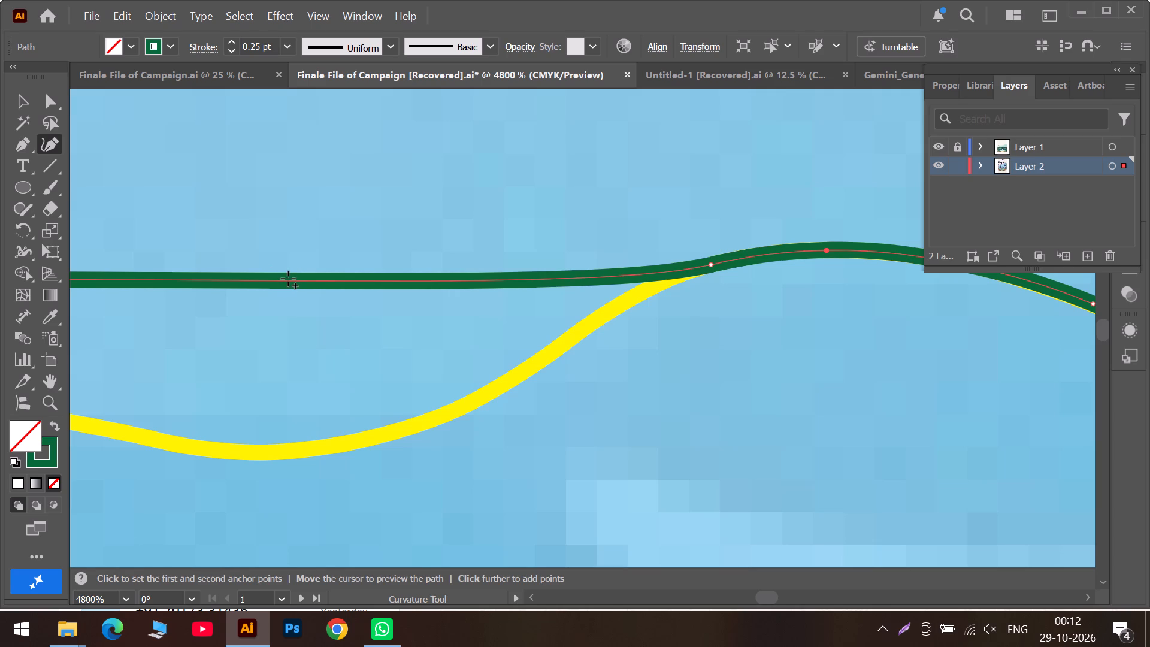
pyautogui.moveTo(288, 279); pyautogui.dragTo(453, 401)
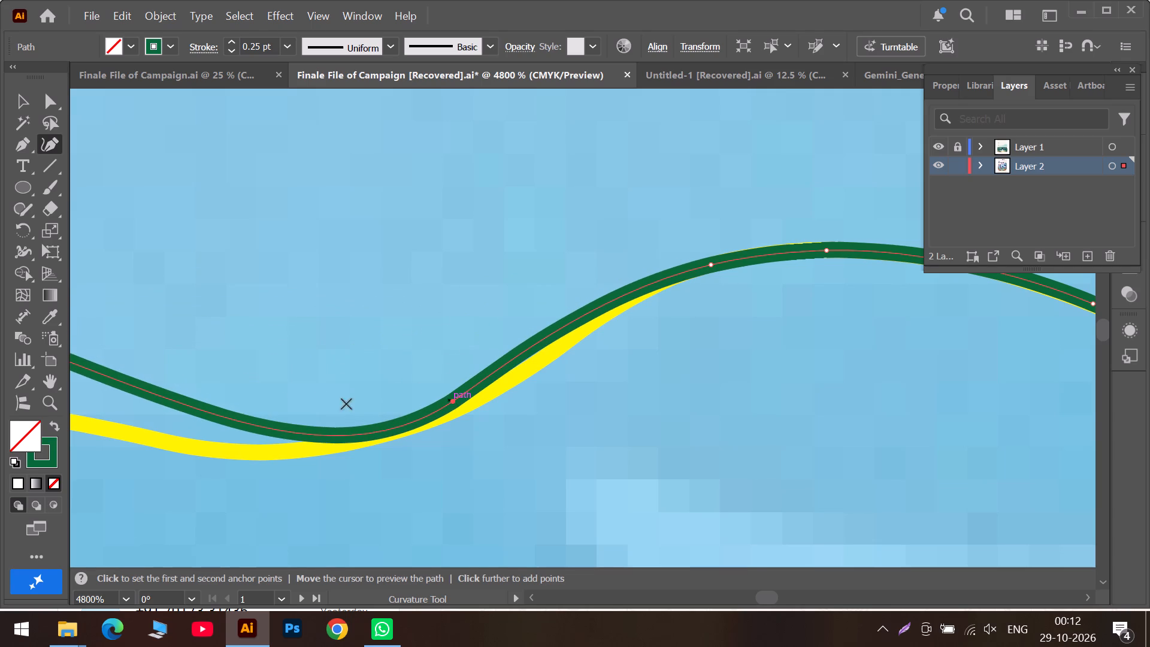
pyautogui.moveTo(122, 385); pyautogui.dragTo(108, 428)
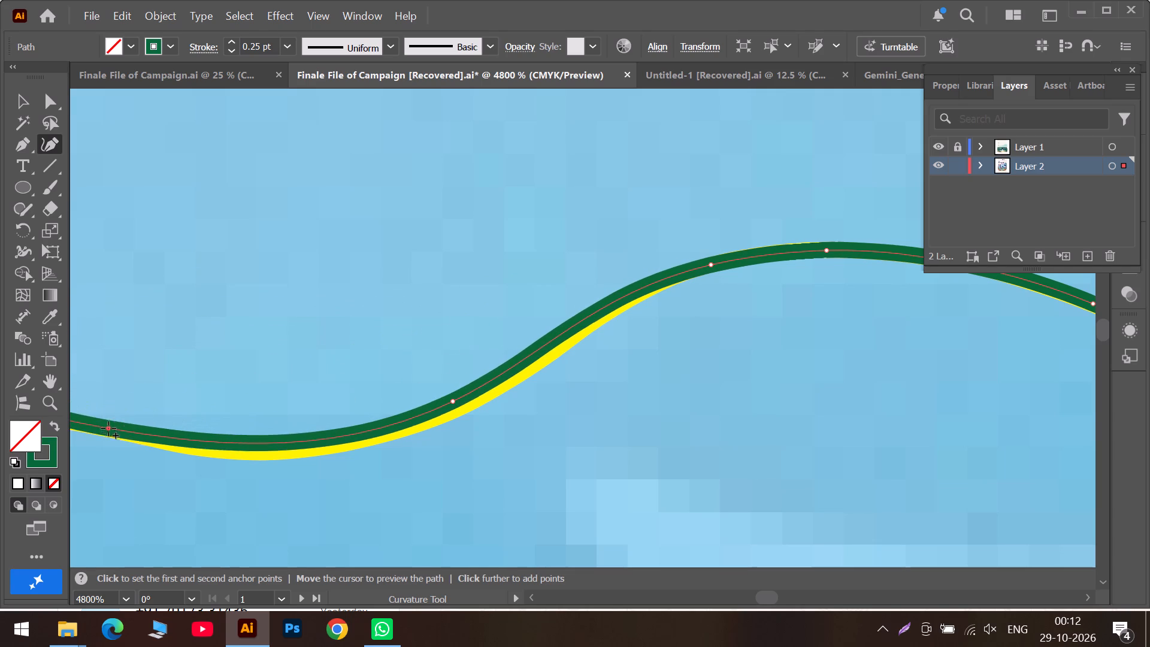
pyautogui.moveTo(108, 428); pyautogui.dragTo(115, 430)
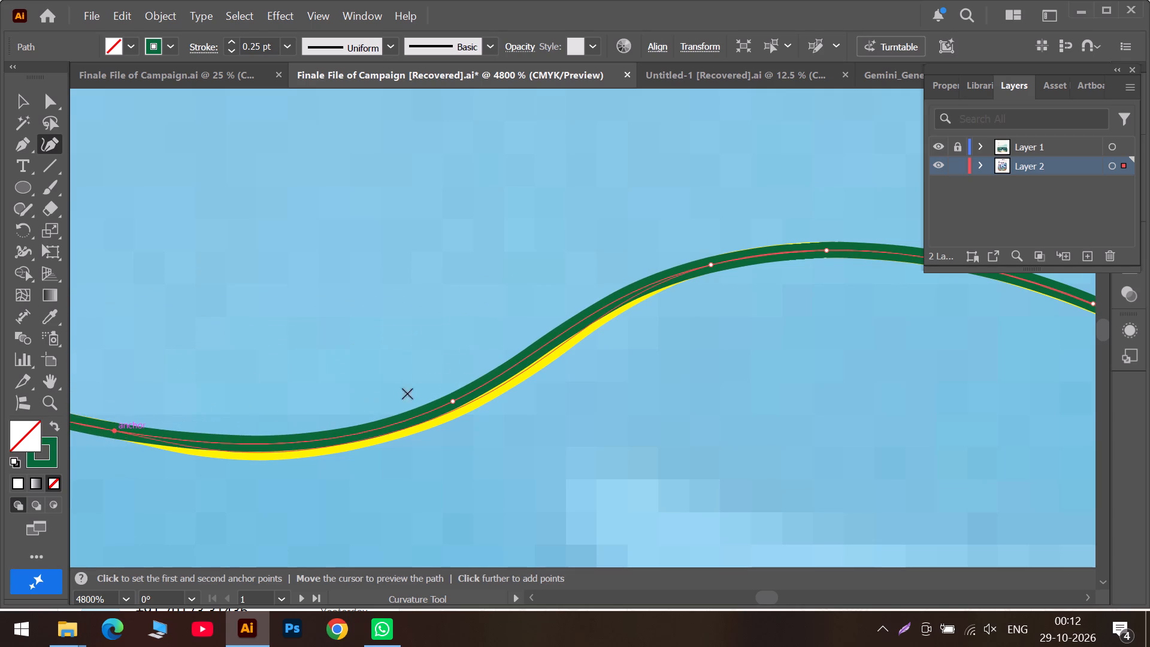
# Add two points on the slope between this dip and the hump and adjust them and the lower slope anchor to the yellow line.
pyautogui.moveTo(579, 321); pyautogui.dragTo(594, 323)
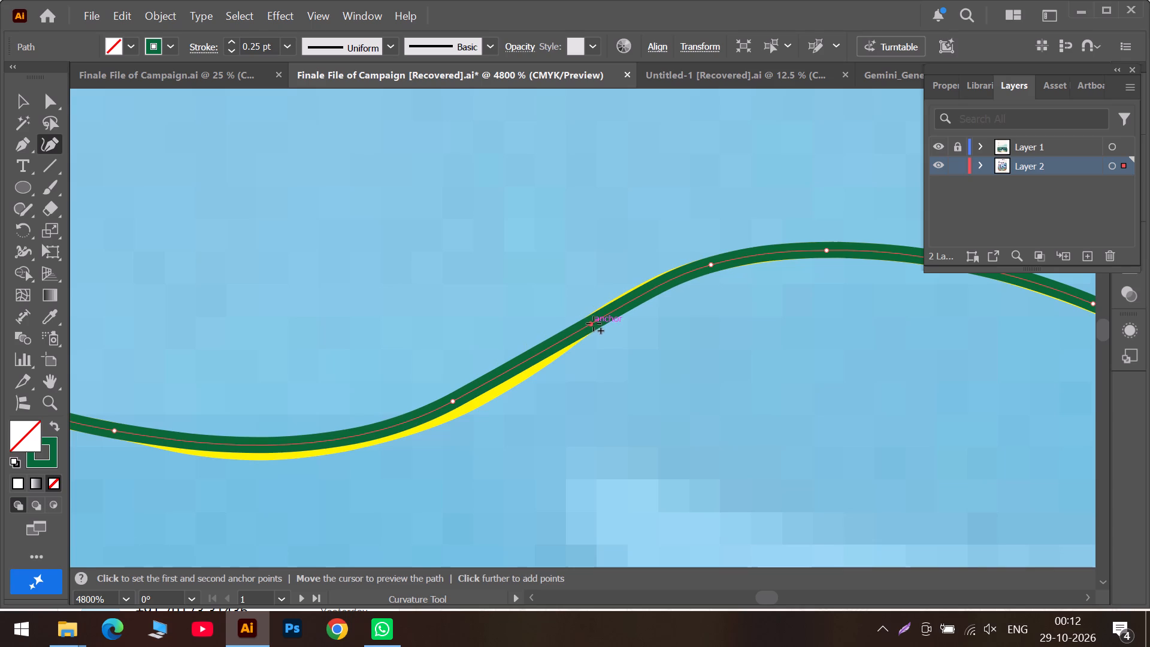
pyautogui.moveTo(594, 323); pyautogui.dragTo(599, 316)
pyautogui.moveTo(453, 401); pyautogui.dragTo(479, 400)
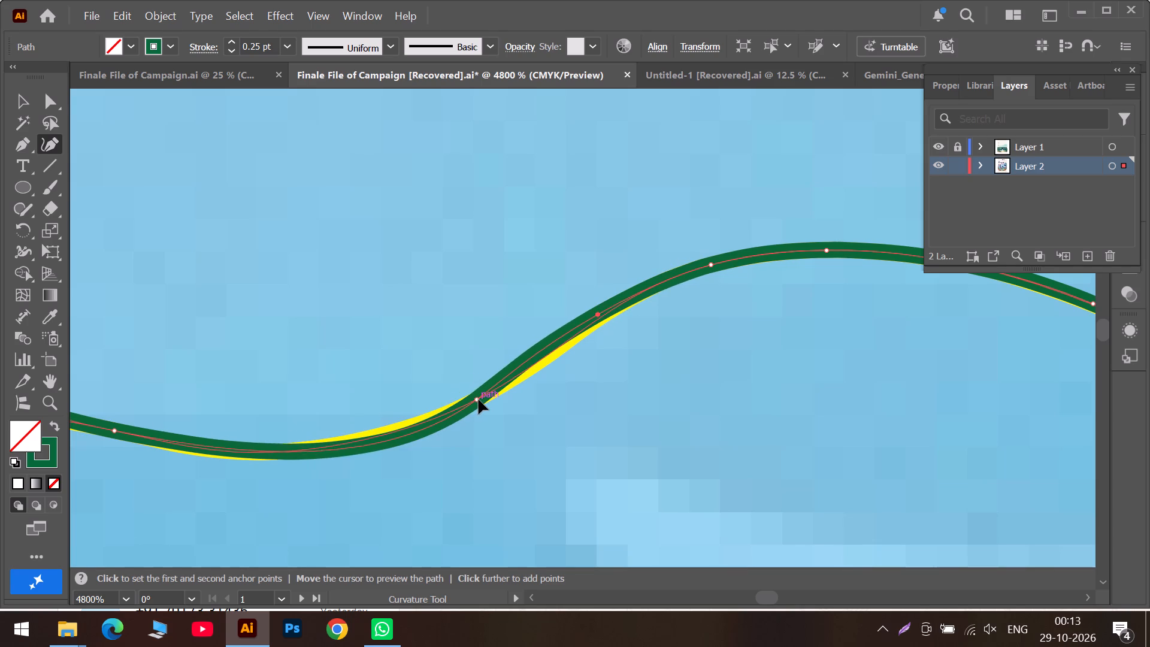
pyautogui.moveTo(479, 400); pyautogui.dragTo(480, 398)
pyautogui.moveTo(534, 353); pyautogui.dragTo(559, 356)
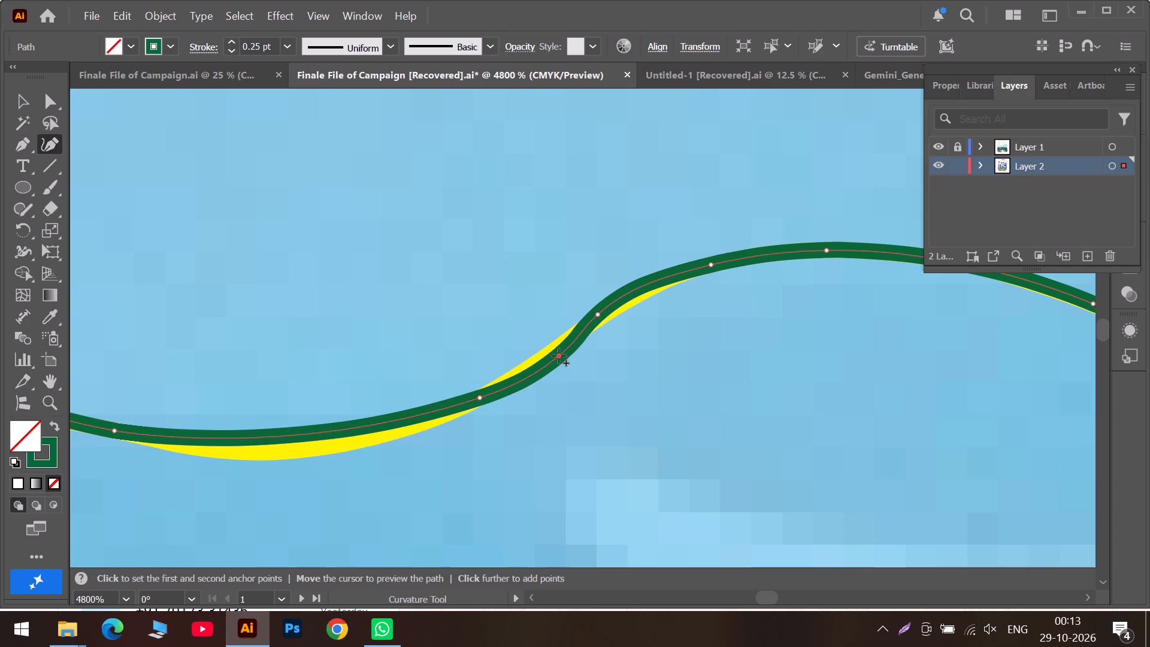
pyautogui.moveTo(559, 356); pyautogui.dragTo(525, 369)
pyautogui.moveTo(598, 313); pyautogui.dragTo(609, 313)
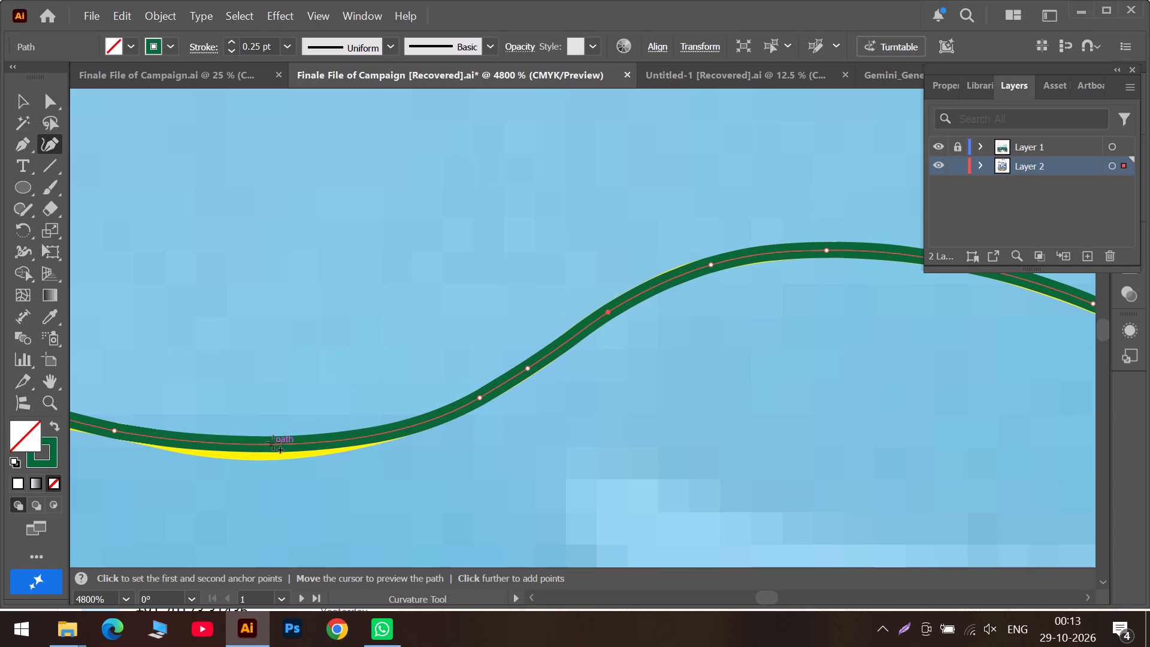
# Add points at the dip's bottom and on both sides of it, and move the high anchor beyond it onto the yellow line.
pyautogui.moveTo(274, 442); pyautogui.dragTo(273, 450)
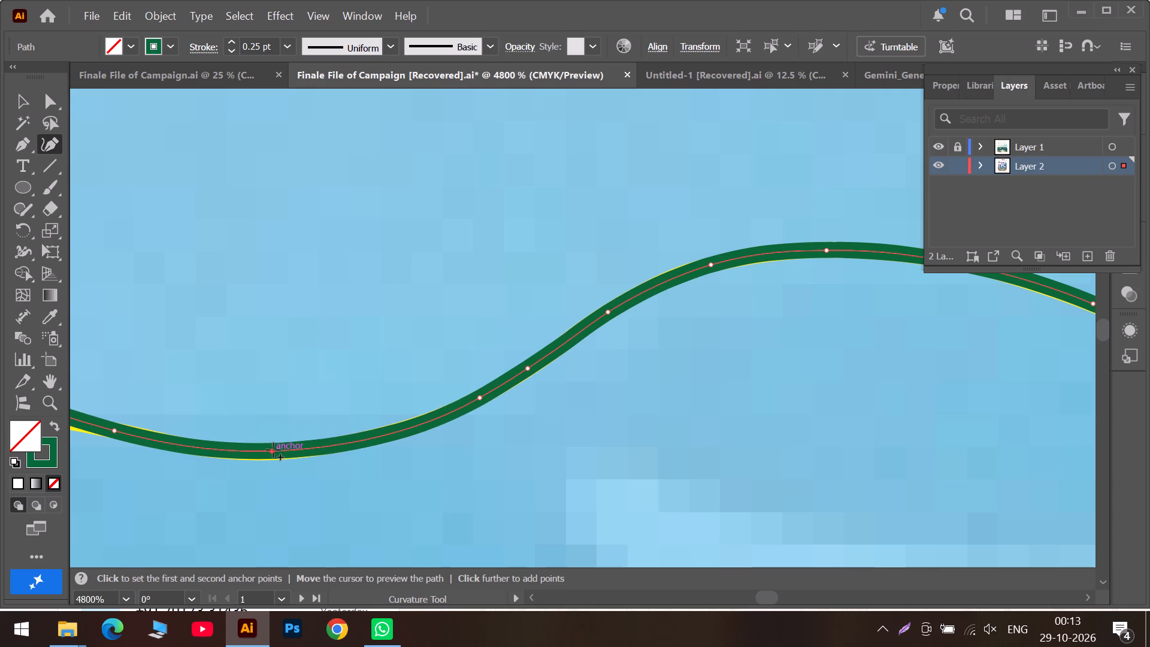
pyautogui.moveTo(273, 450); pyautogui.dragTo(274, 453)
pyautogui.click(703, 599)
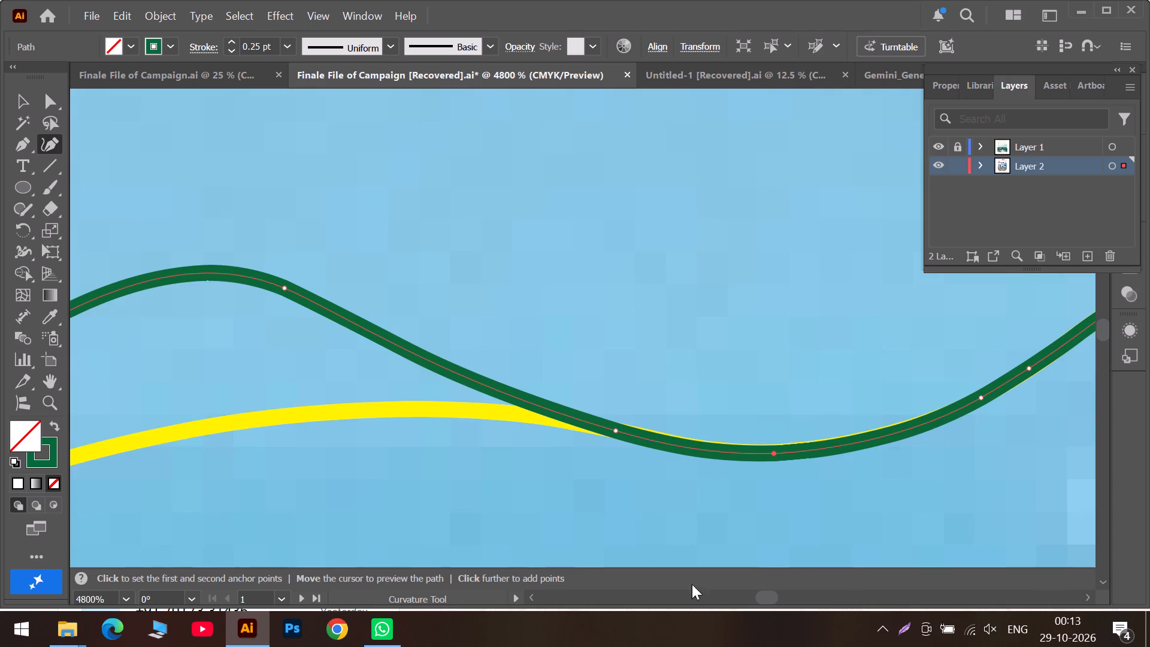
pyautogui.moveTo(282, 288); pyautogui.dragTo(253, 333)
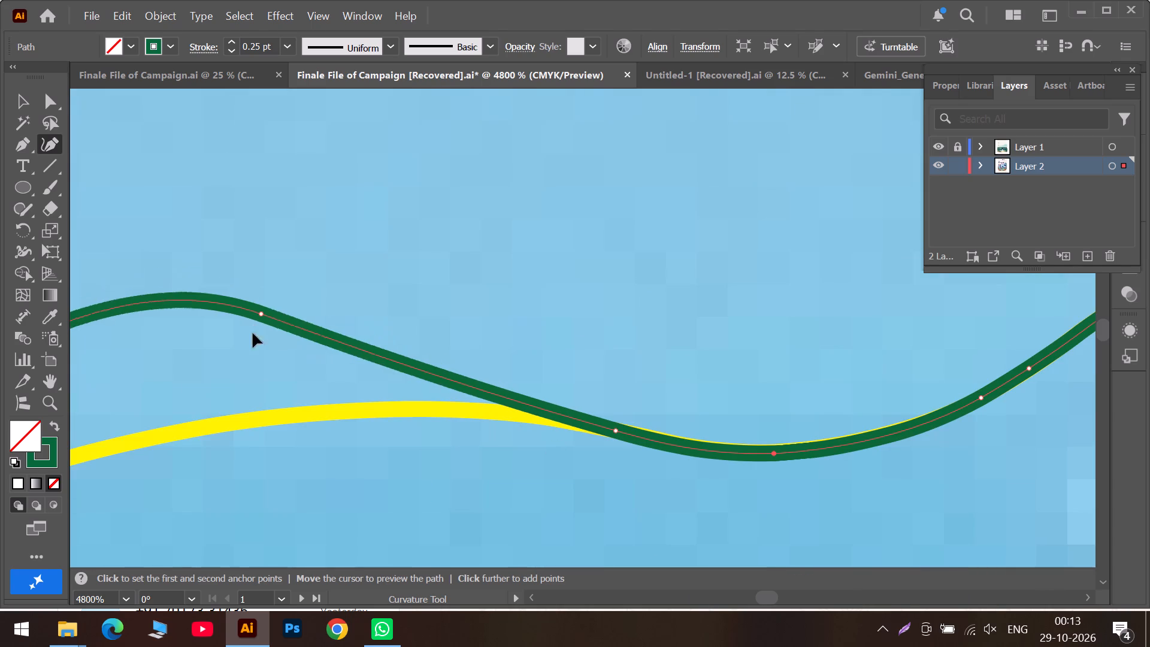
pyautogui.moveTo(253, 333); pyautogui.dragTo(556, 420)
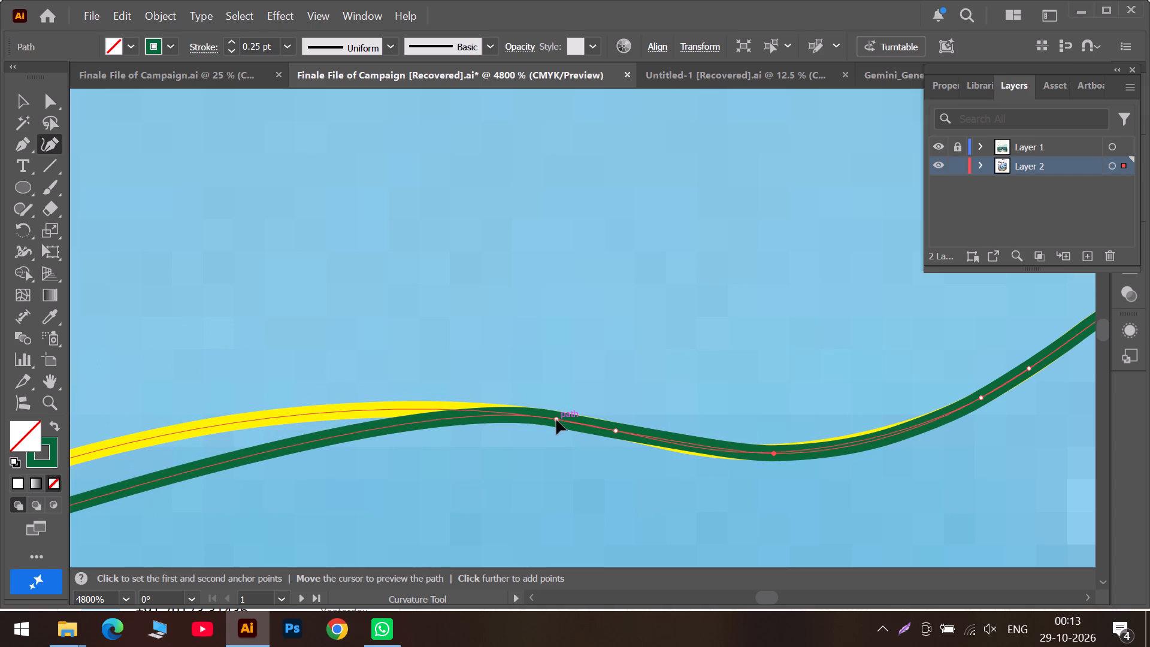
pyautogui.moveTo(556, 420); pyautogui.dragTo(556, 420)
pyautogui.moveTo(715, 449); pyautogui.dragTo(706, 451)
pyautogui.click(852, 443)
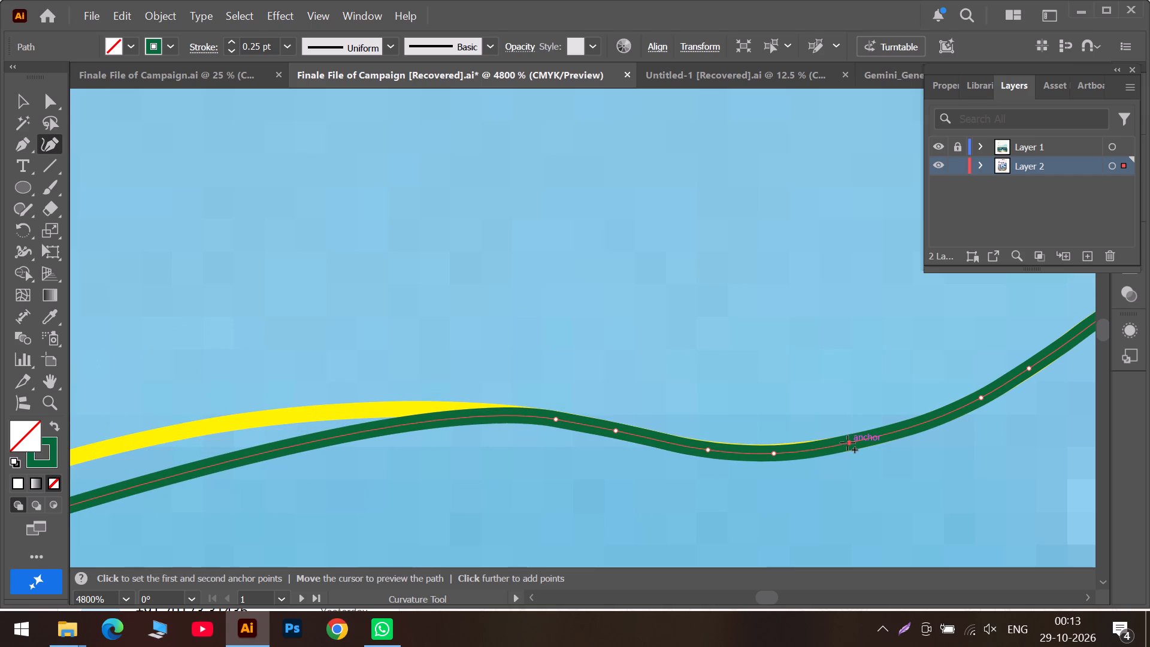
# Add points on the far slope and crest of the adjoining broad hump and fit them to the yellow line.
pyautogui.moveTo(211, 464); pyautogui.dragTo(204, 443)
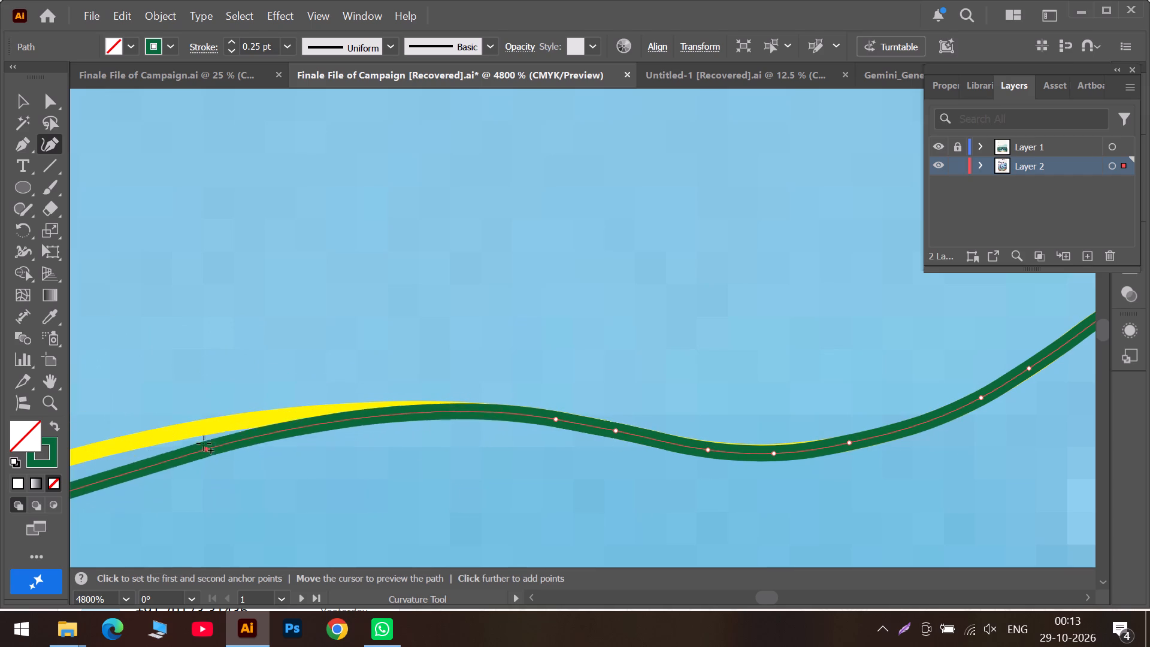
pyautogui.moveTo(204, 443); pyautogui.dragTo(143, 440)
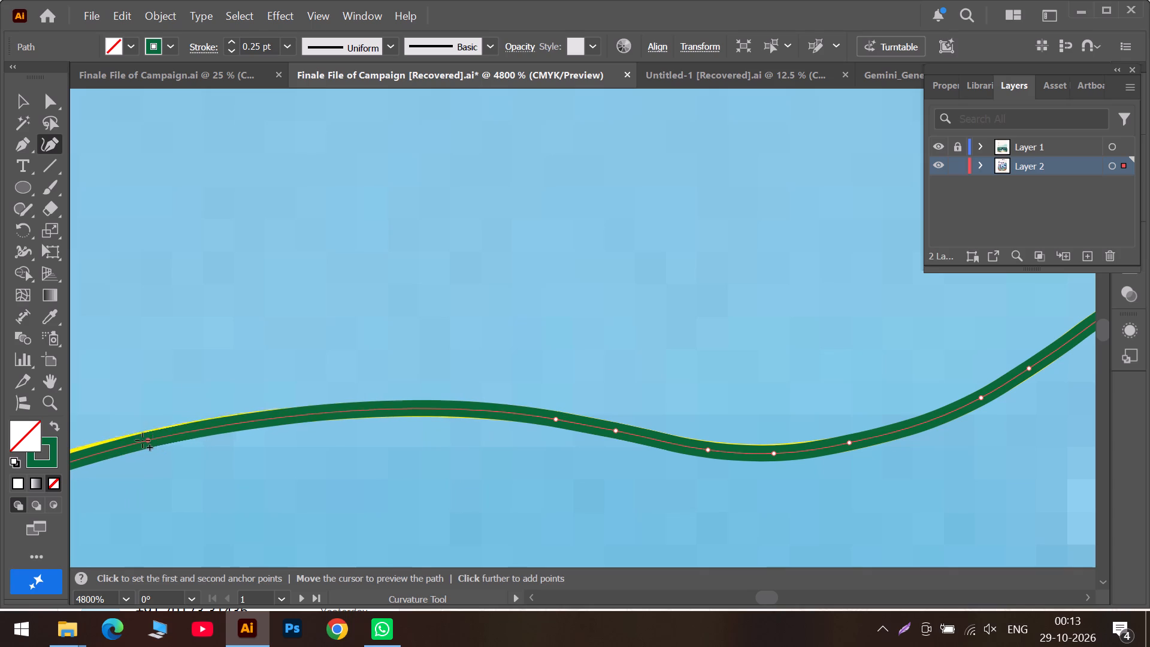
pyautogui.moveTo(143, 440); pyautogui.dragTo(135, 440)
pyautogui.moveTo(365, 408); pyautogui.dragTo(376, 410)
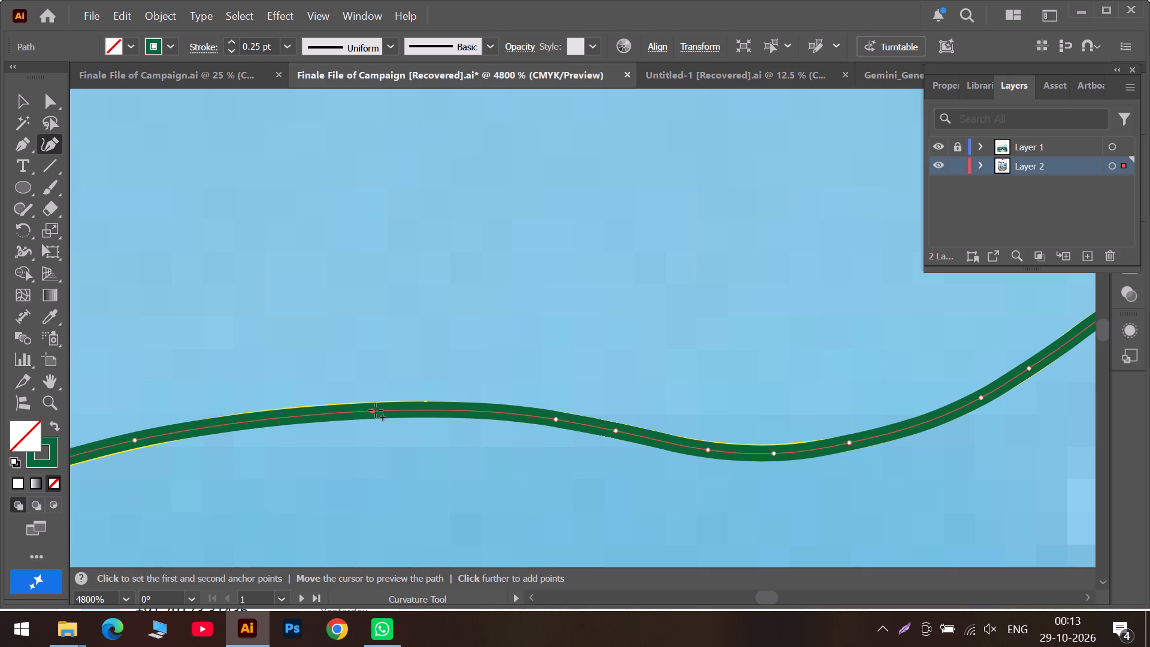
pyautogui.moveTo(376, 410); pyautogui.dragTo(376, 410)
pyautogui.moveTo(135, 441); pyautogui.dragTo(137, 441)
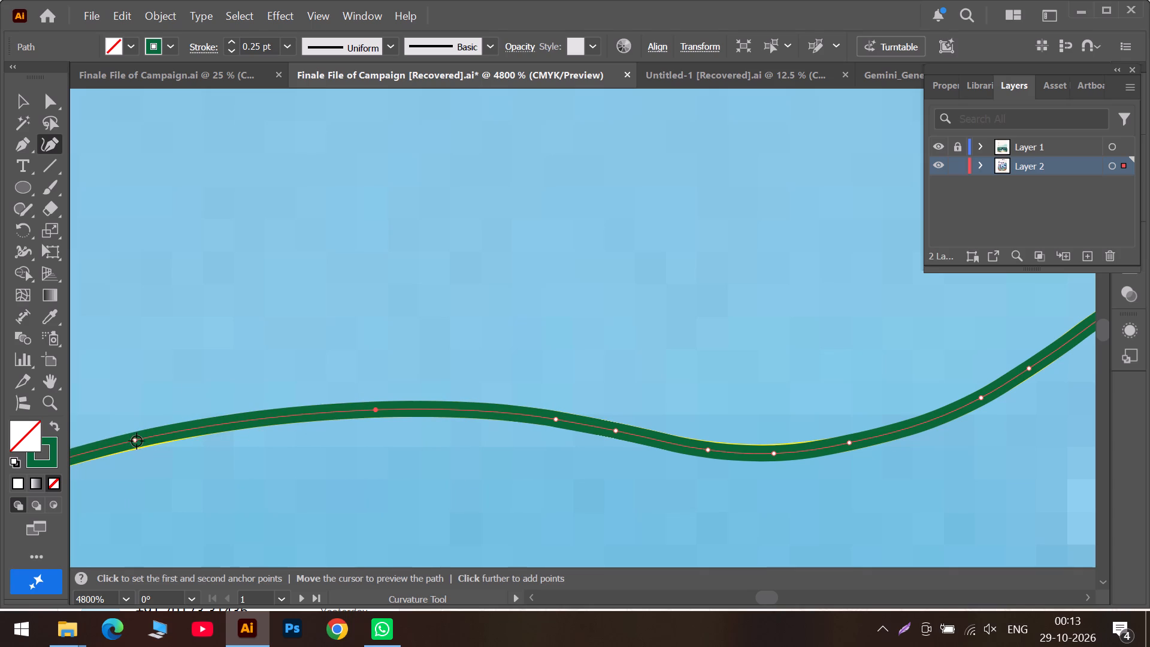
pyautogui.moveTo(137, 441); pyautogui.dragTo(124, 443)
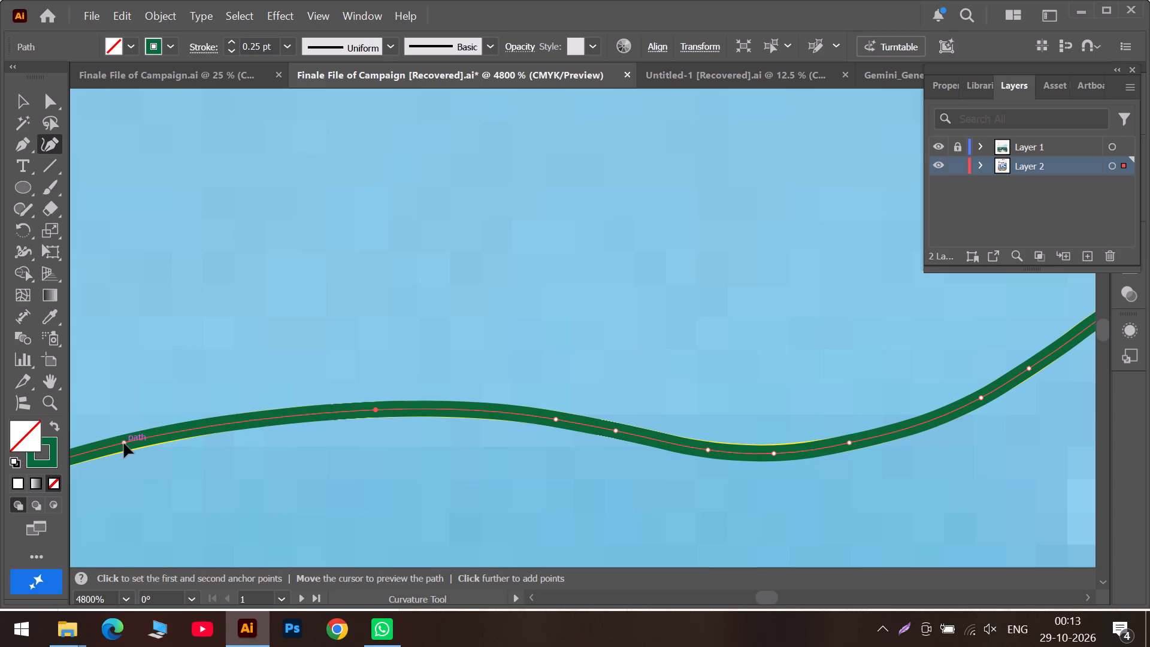
pyautogui.moveTo(124, 443); pyautogui.dragTo(123, 445)
# Move the anchor on the slope descending from the broad hump onto the yellow line and add three fitted points above it.
pyautogui.click(738, 597)
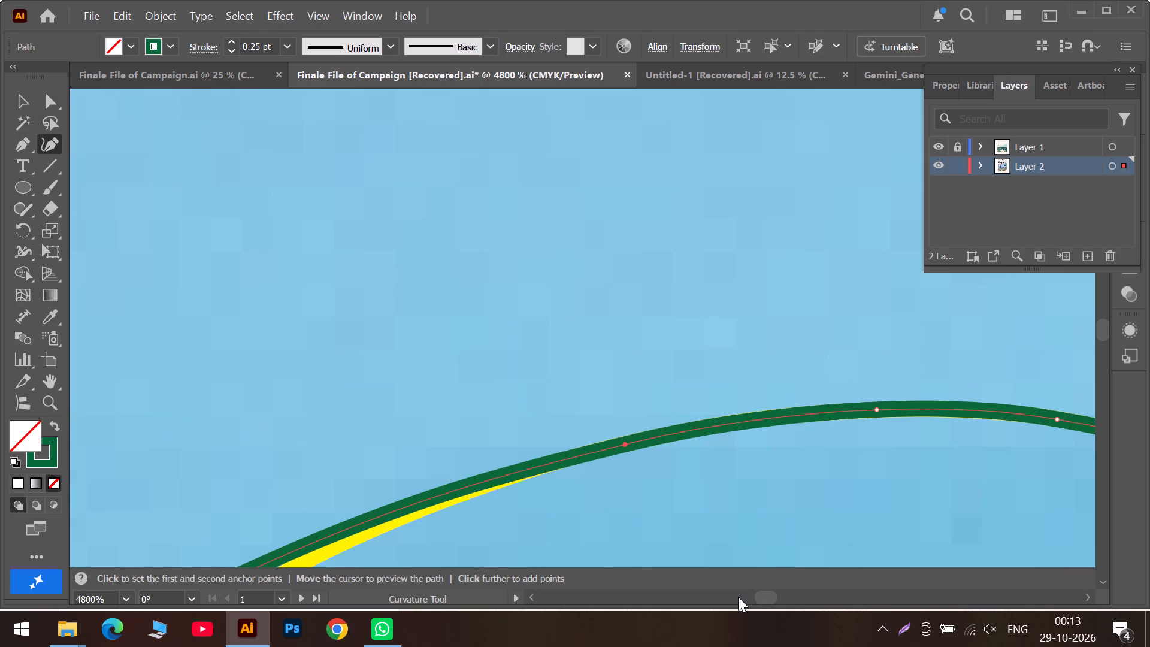
pyautogui.scroll(-3, 503, 527)
pyautogui.keyDown('alt'); pyautogui.scroll(-2, 214, 477); pyautogui.keyUp('alt')
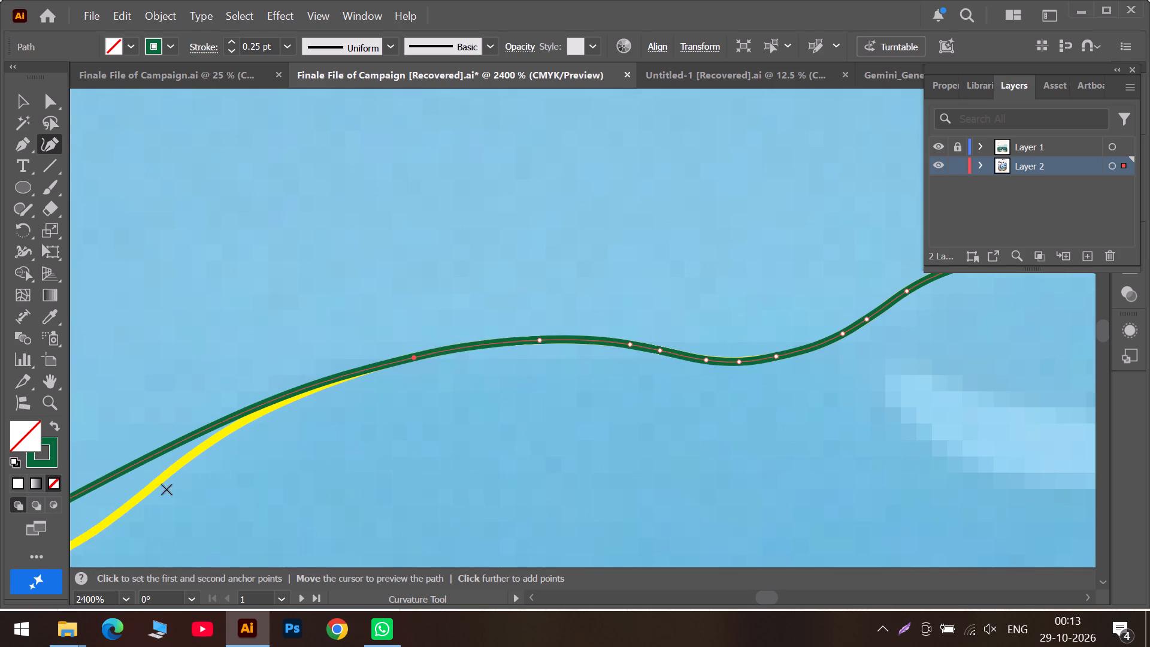
pyautogui.click(729, 594)
pyautogui.scroll(-3, 622, 515)
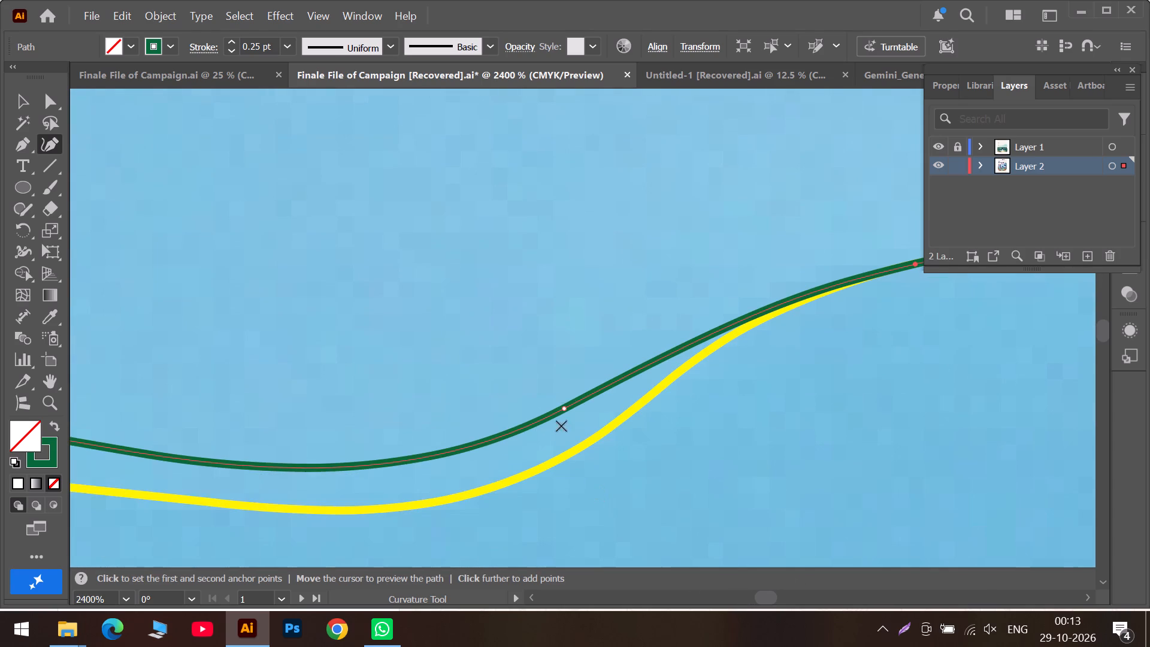
pyautogui.moveTo(562, 410); pyautogui.dragTo(572, 445)
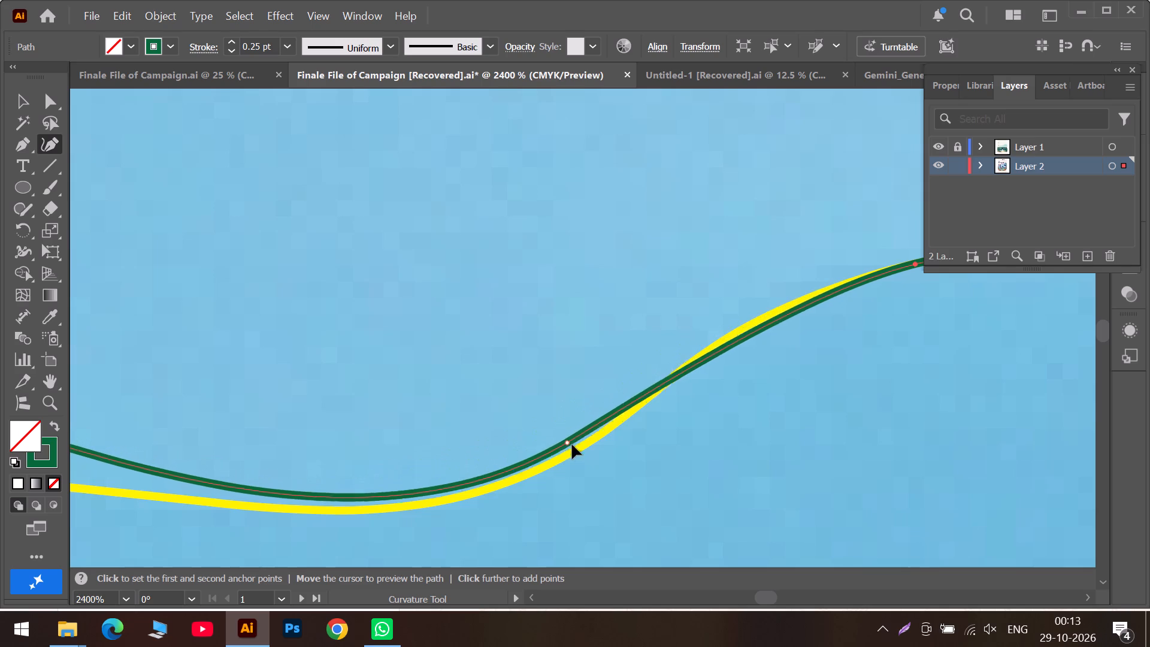
pyautogui.moveTo(572, 445); pyautogui.dragTo(585, 446)
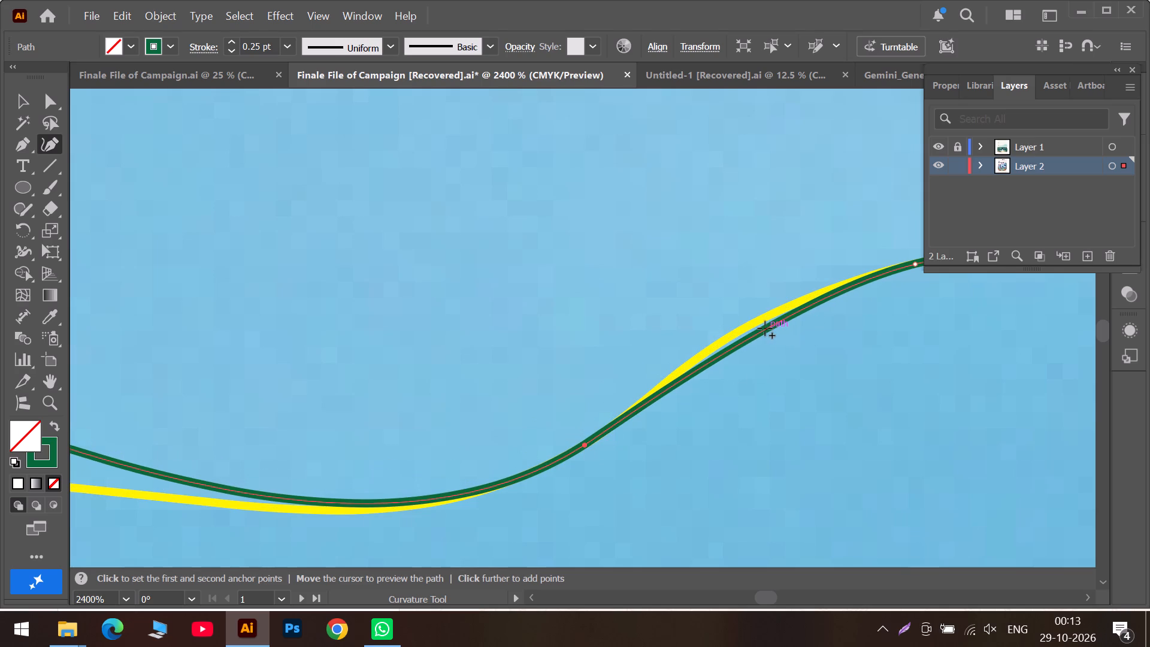
pyautogui.moveTo(765, 328); pyautogui.dragTo(745, 327)
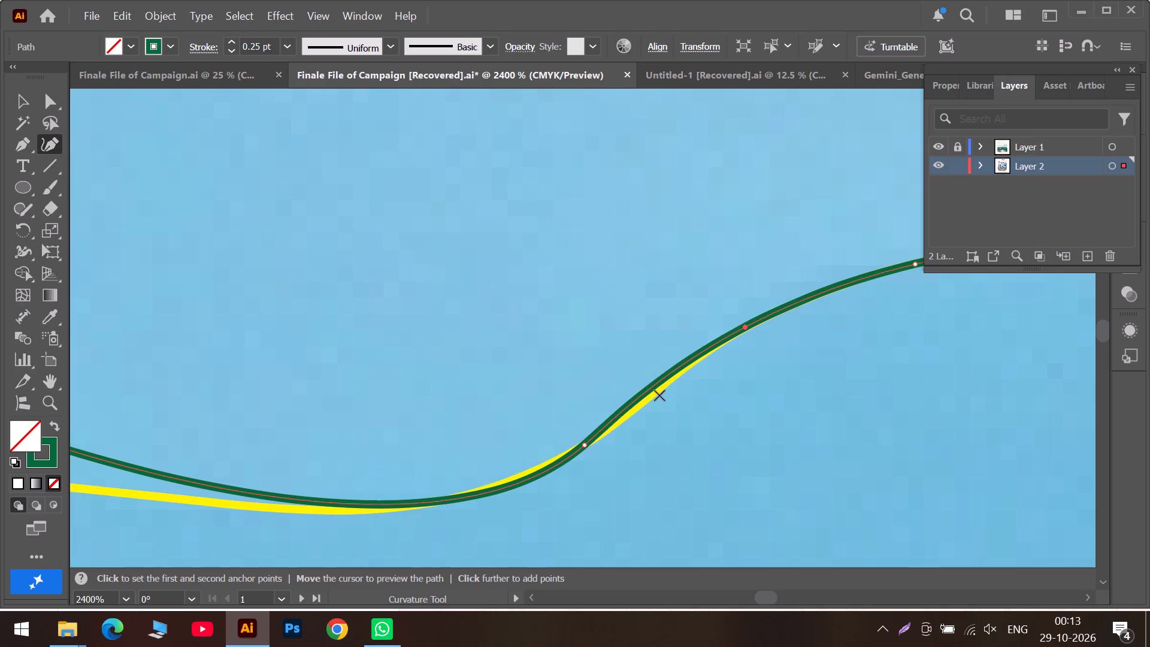
pyautogui.keyDown('alt'); pyautogui.scroll(1, 659, 395); pyautogui.keyUp('alt')
pyautogui.moveTo(647, 374); pyautogui.dragTo(653, 374)
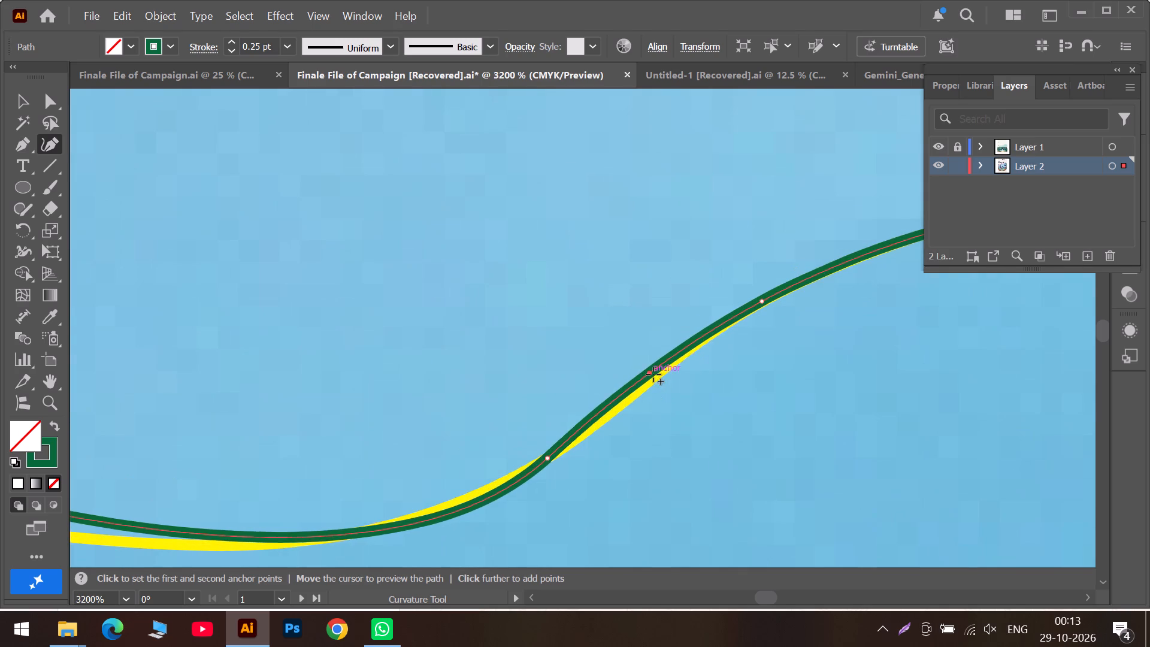
pyautogui.moveTo(653, 374); pyautogui.dragTo(666, 367)
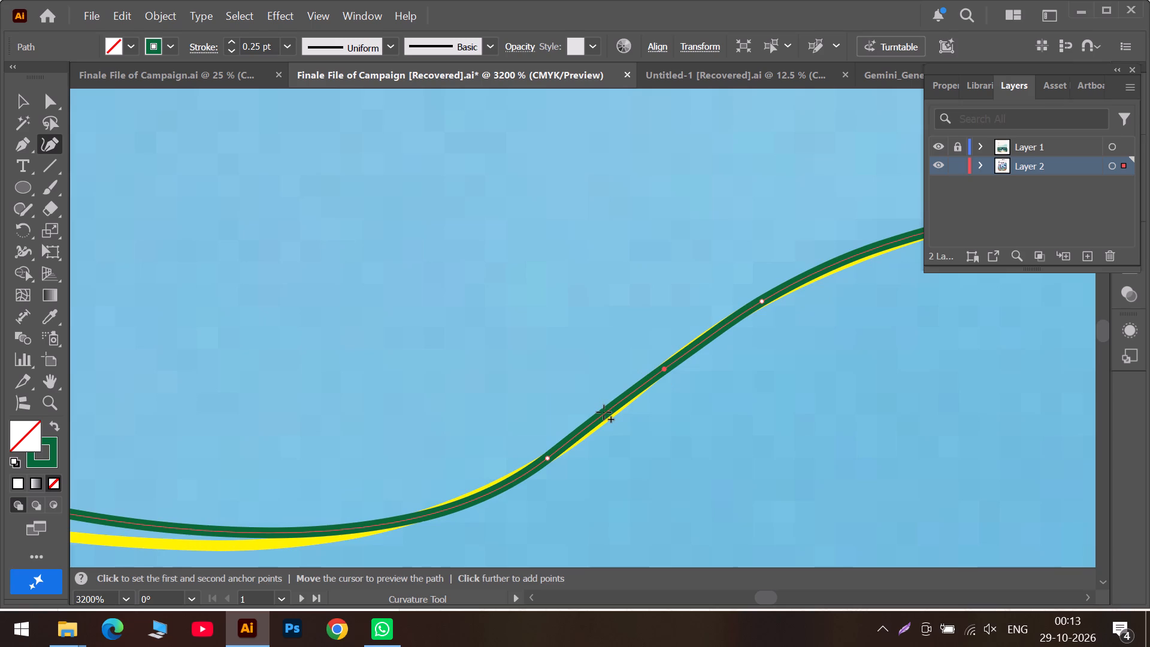
pyautogui.moveTo(604, 412); pyautogui.dragTo(614, 413)
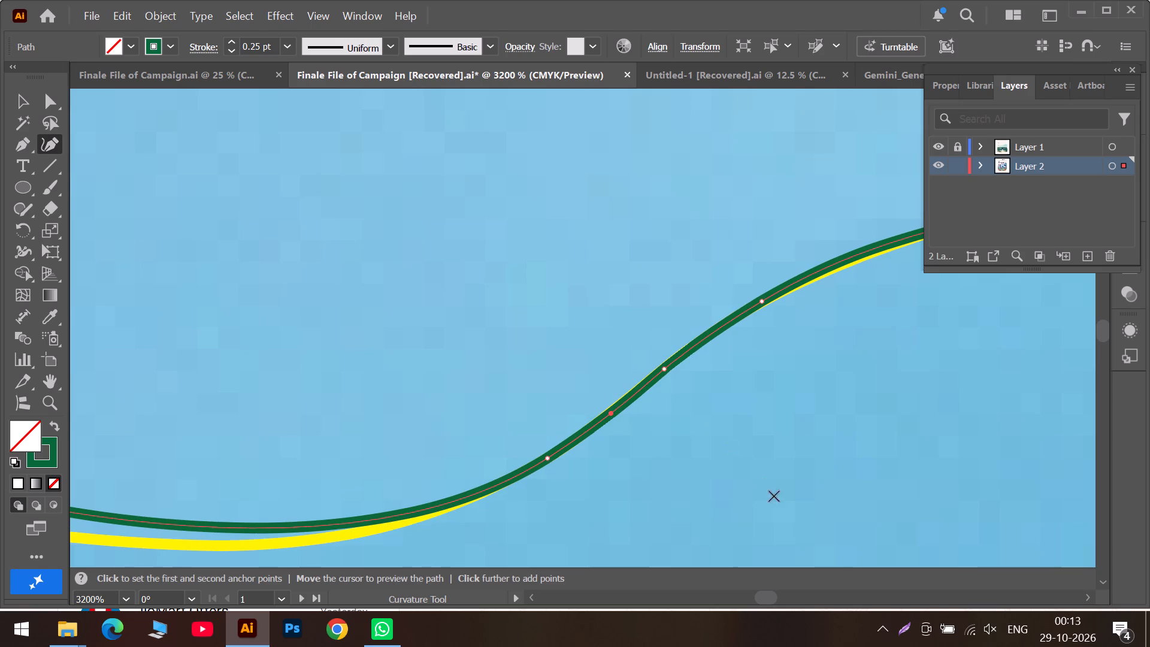
# Add a point on the broad hump's shoulder and nudge the anchor just below it onto the yellow line.
pyautogui.moveTo(800, 601); pyautogui.dragTo(801, 596)
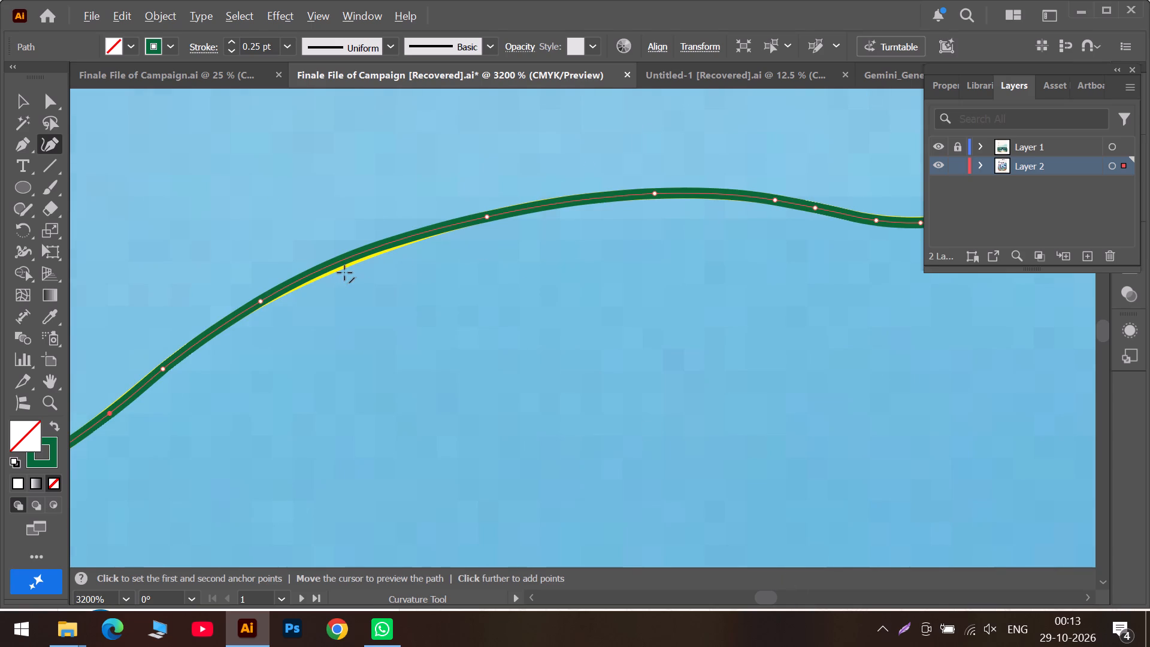
pyautogui.keyDown('alt'); pyautogui.scroll(1, 344, 273); pyautogui.keyUp('alt')
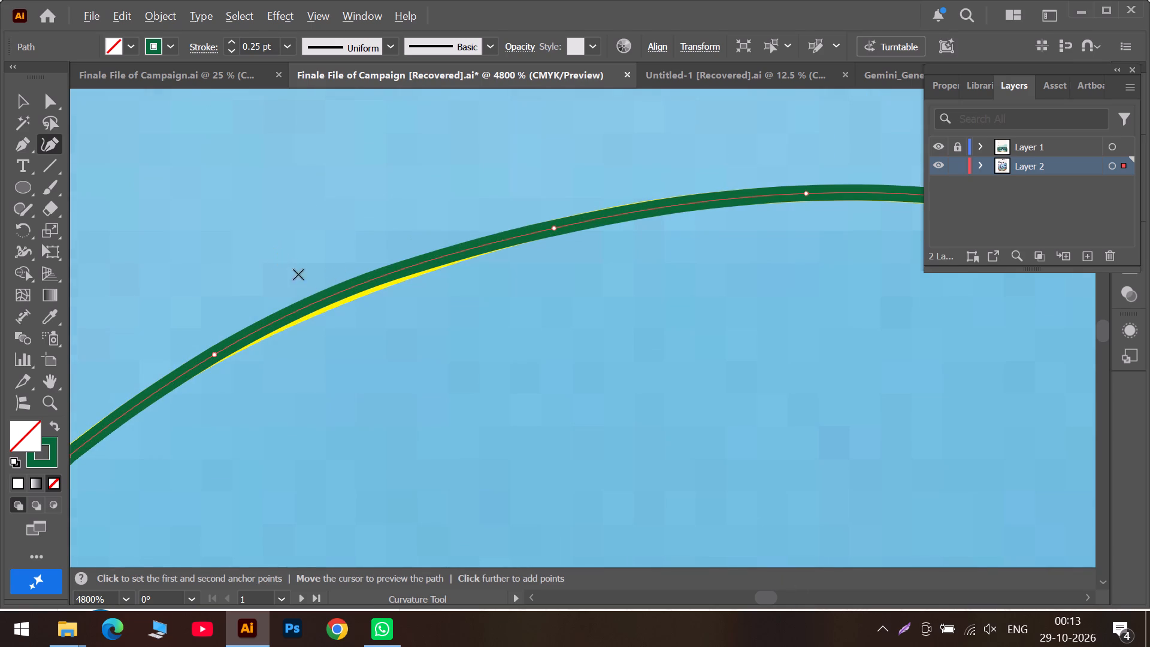
pyautogui.moveTo(319, 300); pyautogui.dragTo(340, 298)
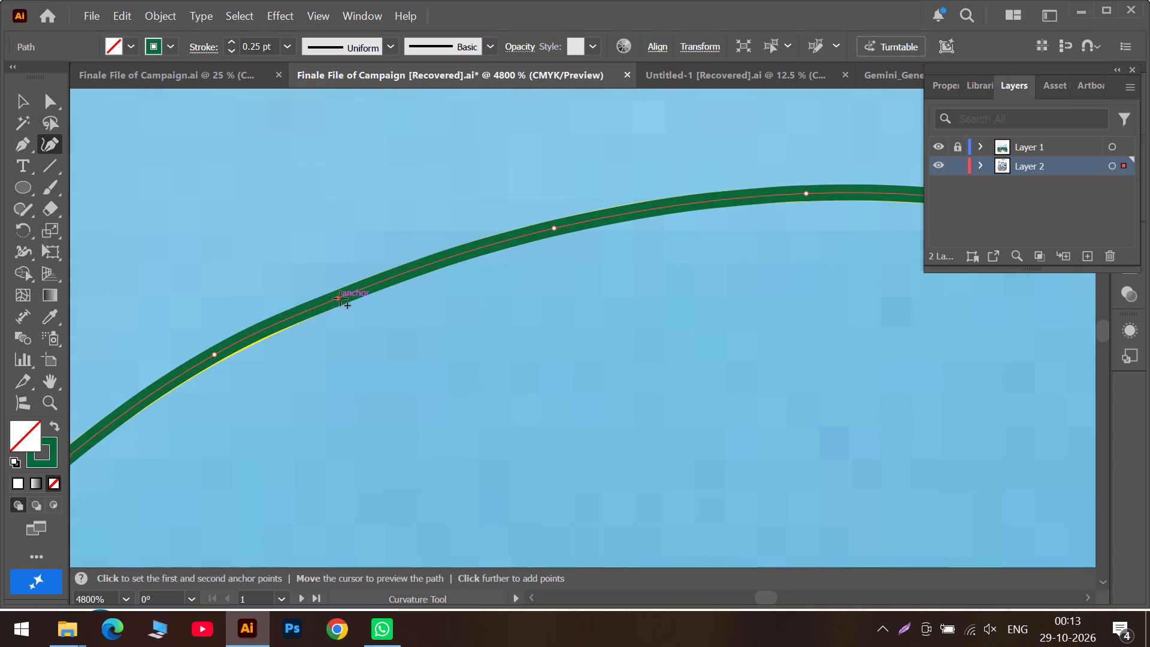
pyautogui.moveTo(213, 354); pyautogui.dragTo(221, 352)
# Add a point near the foot of this slope and fit the green curve to the yellow line there.
pyautogui.click(709, 600)
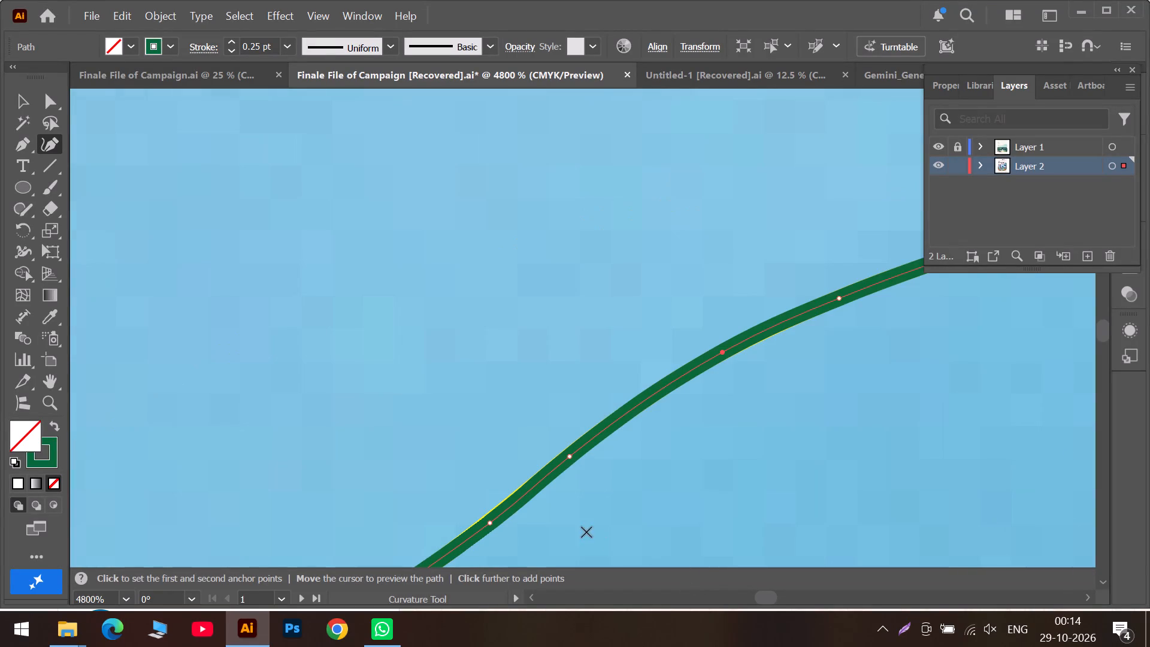
pyautogui.scroll(-5, 563, 517)
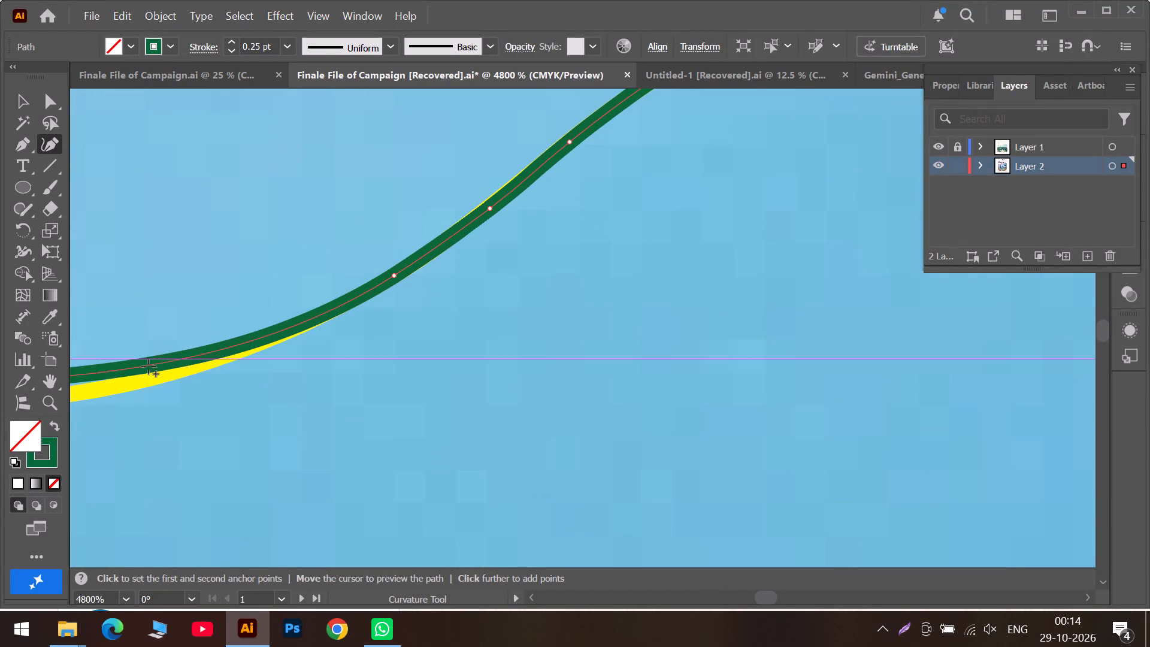
pyautogui.moveTo(162, 361); pyautogui.dragTo(190, 370)
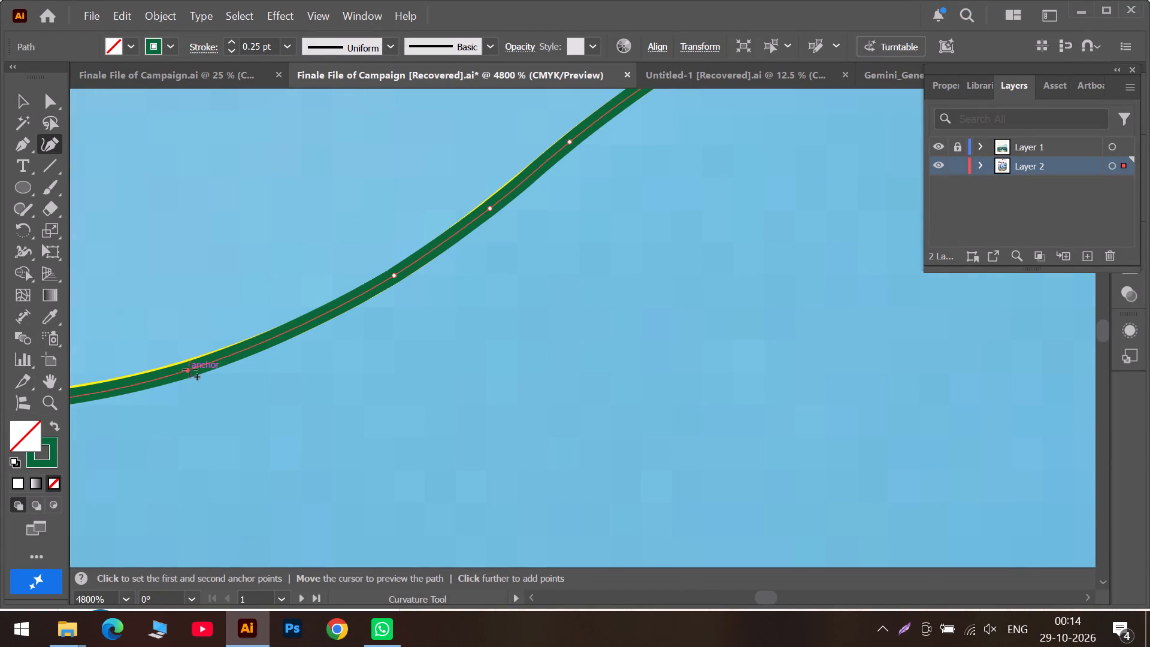
pyautogui.moveTo(190, 370); pyautogui.dragTo(190, 367)
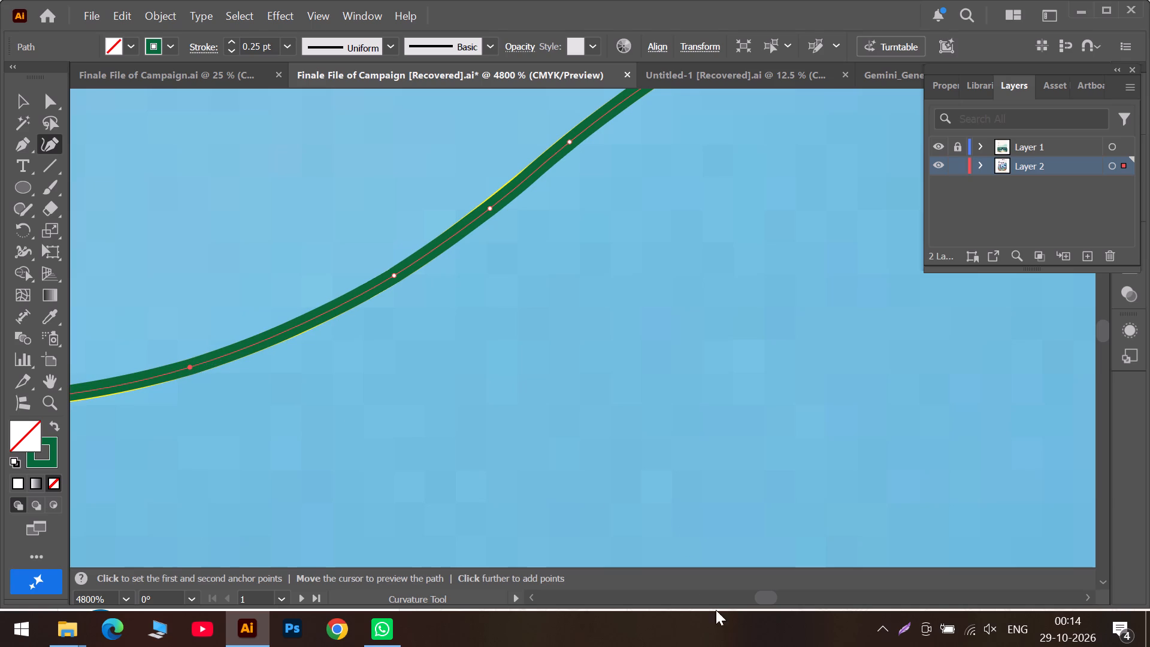
# Add three points along the bottom of the dip beyond the slope's foot and fit them to the yellow line.
pyautogui.click(723, 592)
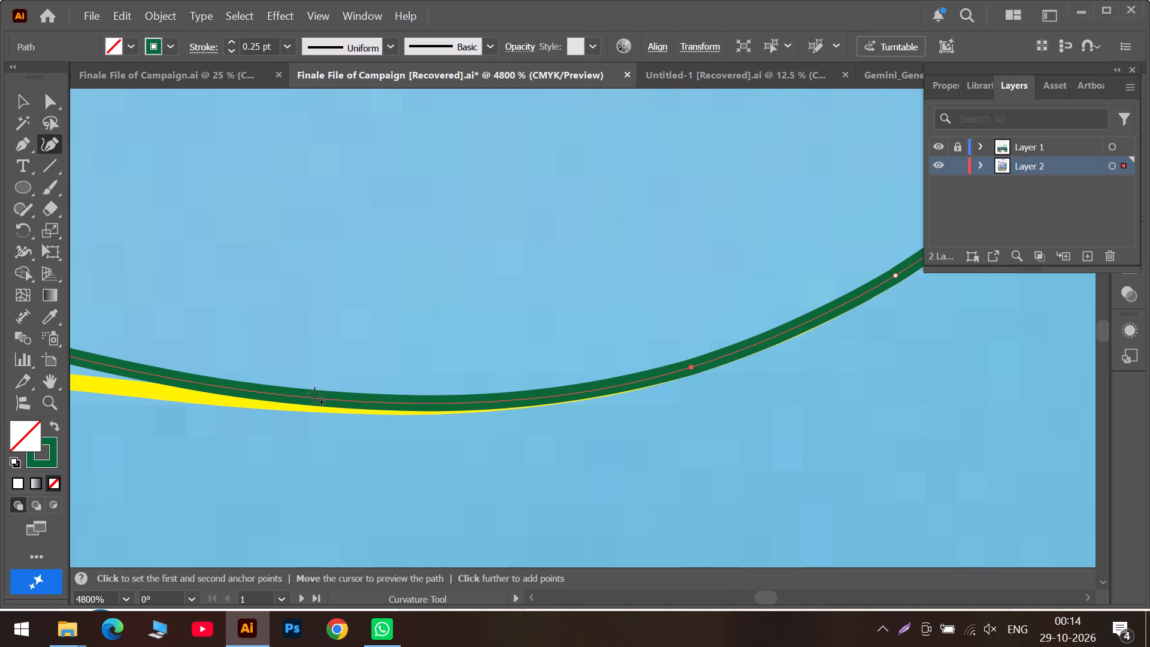
pyautogui.moveTo(326, 398); pyautogui.dragTo(327, 403)
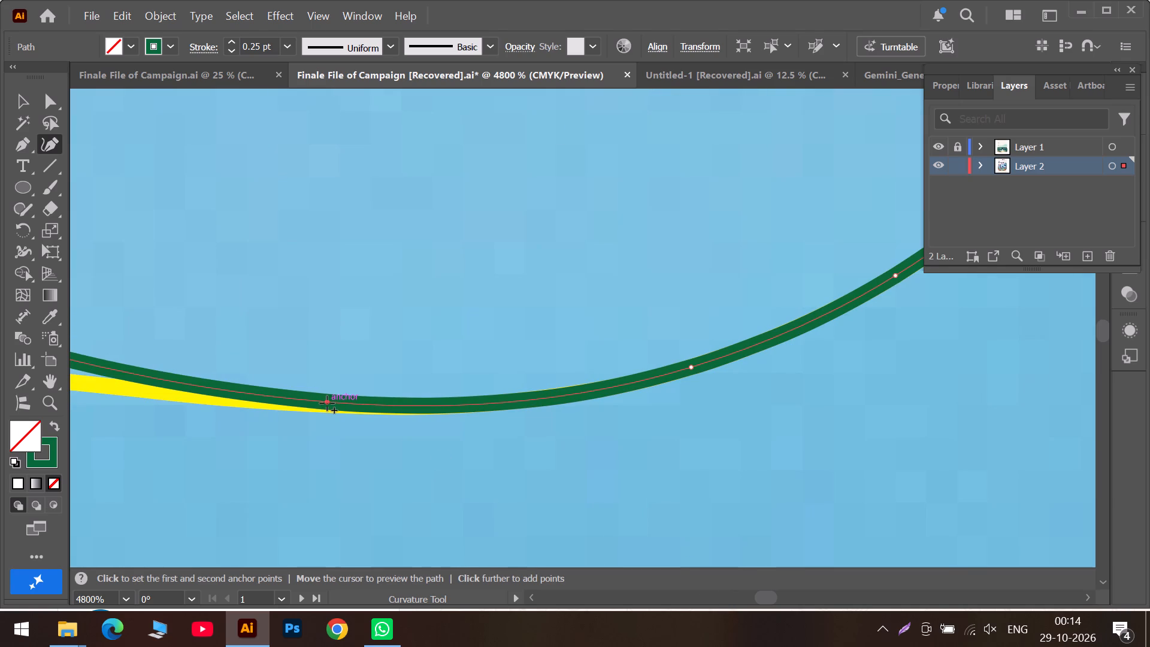
pyautogui.moveTo(327, 403); pyautogui.dragTo(348, 405)
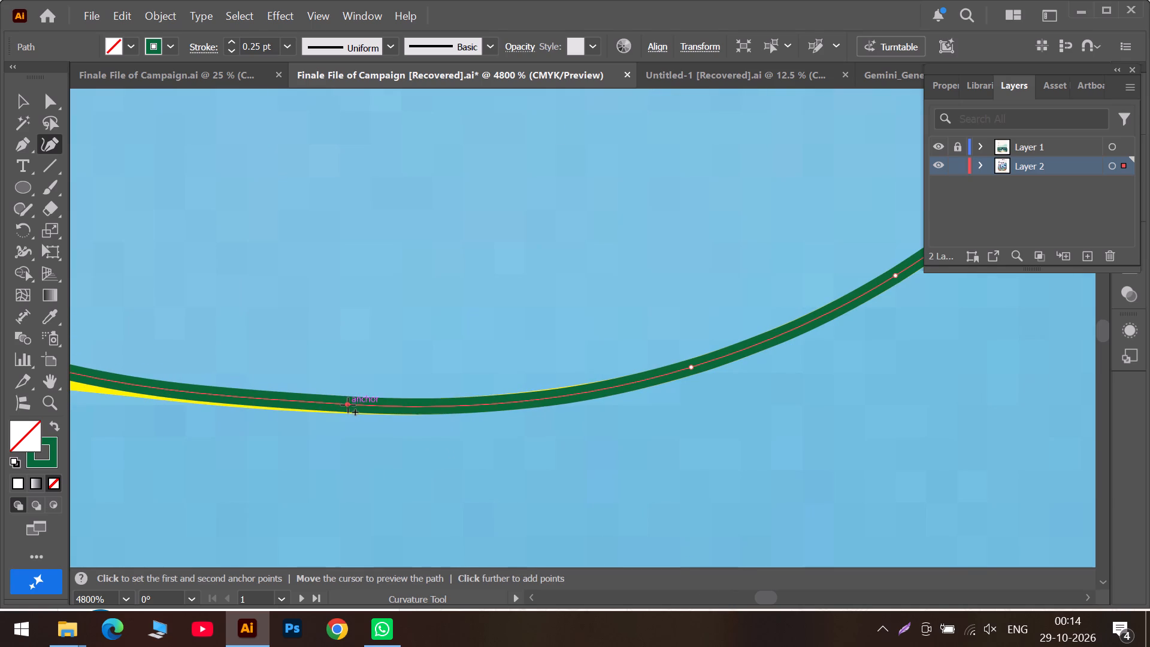
pyautogui.moveTo(348, 405); pyautogui.dragTo(338, 408)
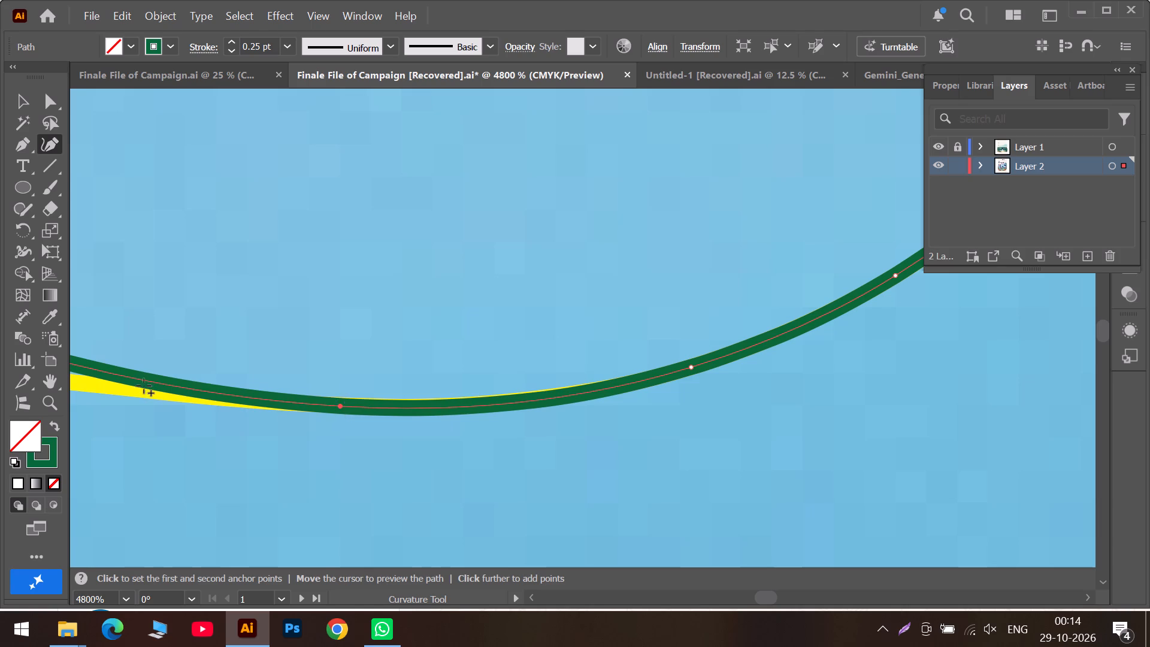
pyautogui.moveTo(140, 380); pyautogui.dragTo(138, 391)
pyautogui.moveTo(239, 401); pyautogui.dragTo(242, 401)
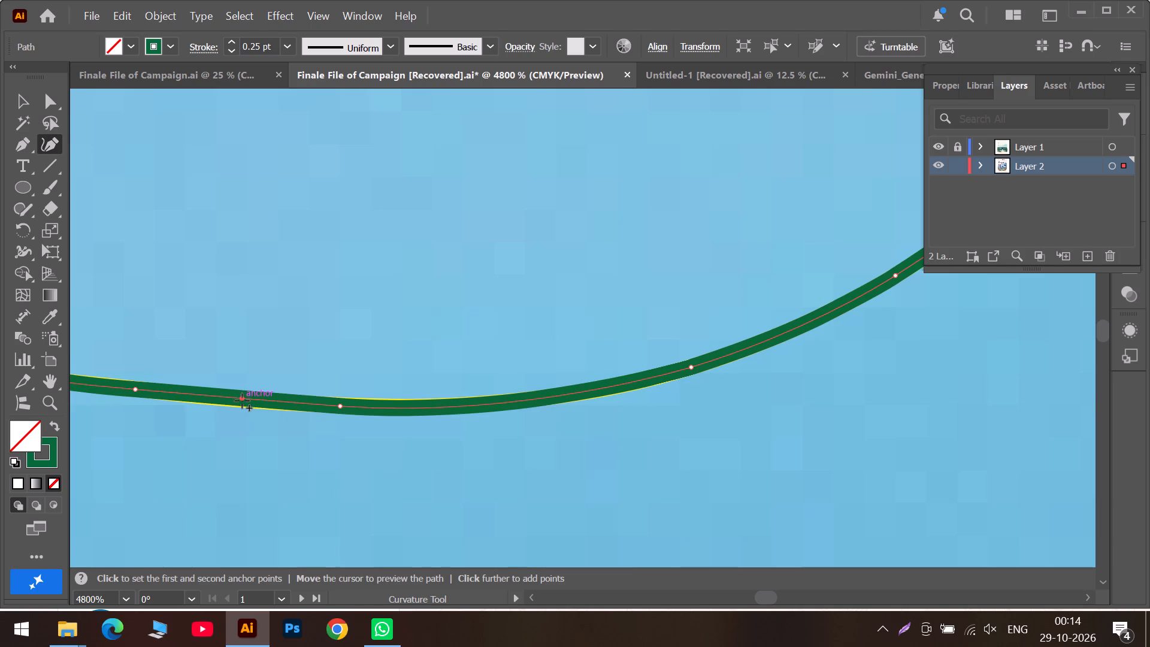
pyautogui.moveTo(242, 401); pyautogui.dragTo(246, 399)
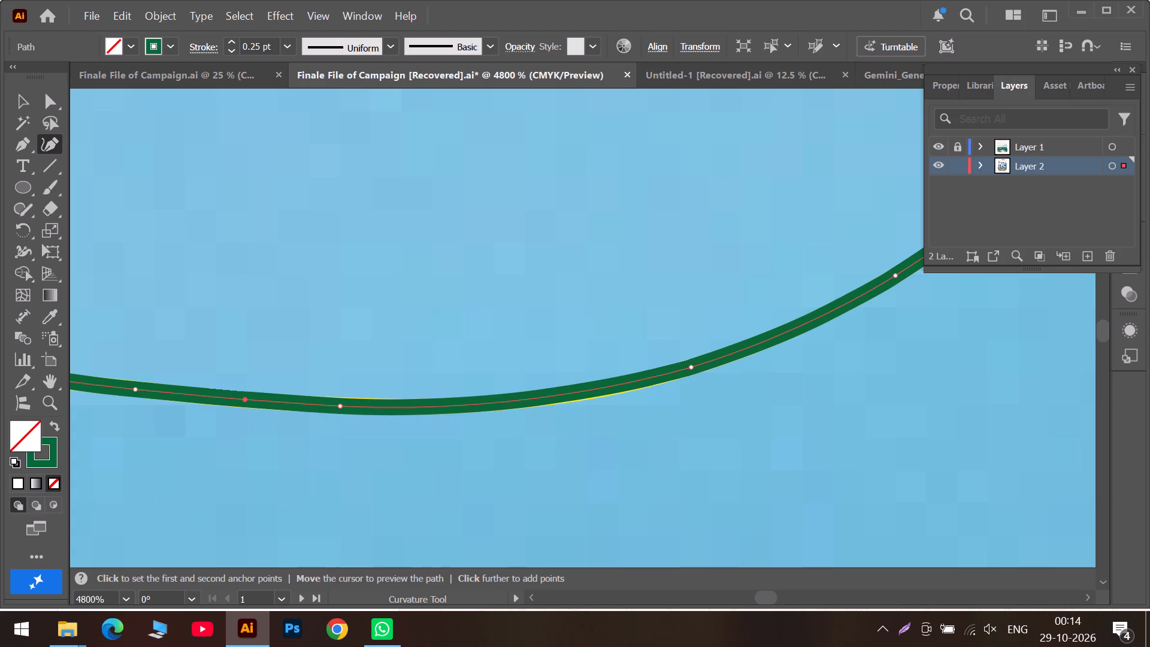
# Move the stray anchor above the yellow line, just past the dip, onto the line and dismiss the chat notification.
pyautogui.click(724, 597)
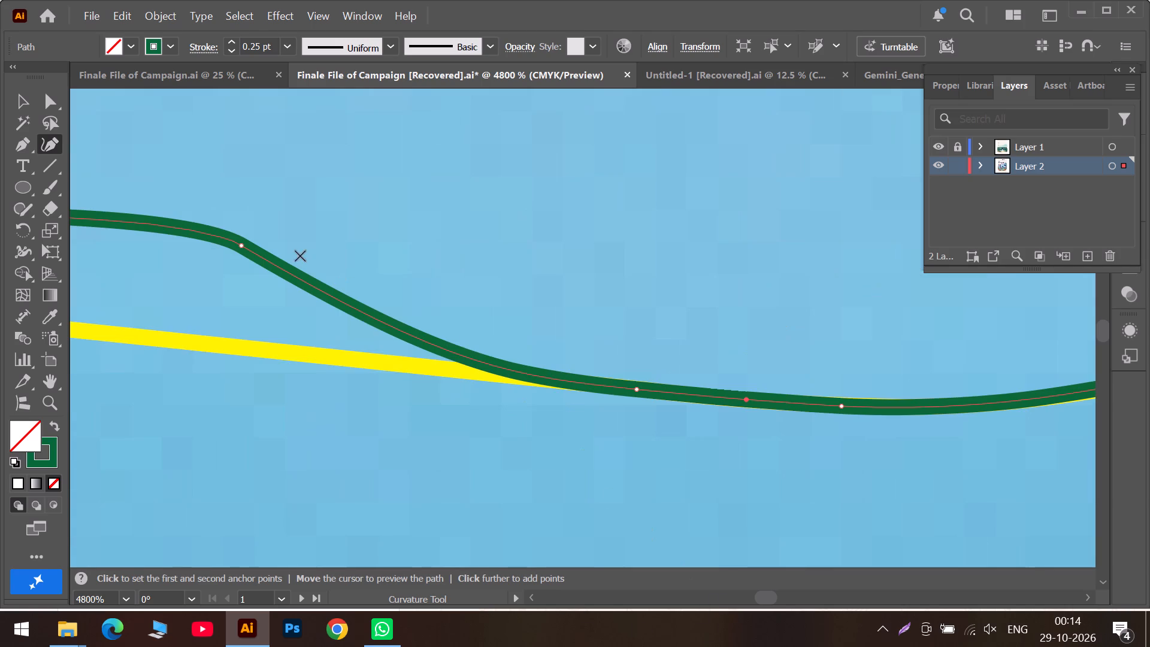
pyautogui.moveTo(241, 246); pyautogui.dragTo(258, 327)
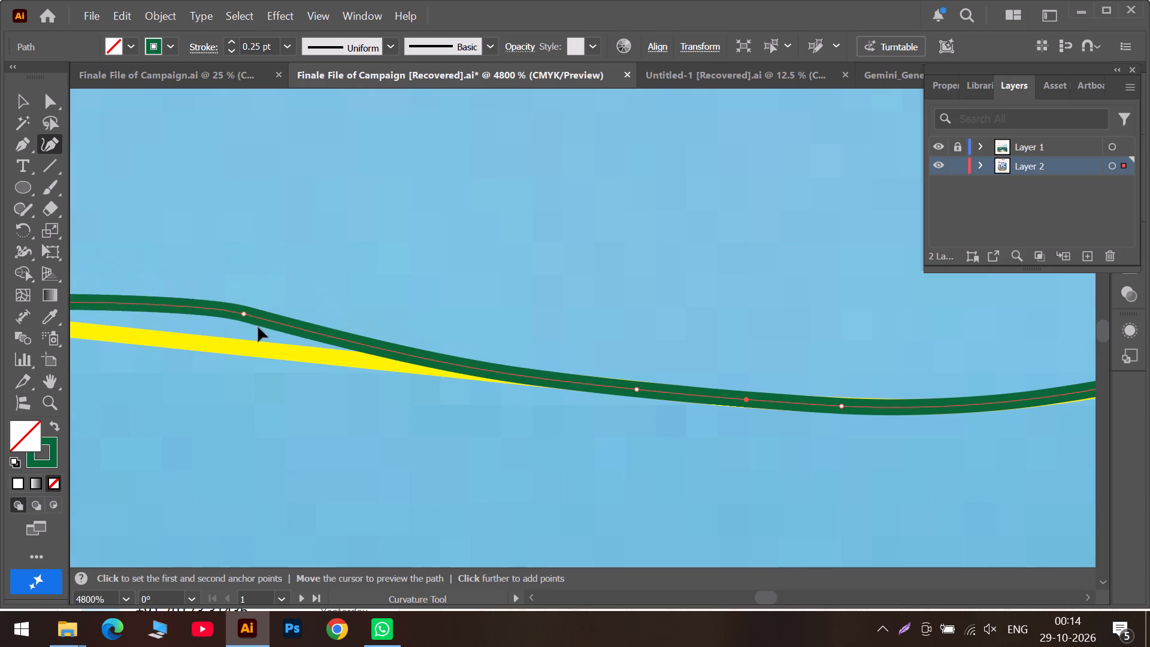
pyautogui.moveTo(258, 327); pyautogui.dragTo(358, 361)
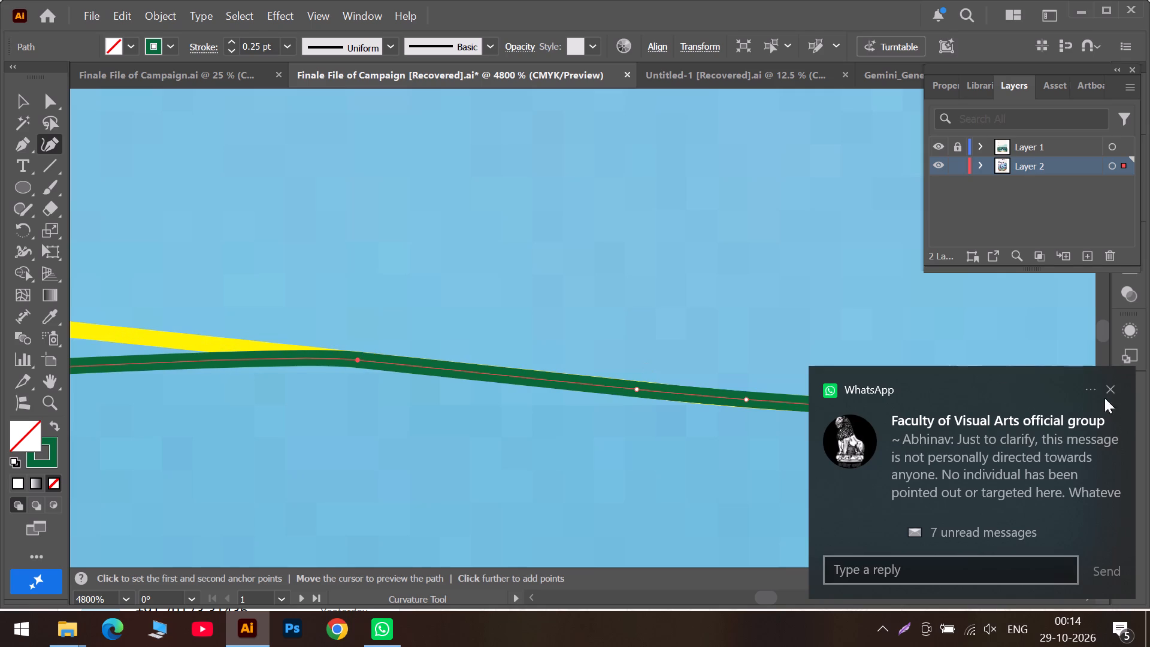
pyautogui.click(1111, 386)
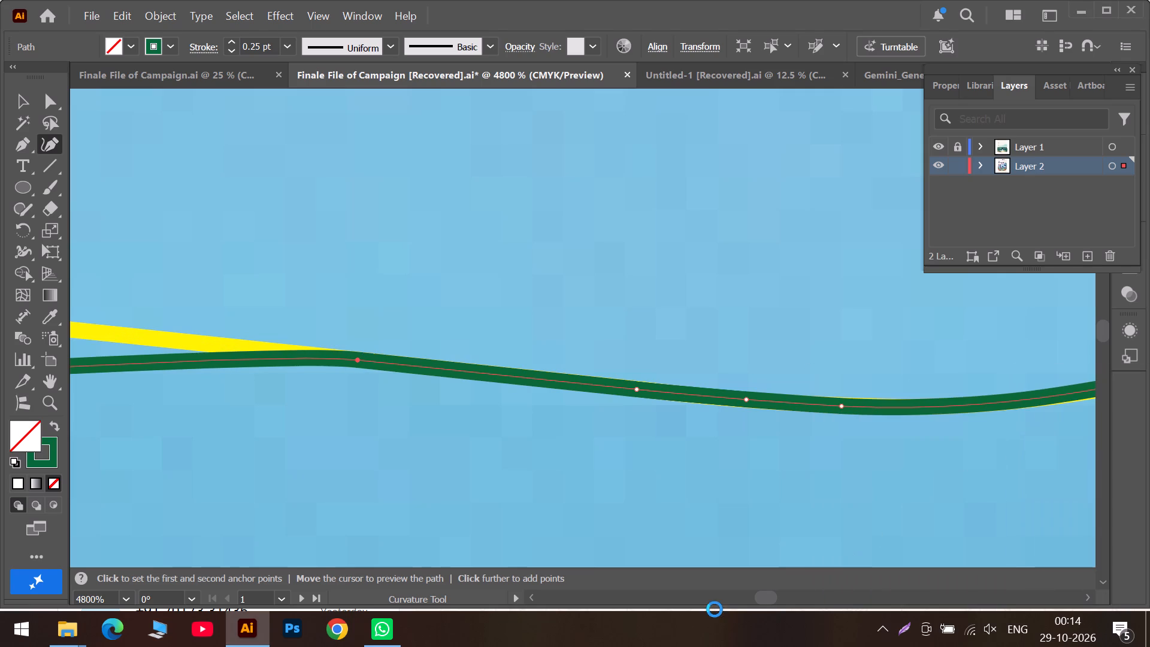
# Add two widely spaced points along the long gentle slope past the moved anchor and fit them to the yellow line.
pyautogui.click(715, 601)
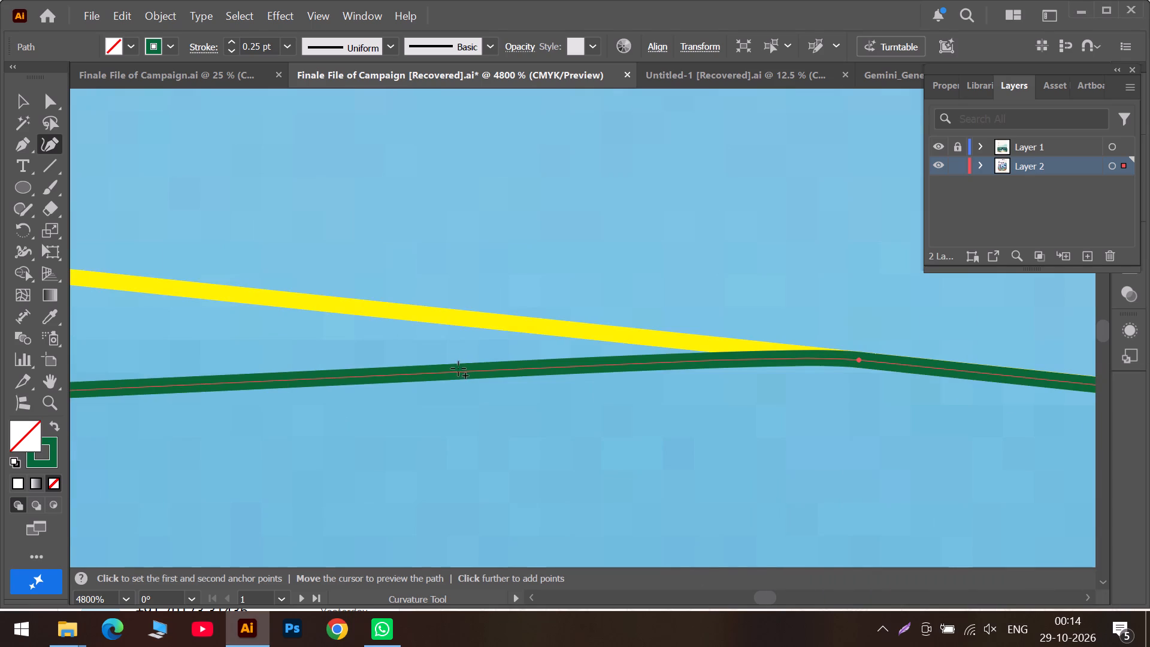
pyautogui.moveTo(452, 371); pyautogui.dragTo(428, 315)
pyautogui.click(742, 597)
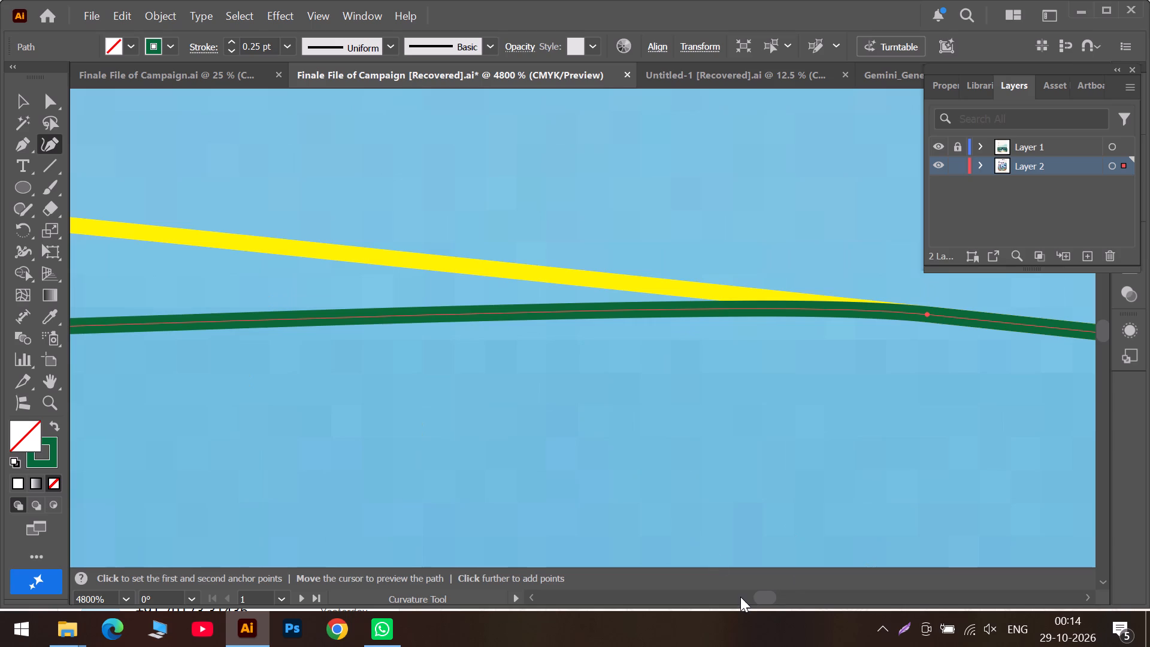
pyautogui.moveTo(444, 315); pyautogui.dragTo(465, 267)
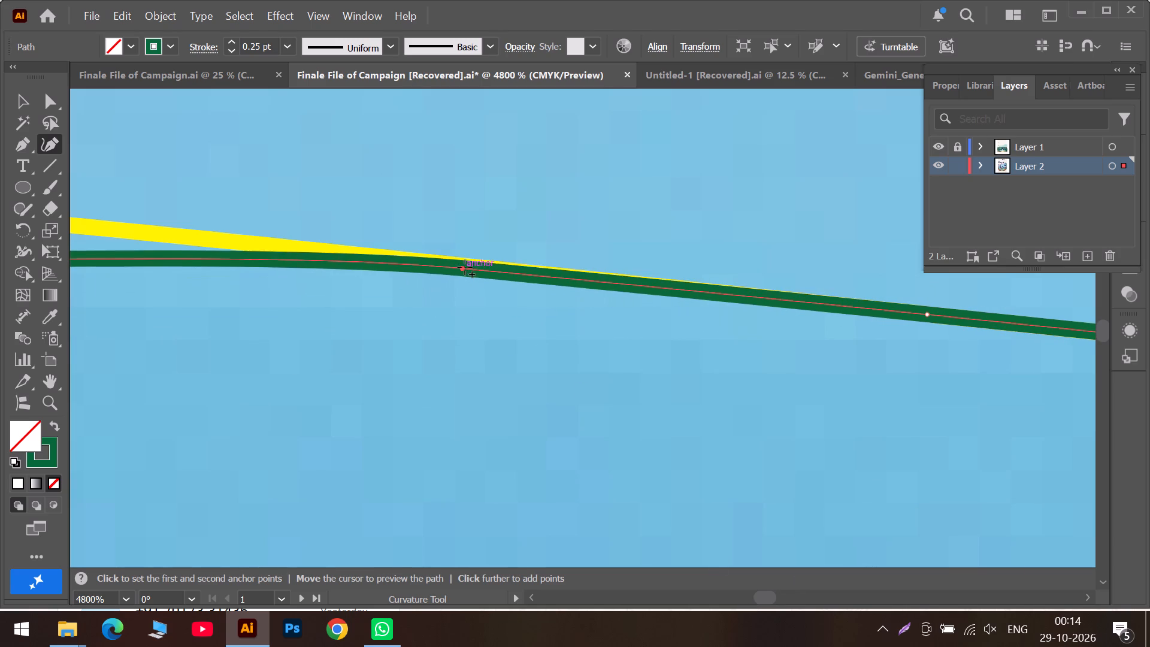
pyautogui.moveTo(465, 267); pyautogui.dragTo(467, 266)
pyautogui.click(696, 596)
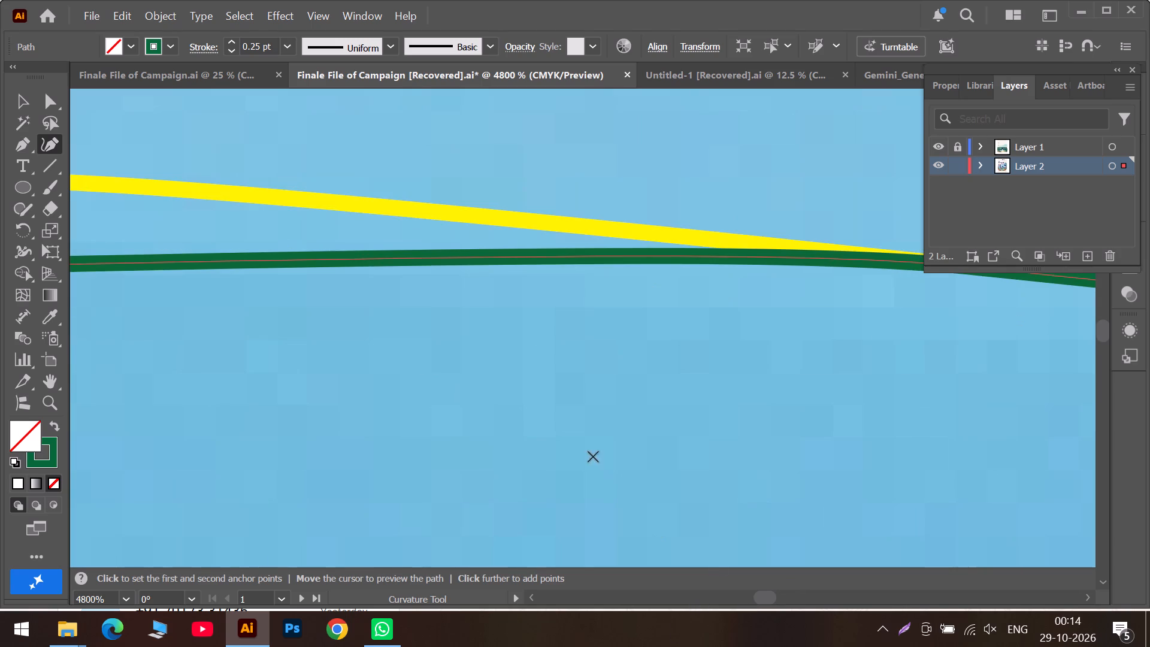
# Raise the flat green stretch beyond the dip with four points fitted along the yellow line over the next low hump.
pyautogui.moveTo(462, 255); pyautogui.dragTo(455, 201)
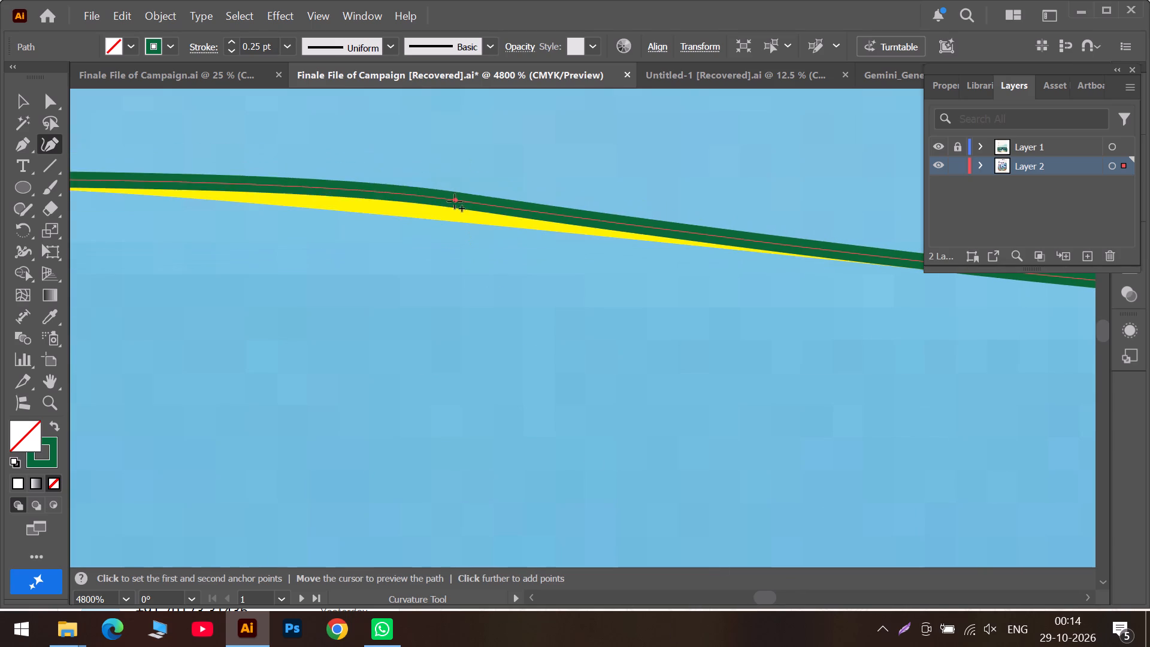
pyautogui.moveTo(455, 201); pyautogui.dragTo(449, 213)
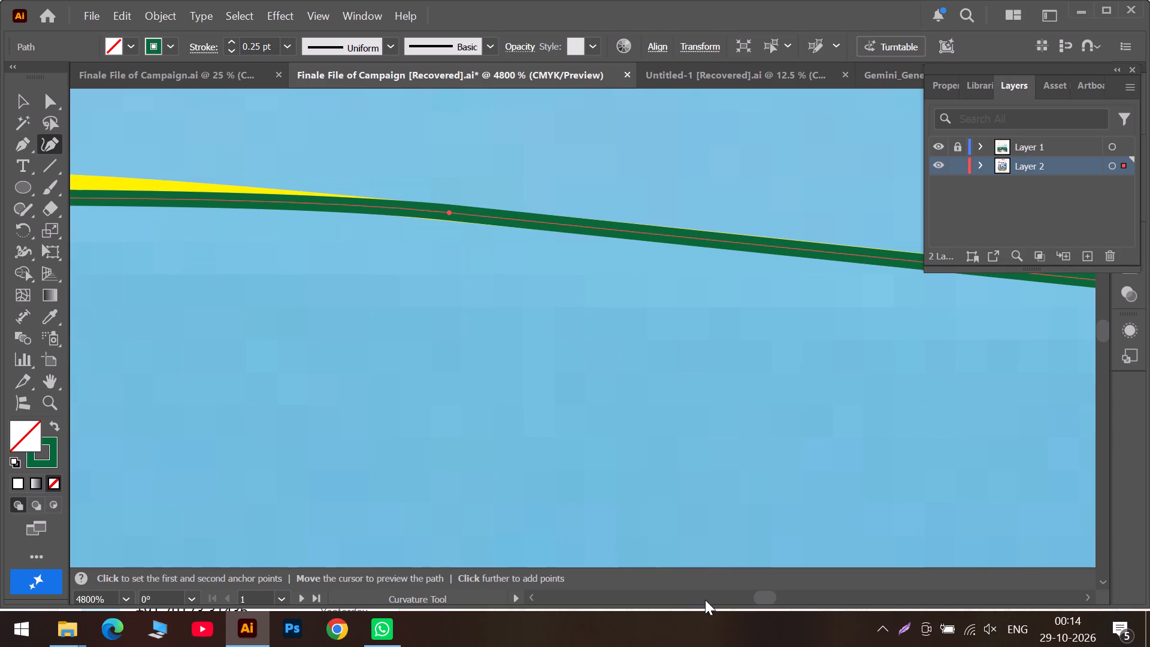
pyautogui.click(706, 600)
pyautogui.moveTo(547, 199); pyautogui.dragTo(547, 191)
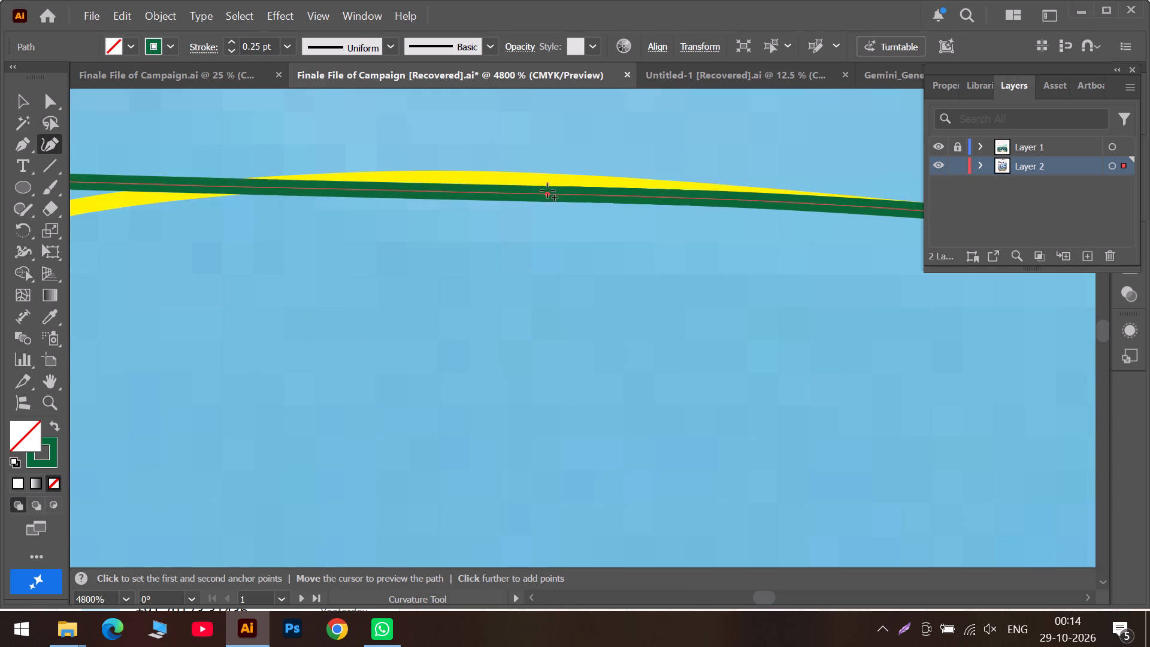
pyautogui.moveTo(547, 191); pyautogui.dragTo(552, 182)
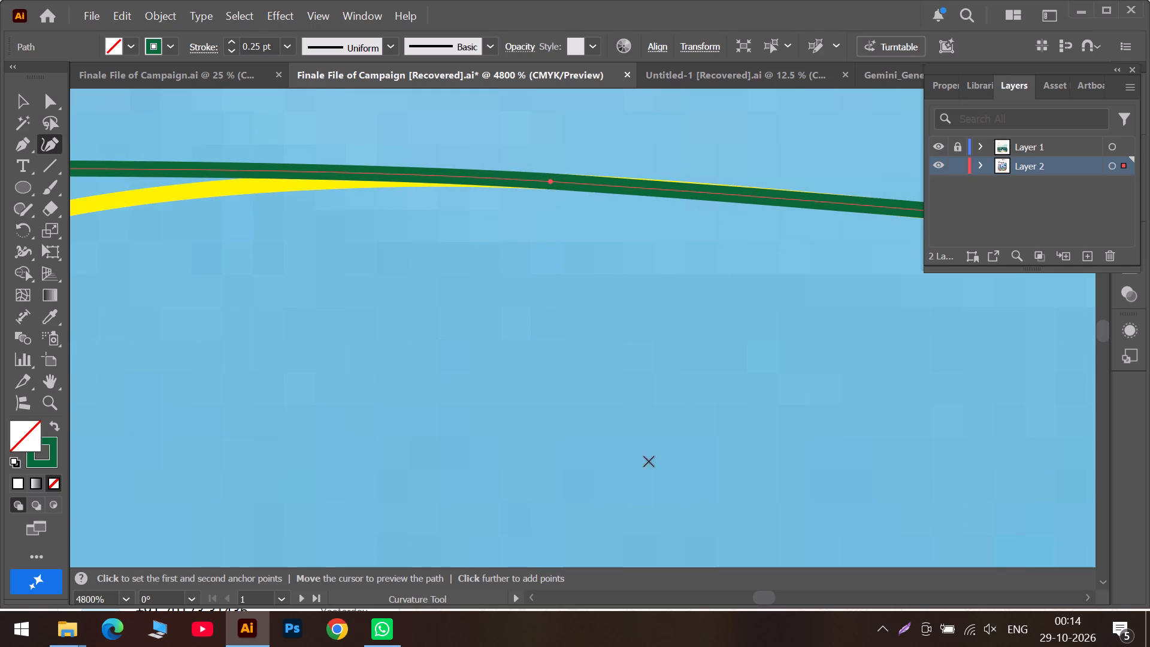
pyautogui.click(738, 601)
pyautogui.moveTo(574, 167); pyautogui.dragTo(567, 212)
pyautogui.click(566, 208)
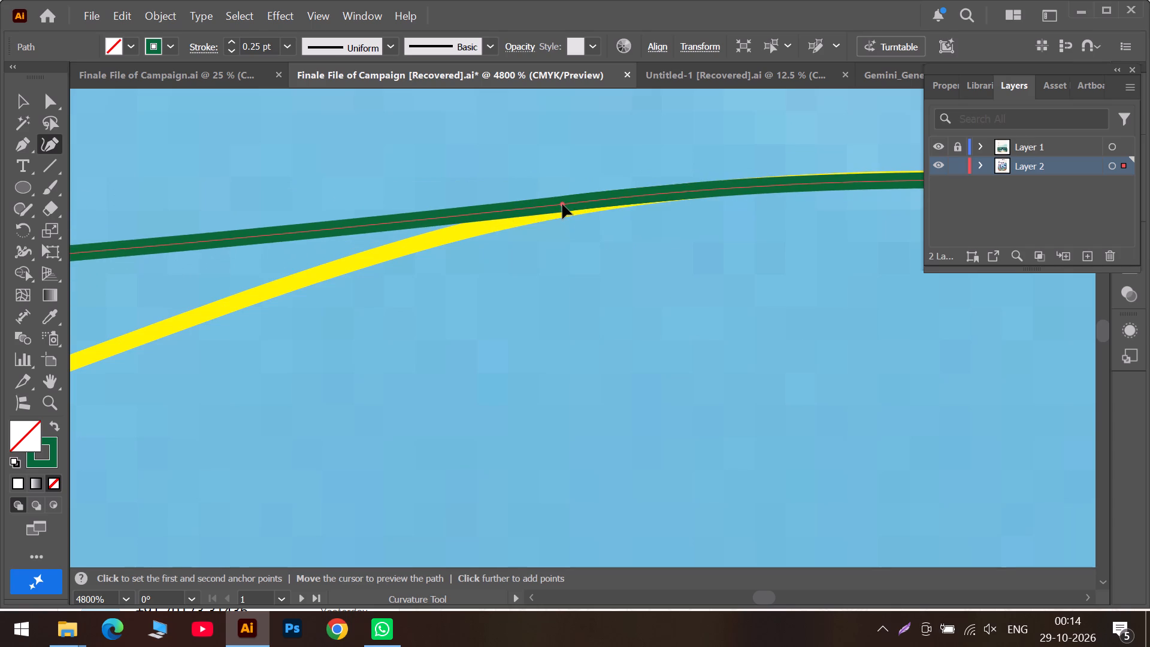
pyautogui.click(784, 597)
pyautogui.moveTo(237, 189); pyautogui.dragTo(244, 182)
pyautogui.hotkey('ctrl', 'z')
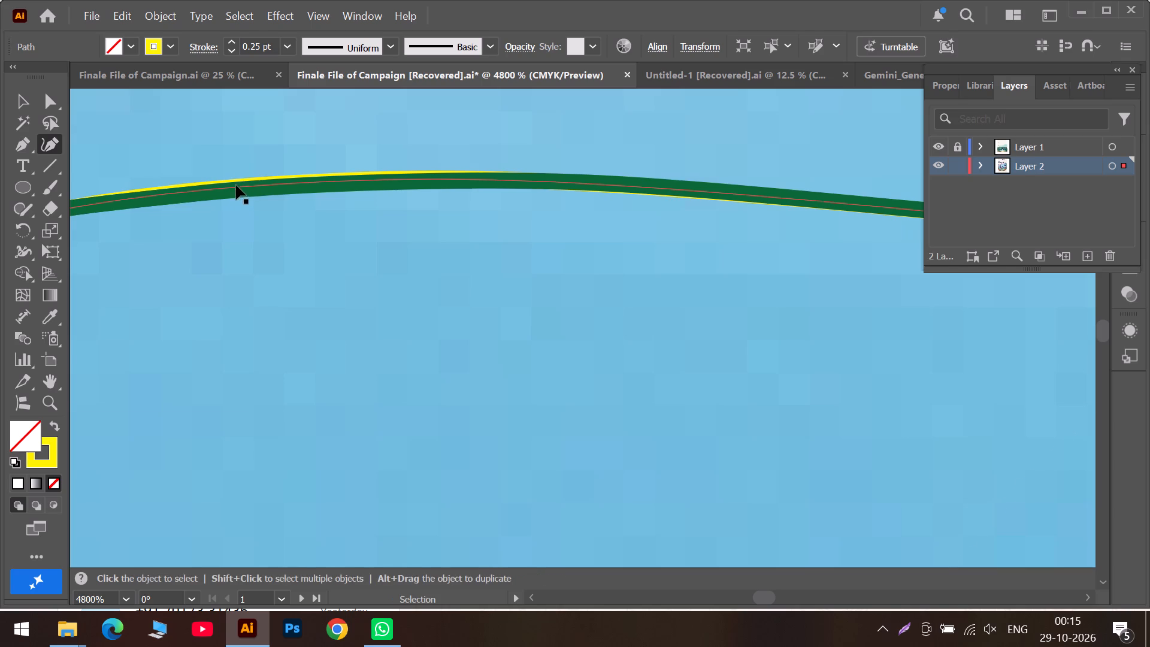
pyautogui.moveTo(246, 189); pyautogui.dragTo(253, 184)
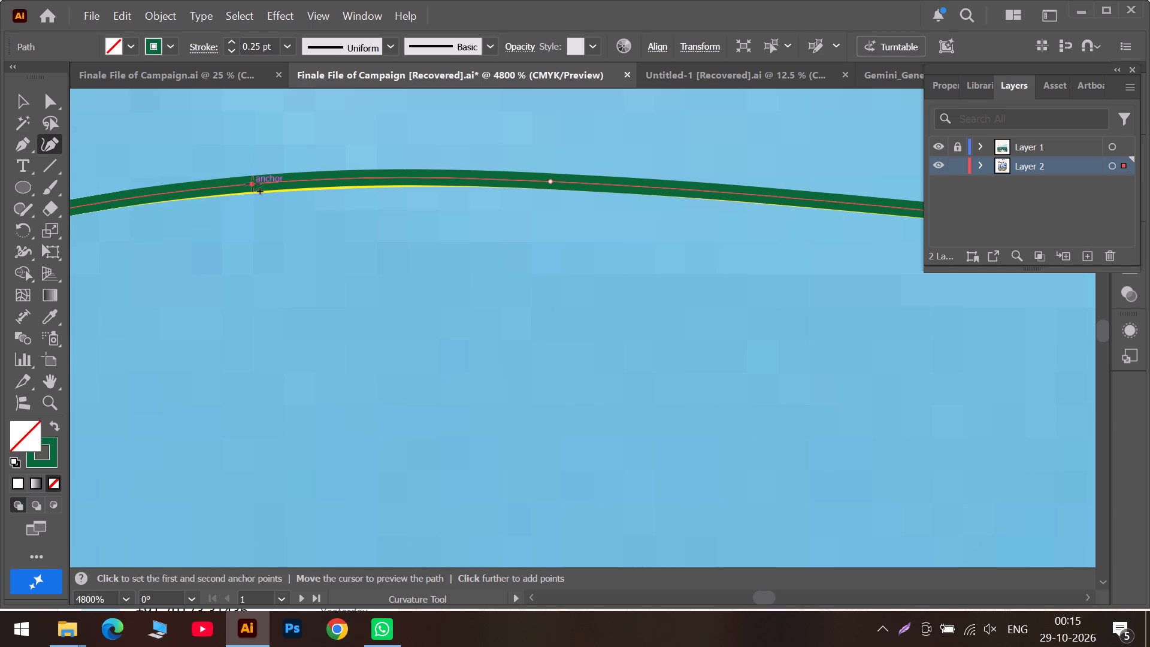
pyautogui.moveTo(253, 184); pyautogui.dragTo(256, 186)
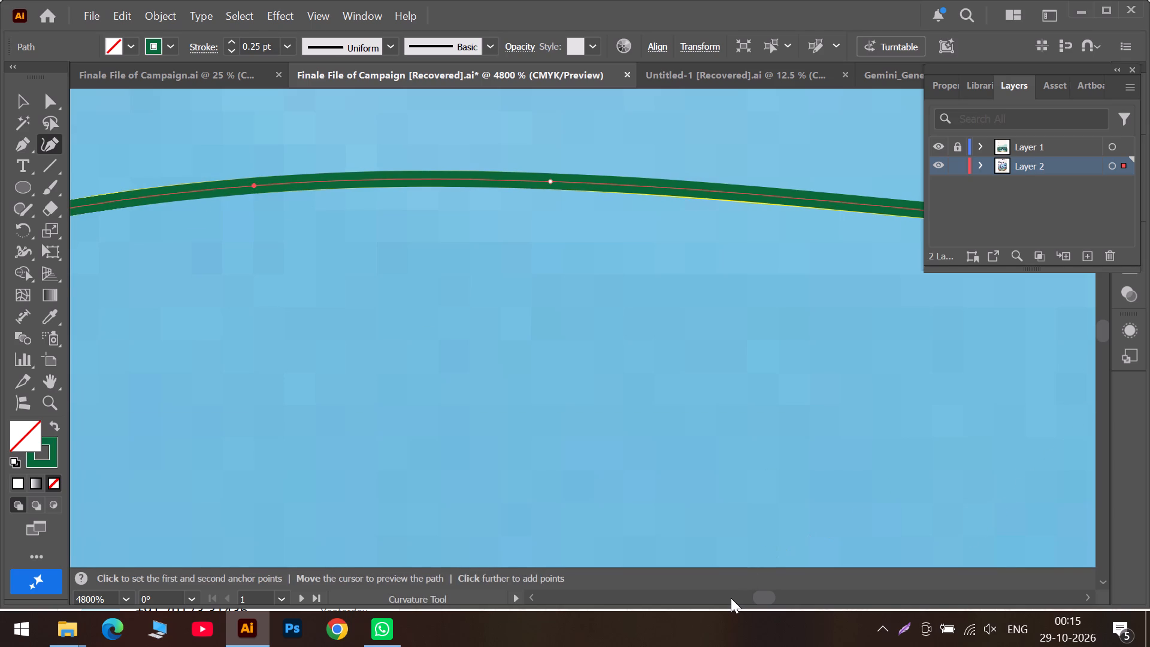
# Add three points down the far slope of this low hump and fit them to the yellow line.
pyautogui.click(731, 598)
pyautogui.click(731, 598)
pyautogui.moveTo(523, 289); pyautogui.dragTo(540, 374)
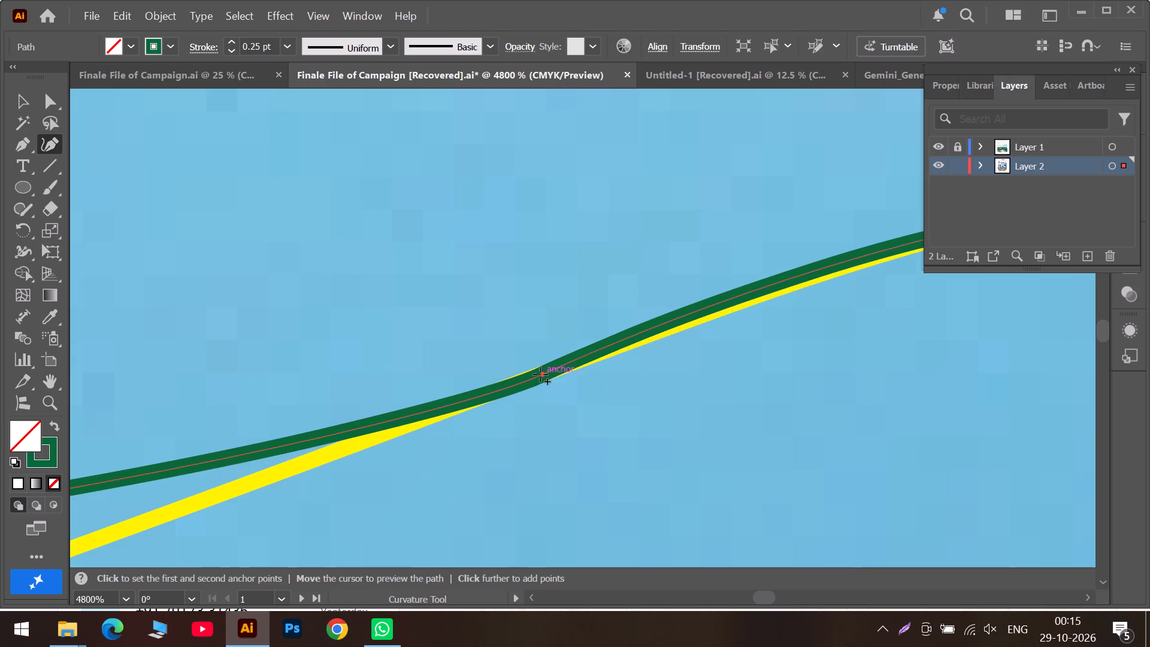
pyautogui.moveTo(540, 374); pyautogui.dragTo(535, 374)
pyautogui.click(789, 596)
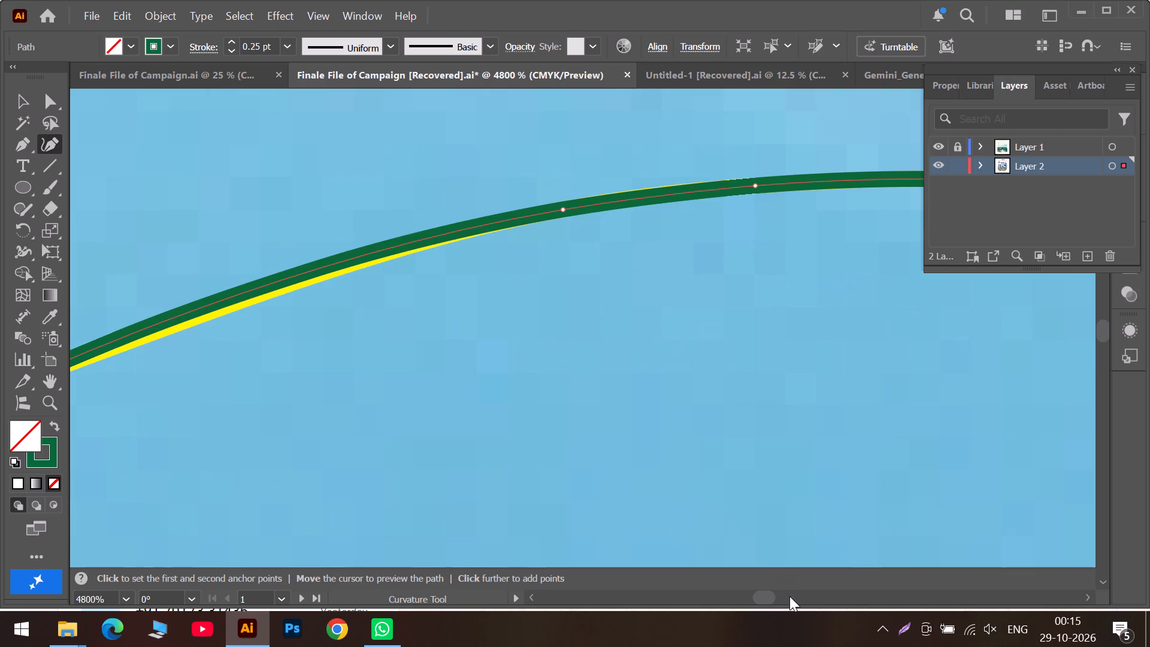
pyautogui.moveTo(240, 291); pyautogui.dragTo(257, 298)
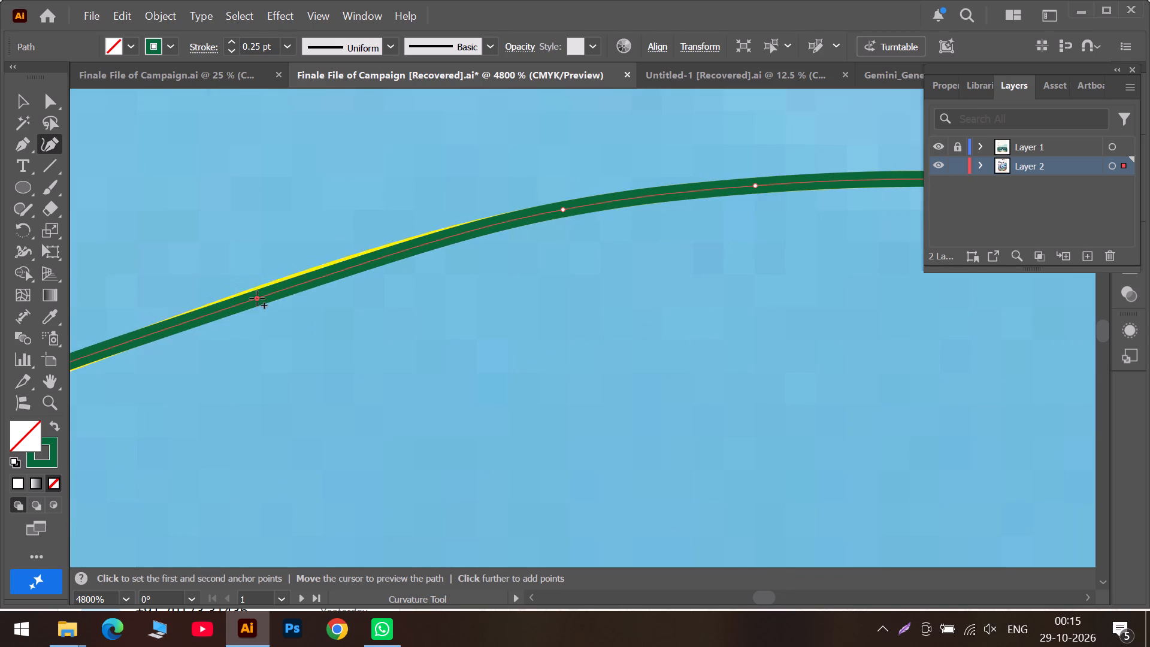
pyautogui.moveTo(257, 298); pyautogui.dragTo(269, 292)
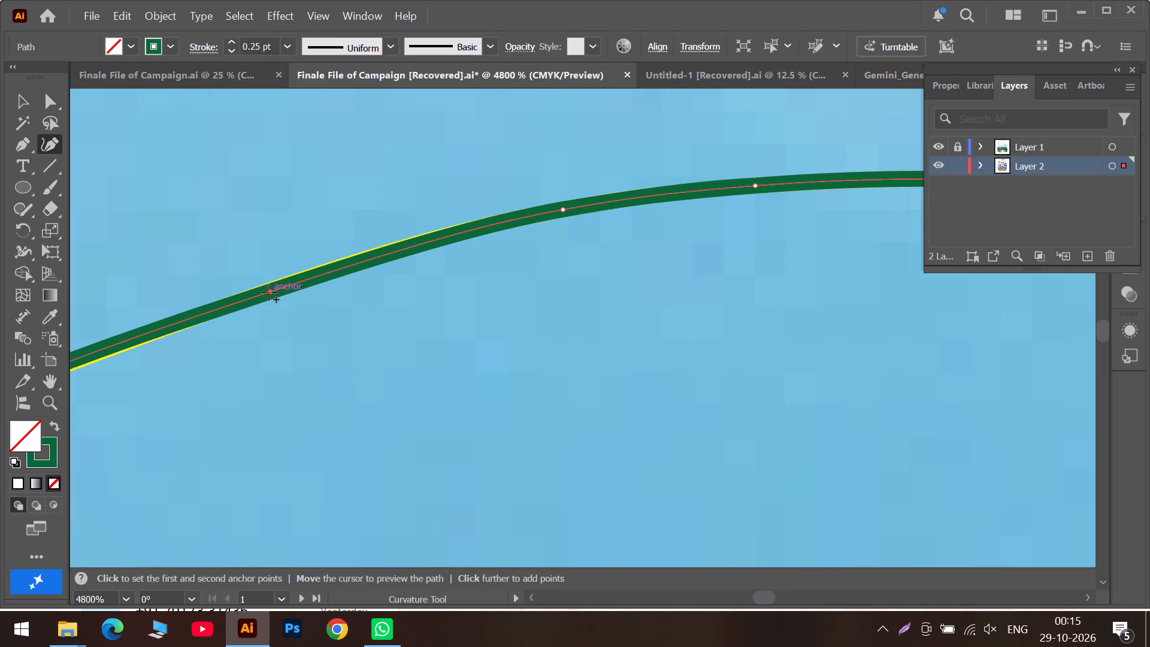
pyautogui.moveTo(269, 292); pyautogui.dragTo(285, 285)
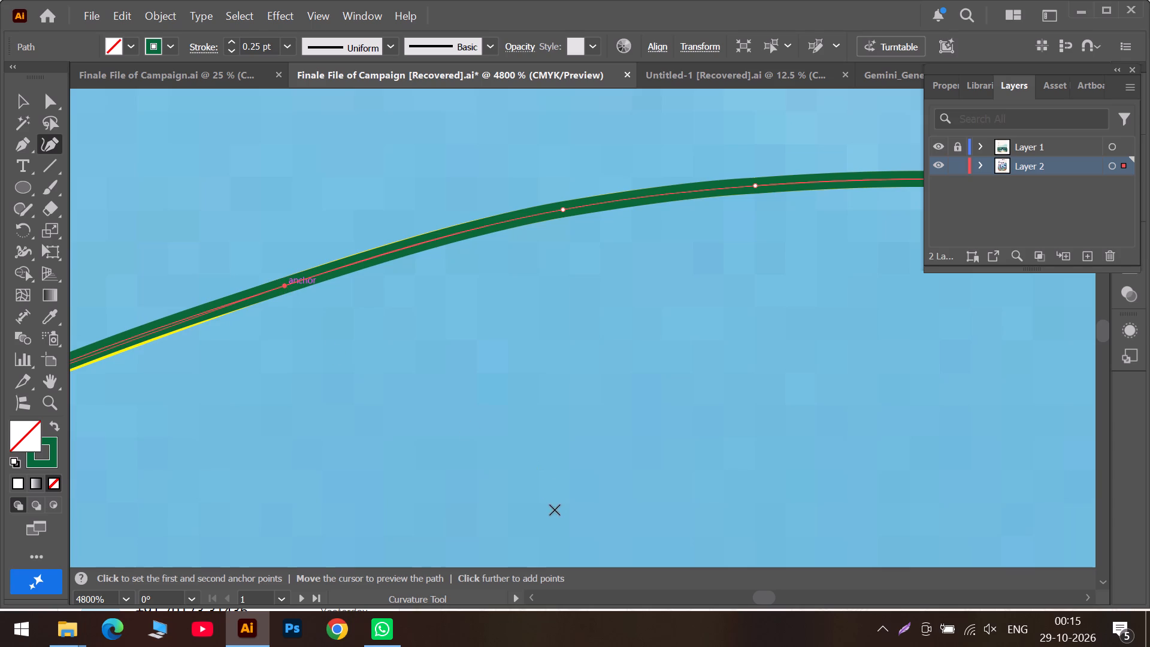
pyautogui.click(703, 599)
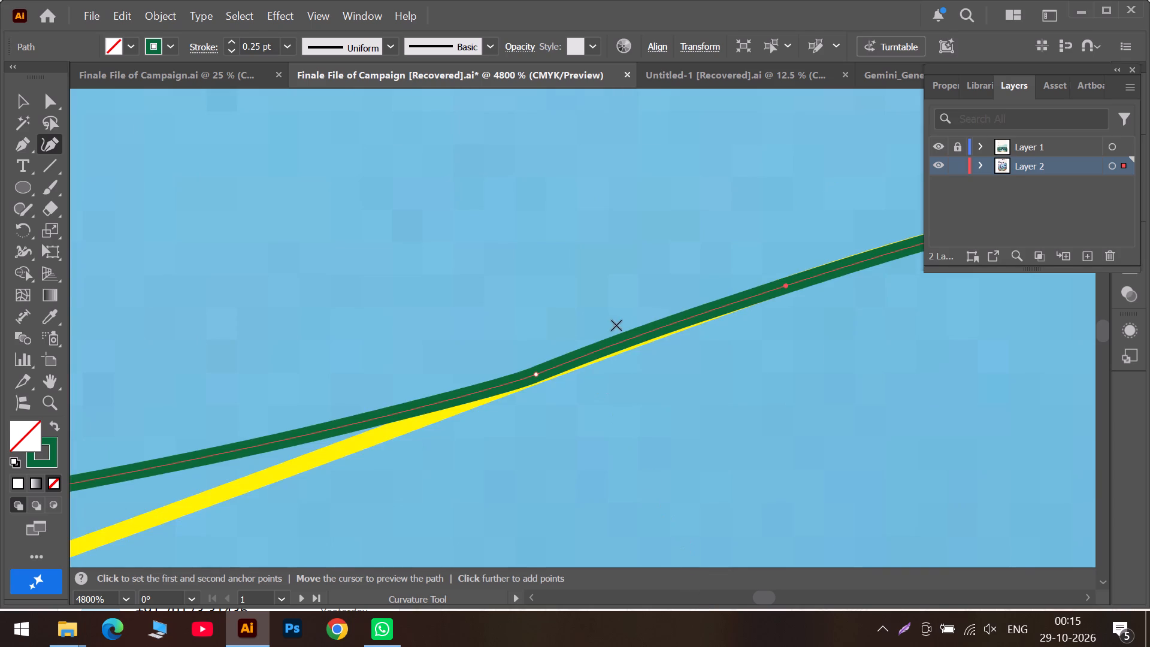
pyautogui.moveTo(630, 337); pyautogui.dragTo(647, 336)
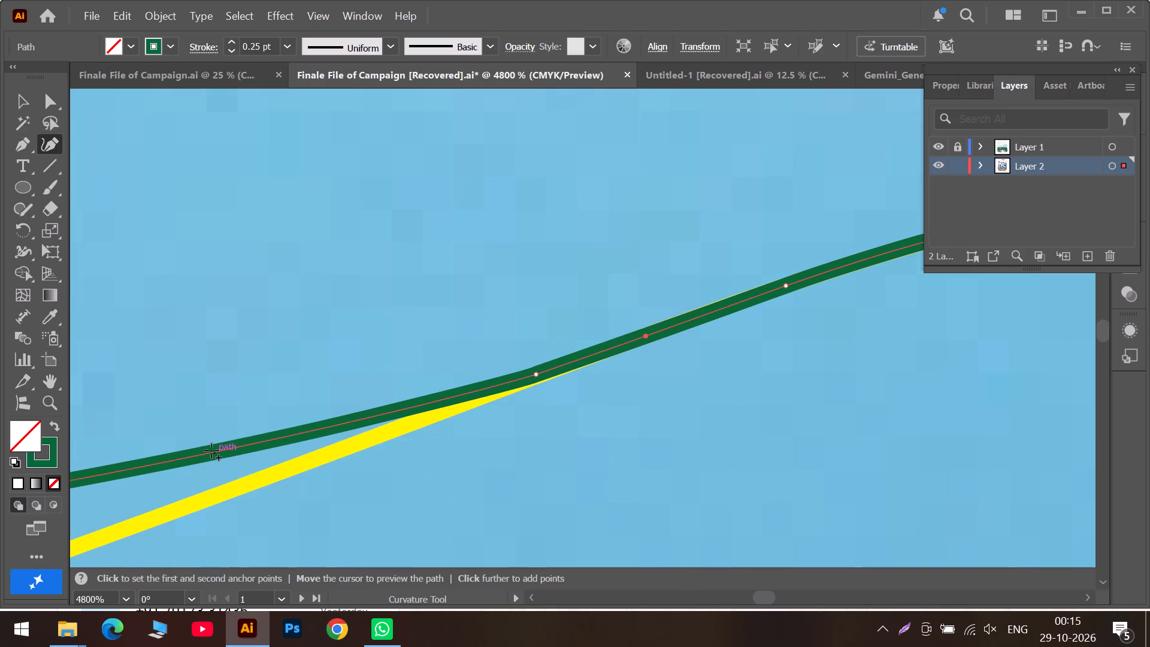
# Add two points further down the slope and fit them and the anchor just above onto the yellow line.
pyautogui.moveTo(211, 451); pyautogui.dragTo(248, 486)
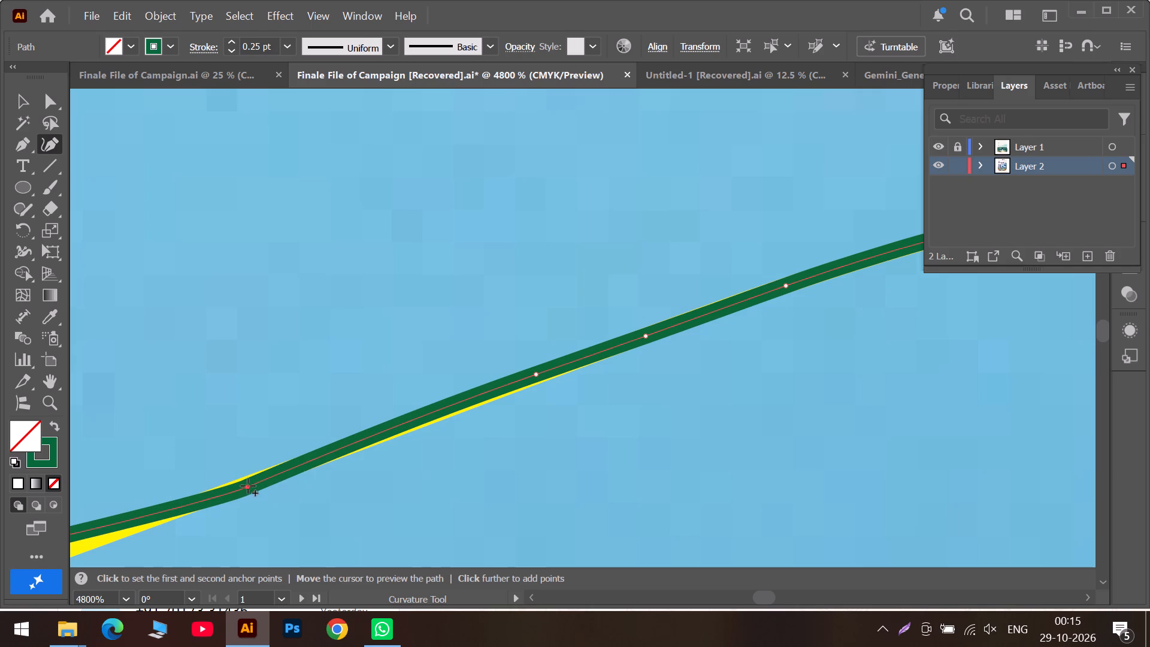
pyautogui.moveTo(248, 486); pyautogui.dragTo(235, 488)
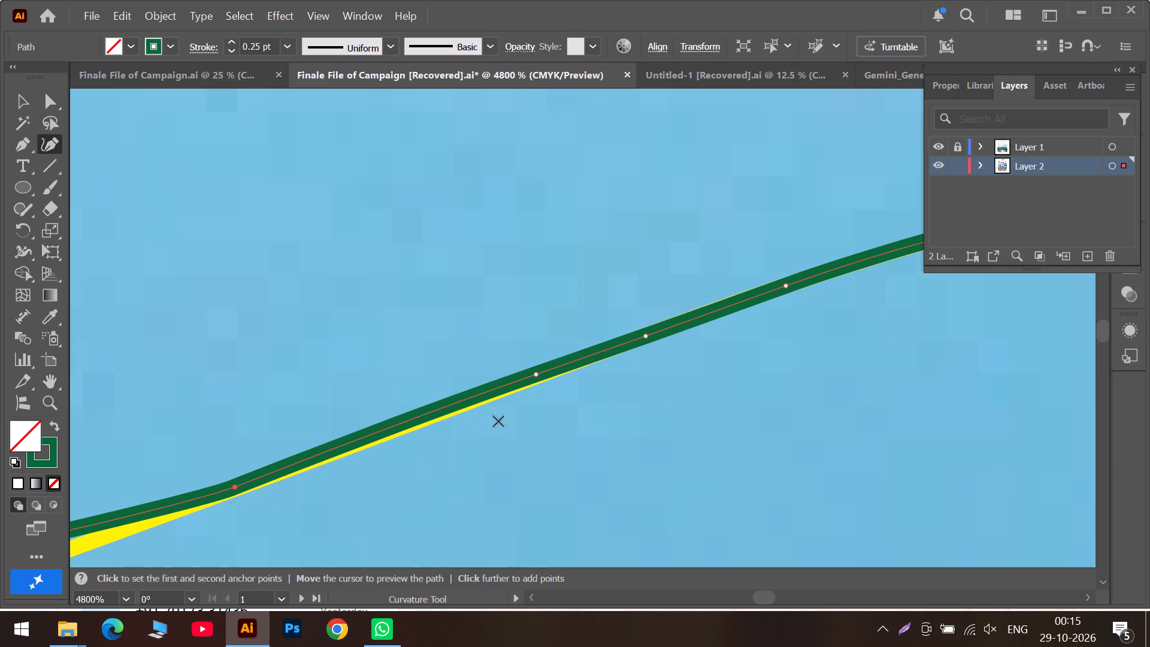
pyautogui.moveTo(432, 409); pyautogui.dragTo(443, 412)
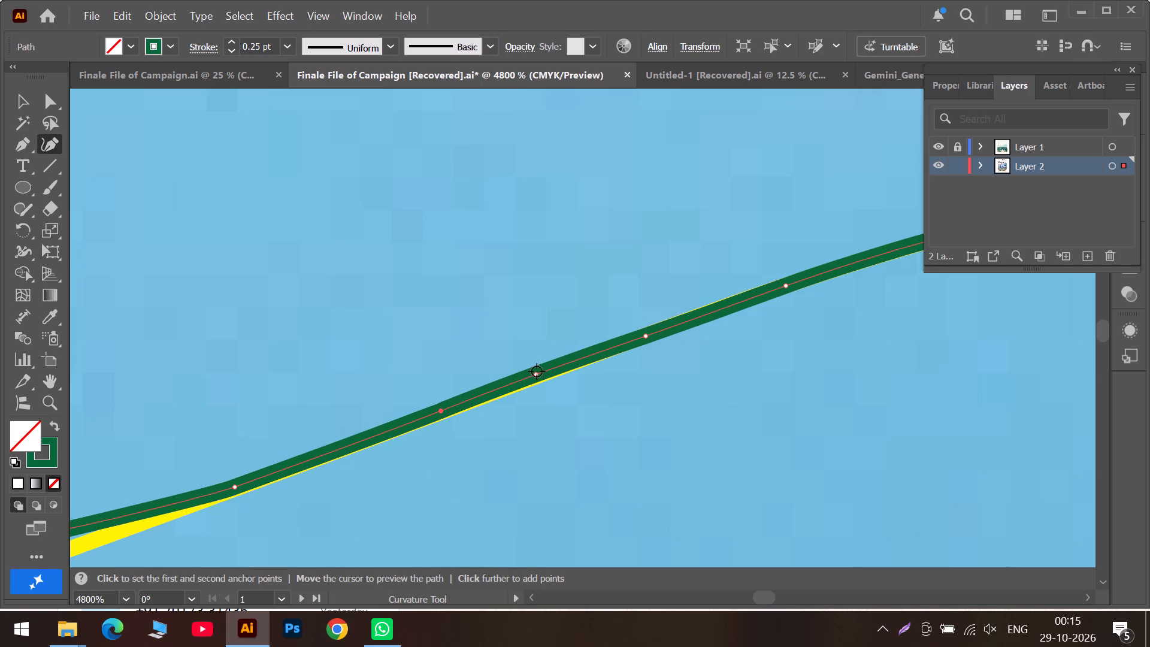
pyautogui.click(537, 371)
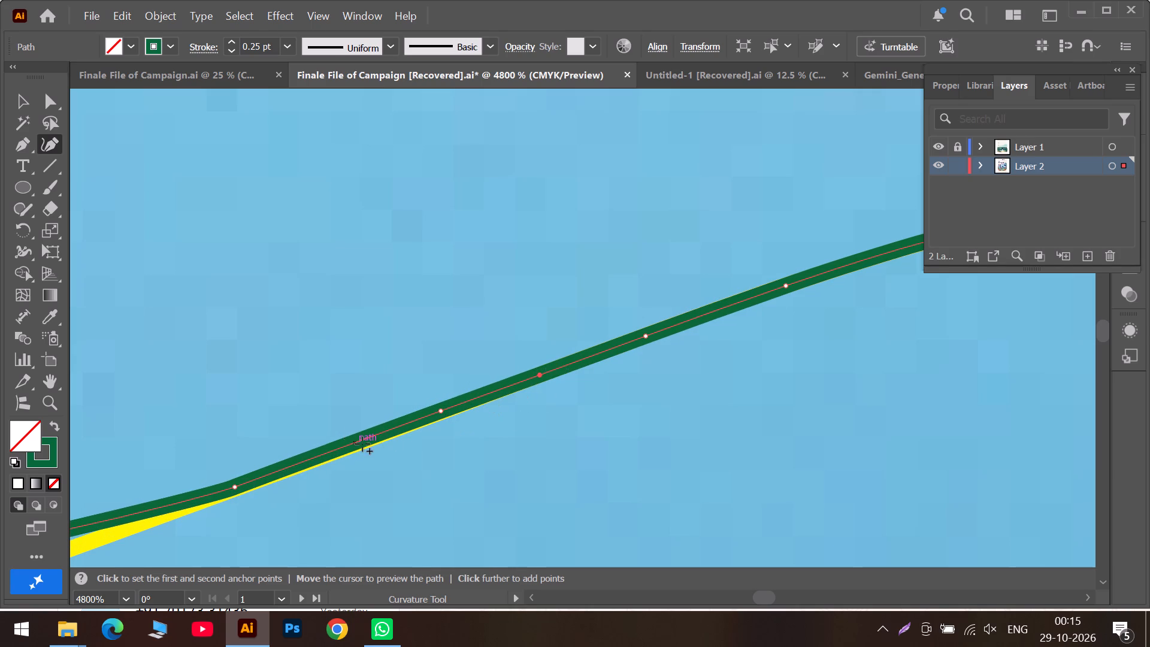
pyautogui.moveTo(443, 413); pyautogui.dragTo(429, 421)
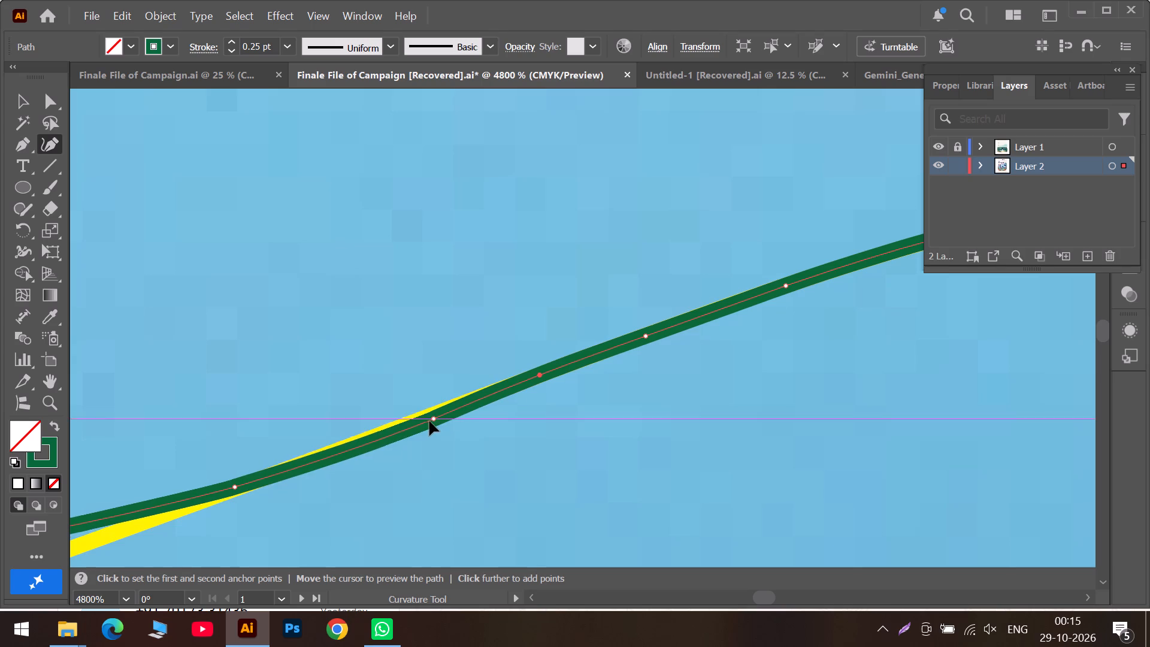
pyautogui.moveTo(429, 421); pyautogui.dragTo(402, 423)
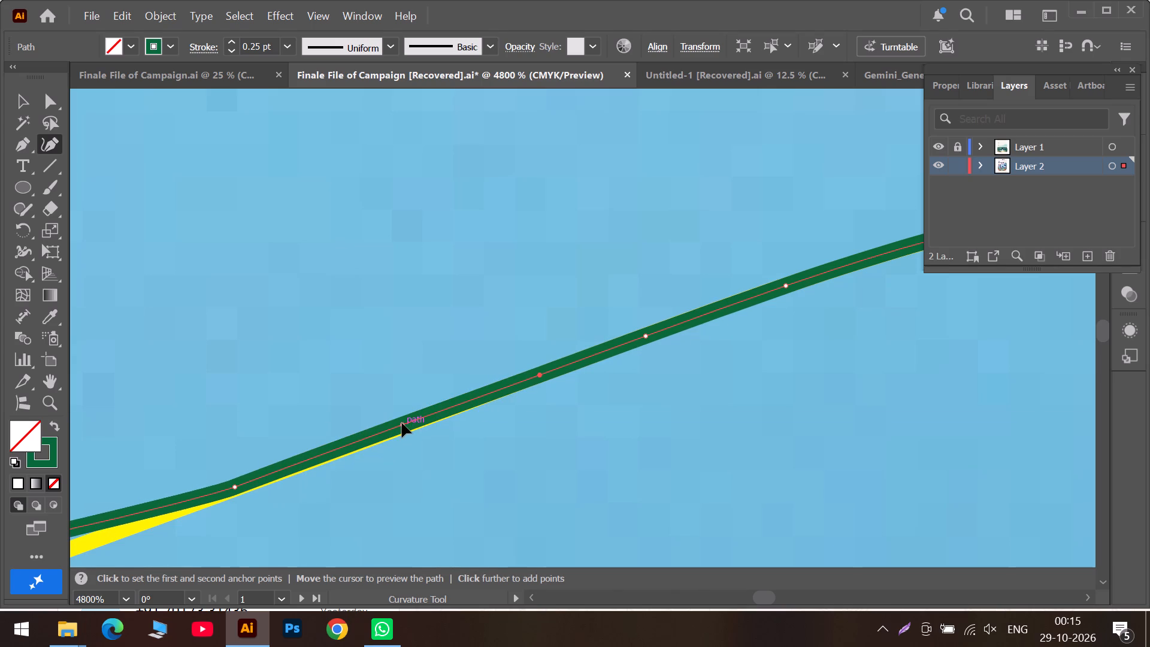
pyautogui.moveTo(402, 423); pyautogui.dragTo(399, 428)
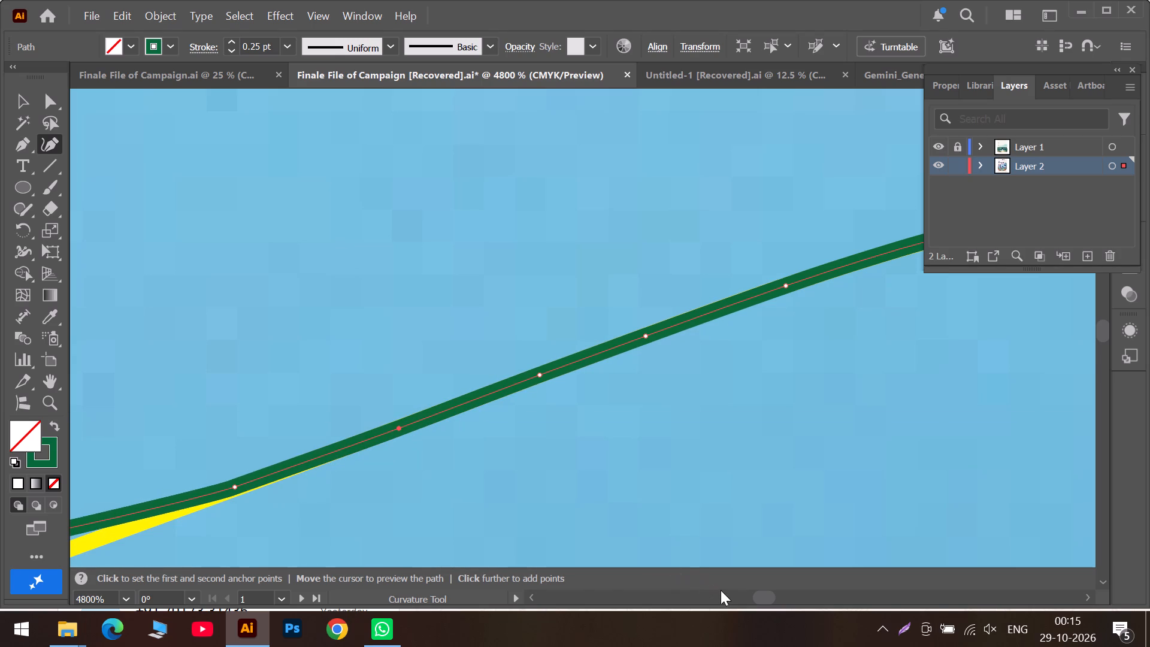
# Add two more points along the next straight stretch of the slope and nudge the anchor above them onto the yellow line.
pyautogui.click(724, 595)
pyautogui.scroll(-4, 571, 551)
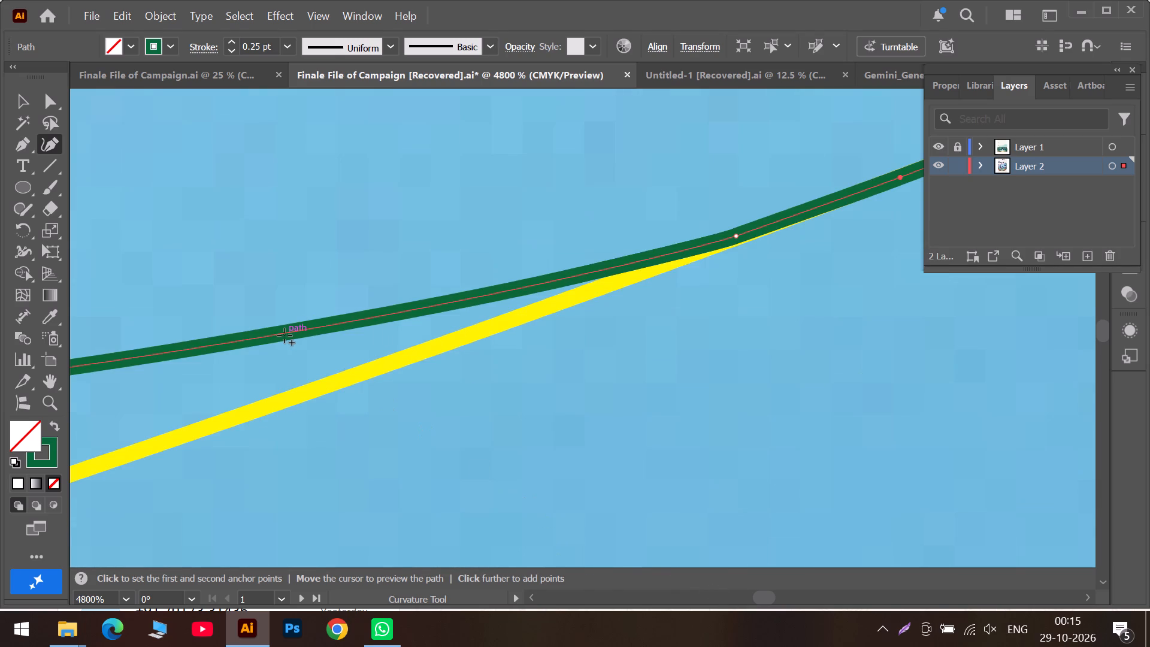
pyautogui.moveTo(285, 334); pyautogui.dragTo(328, 385)
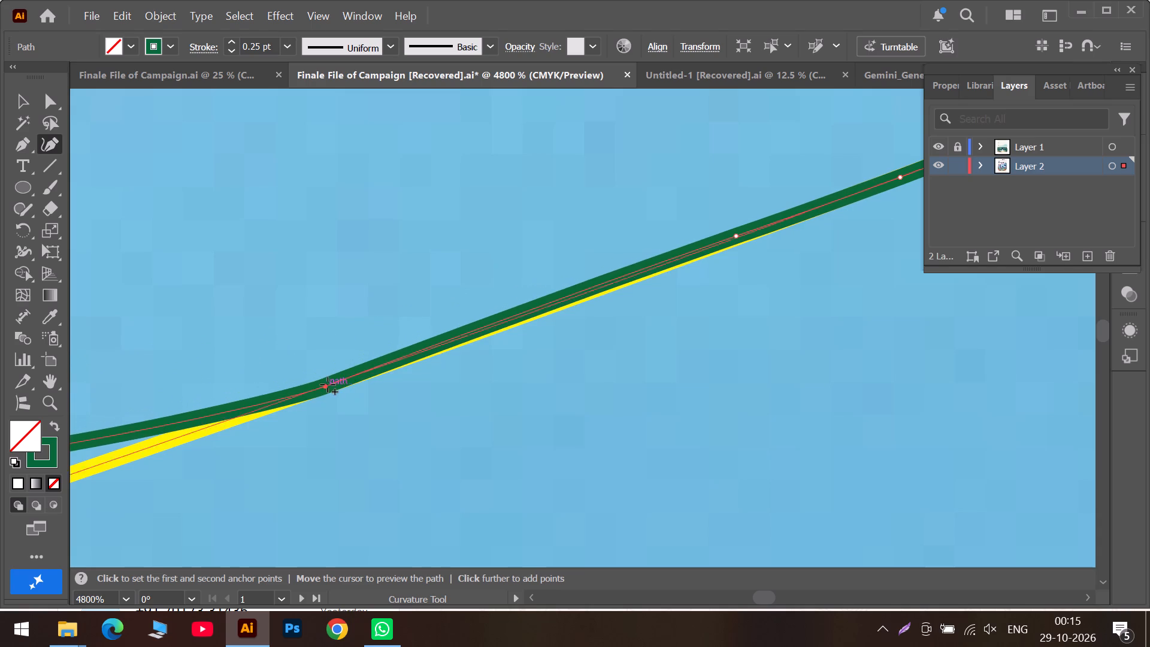
pyautogui.moveTo(328, 385); pyautogui.dragTo(329, 385)
pyautogui.click(556, 300)
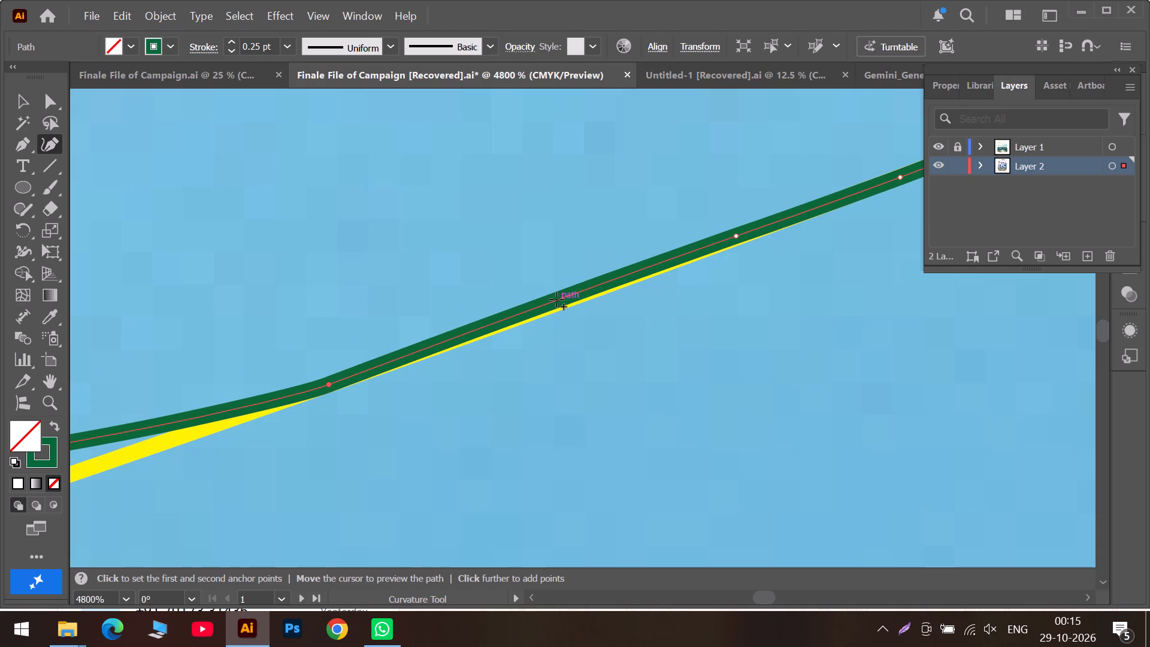
pyautogui.click(736, 238)
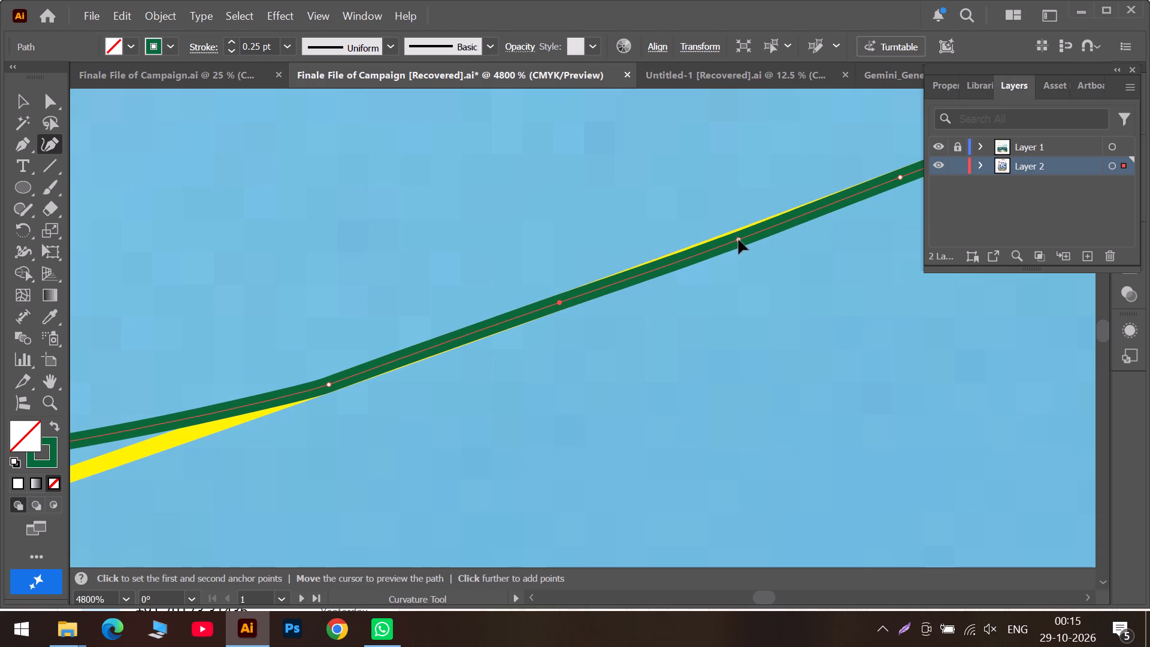
# Pull the sagging green curve onto the yellow line's long lower stretch with two added points.
pyautogui.keyDown('alt'); pyautogui.scroll(-3, 411, 384); pyautogui.keyUp('alt')
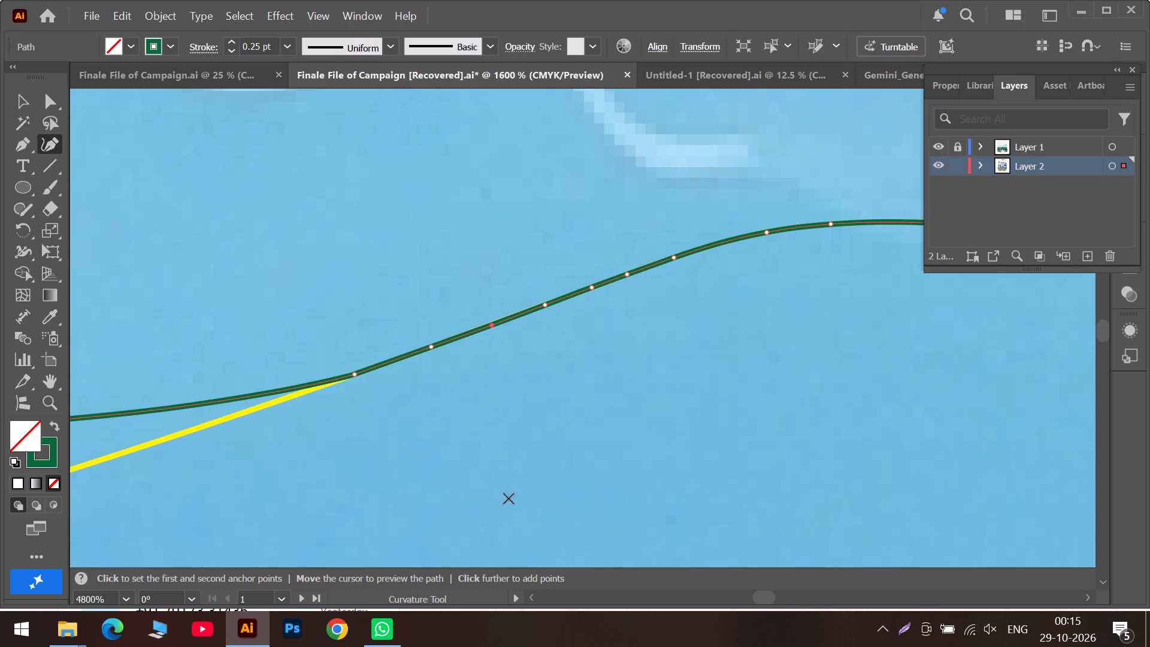
pyautogui.click(719, 599)
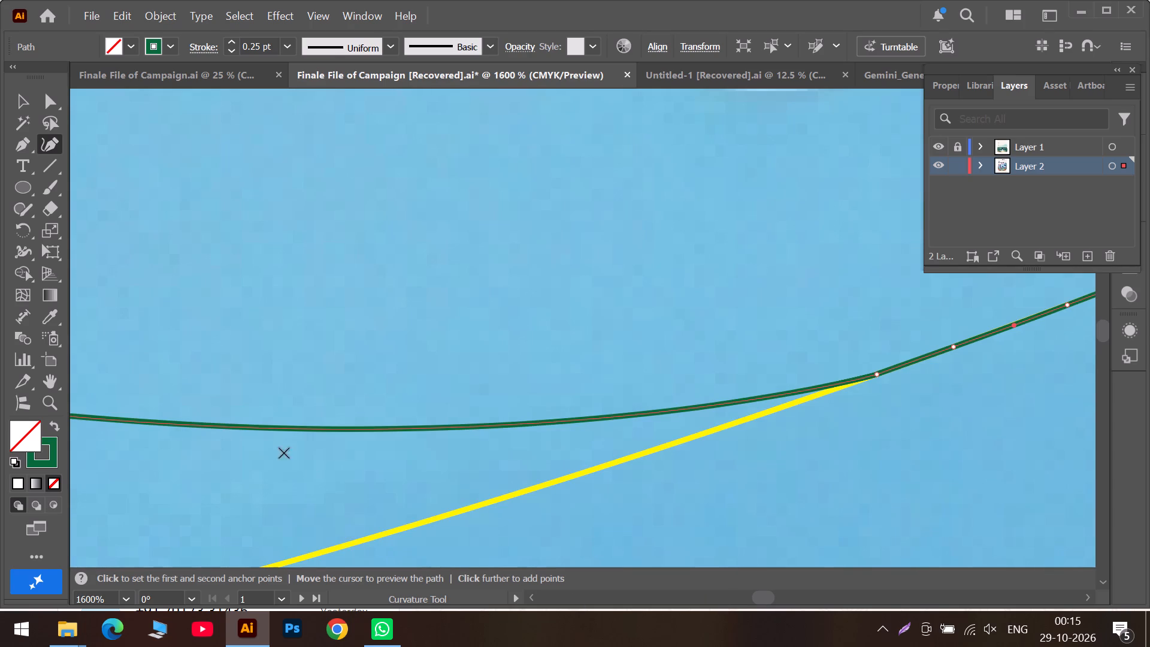
pyautogui.moveTo(244, 426); pyautogui.dragTo(394, 534)
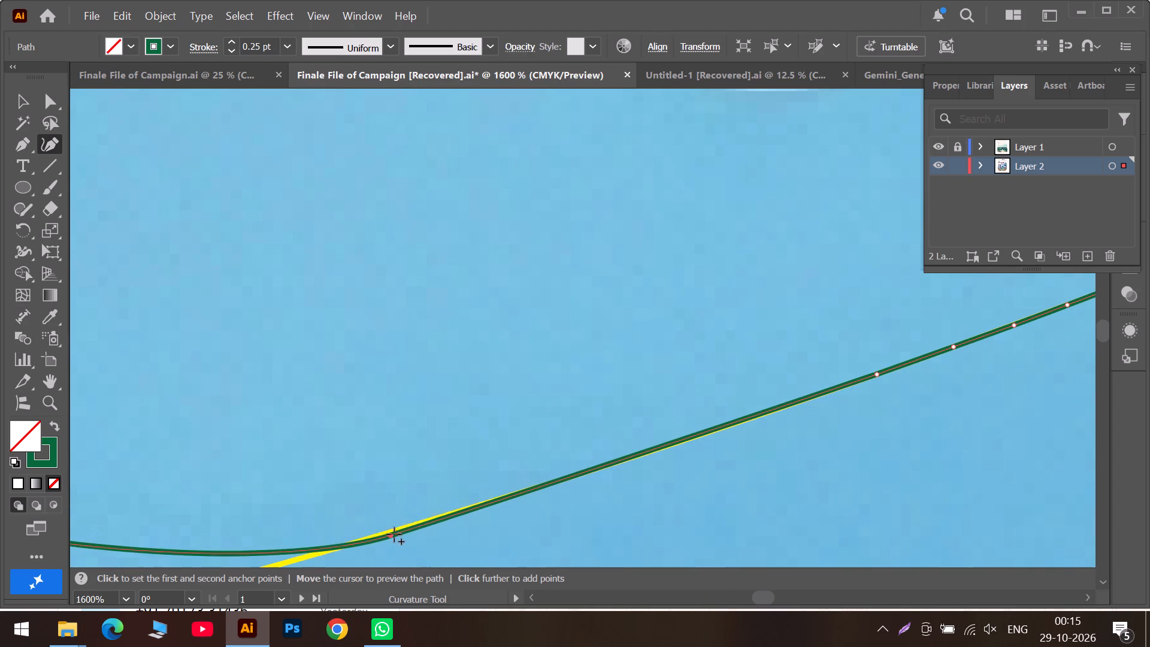
pyautogui.moveTo(394, 534); pyautogui.dragTo(391, 533)
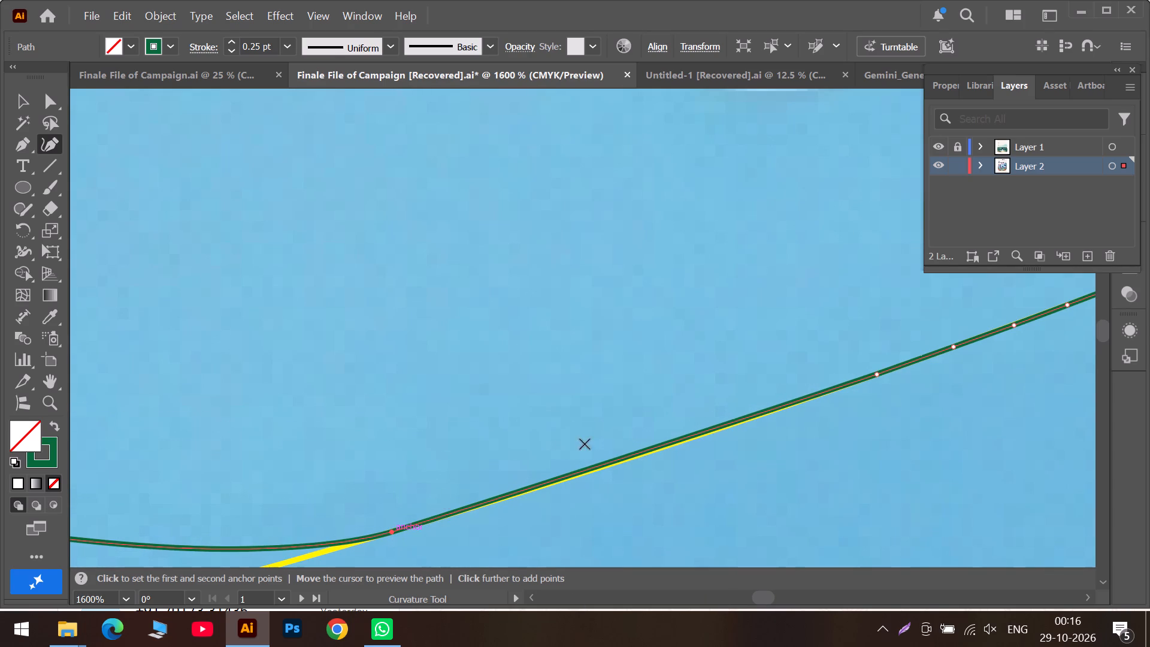
pyautogui.moveTo(634, 453); pyautogui.dragTo(644, 453)
# Add a corner point to the green path and place it on the tip where the yellow and black outlines meet.
pyautogui.click(688, 589)
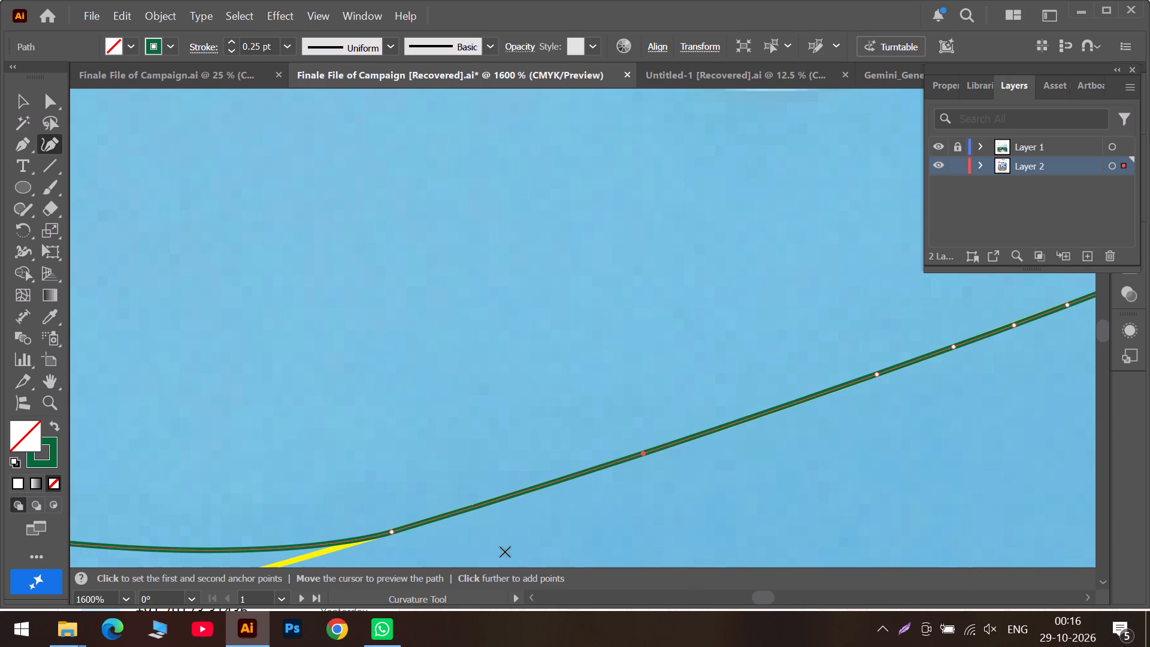
pyautogui.click(740, 595)
pyautogui.scroll(-2, 496, 504)
pyautogui.scroll(-5, 569, 491)
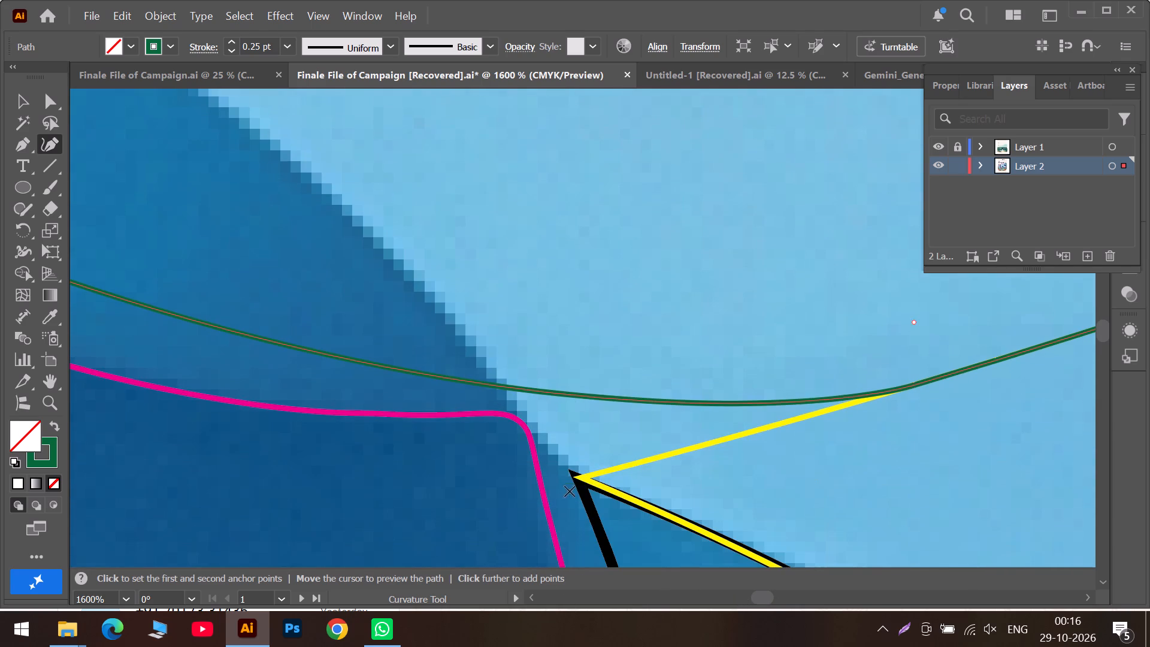
pyautogui.keyDown('alt'); pyautogui.scroll(-2, 618, 421); pyautogui.keyUp('alt')
pyautogui.scroll(-3, 618, 421)
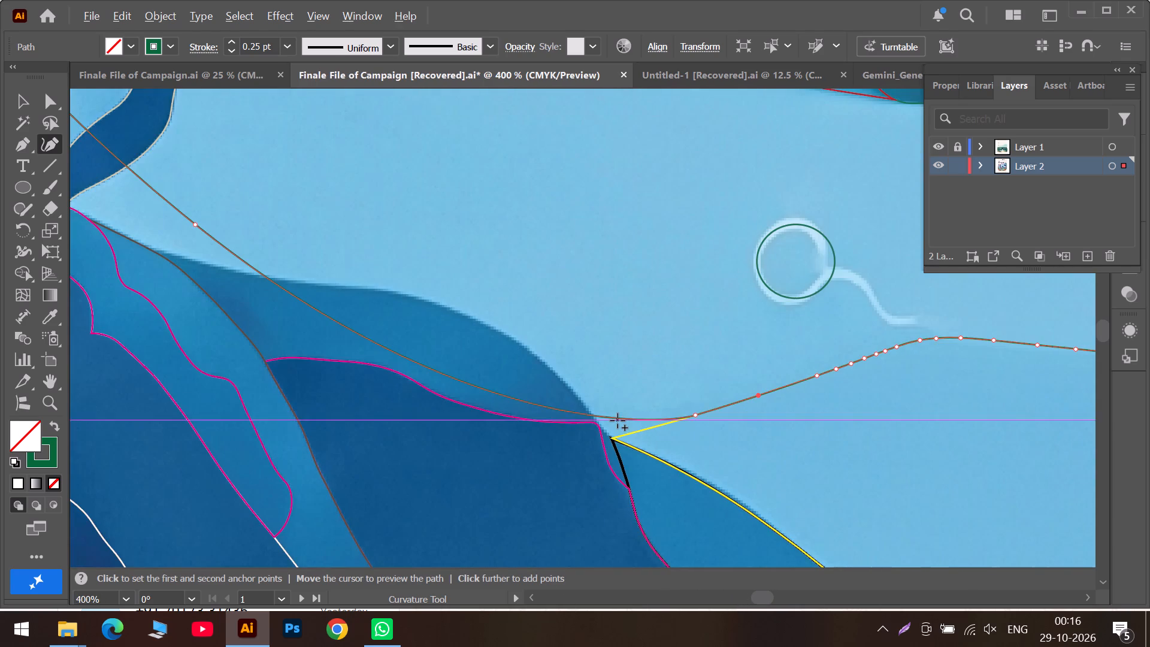
pyautogui.keyDown('alt'); pyautogui.scroll(-2, 606, 422); pyautogui.keyUp('alt')
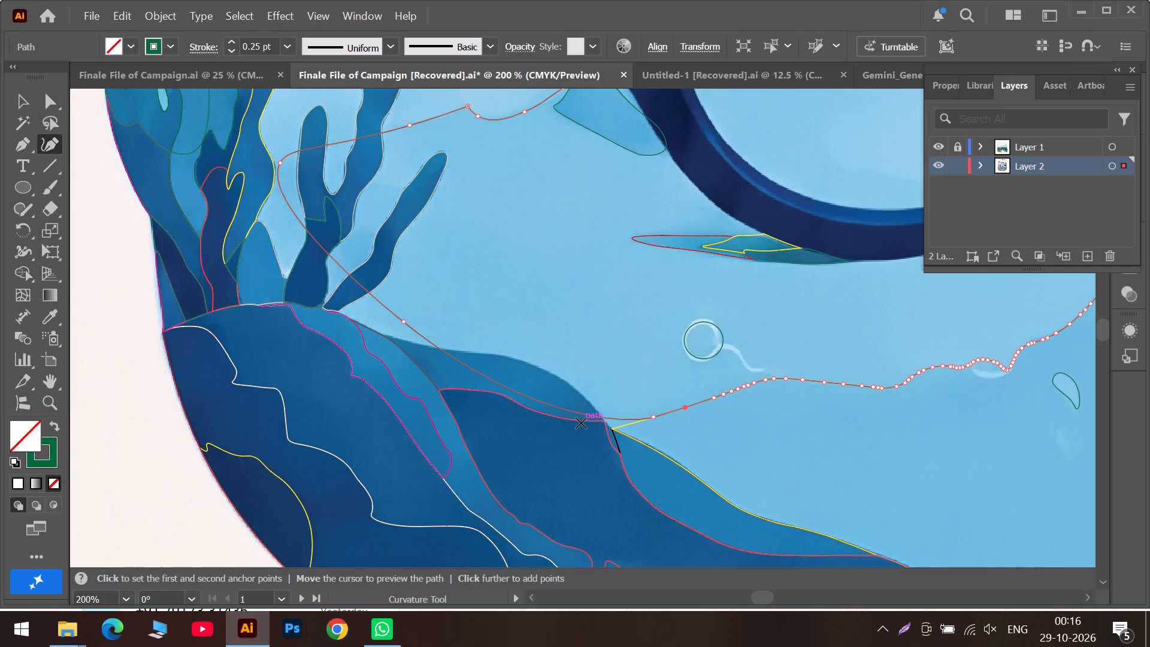
pyautogui.scroll(4, 598, 418)
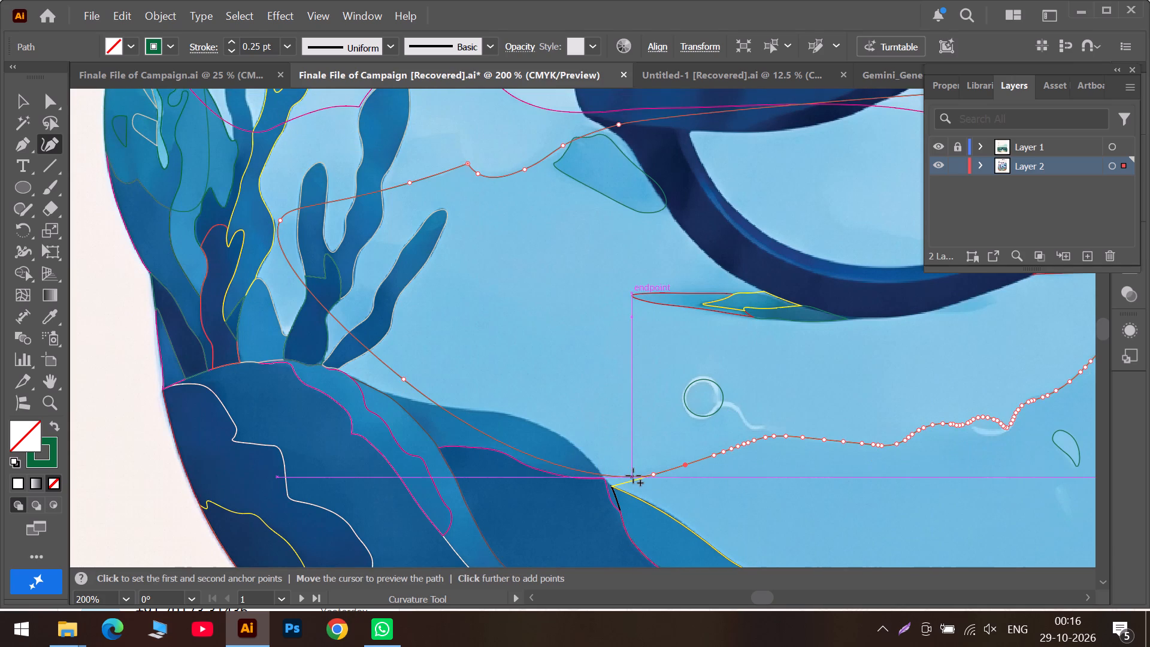
pyautogui.keyDown('alt'); pyautogui.scroll(3, 633, 476); pyautogui.keyUp('alt')
pyautogui.doubleClick(564, 473)
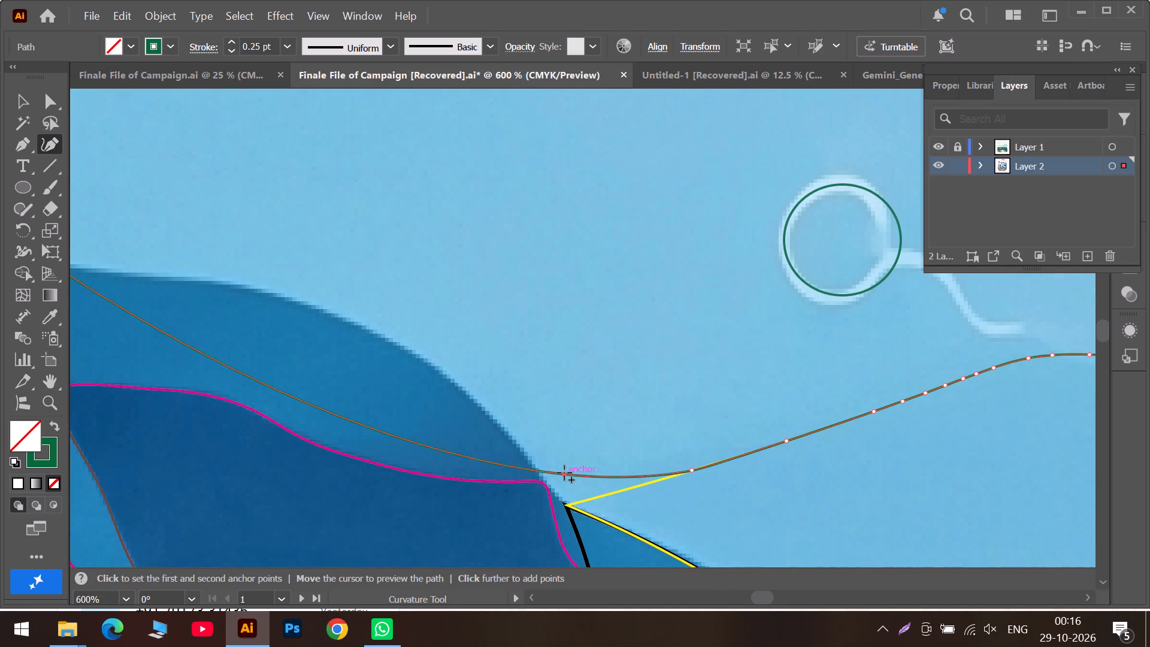
pyautogui.moveTo(564, 473); pyautogui.dragTo(563, 507)
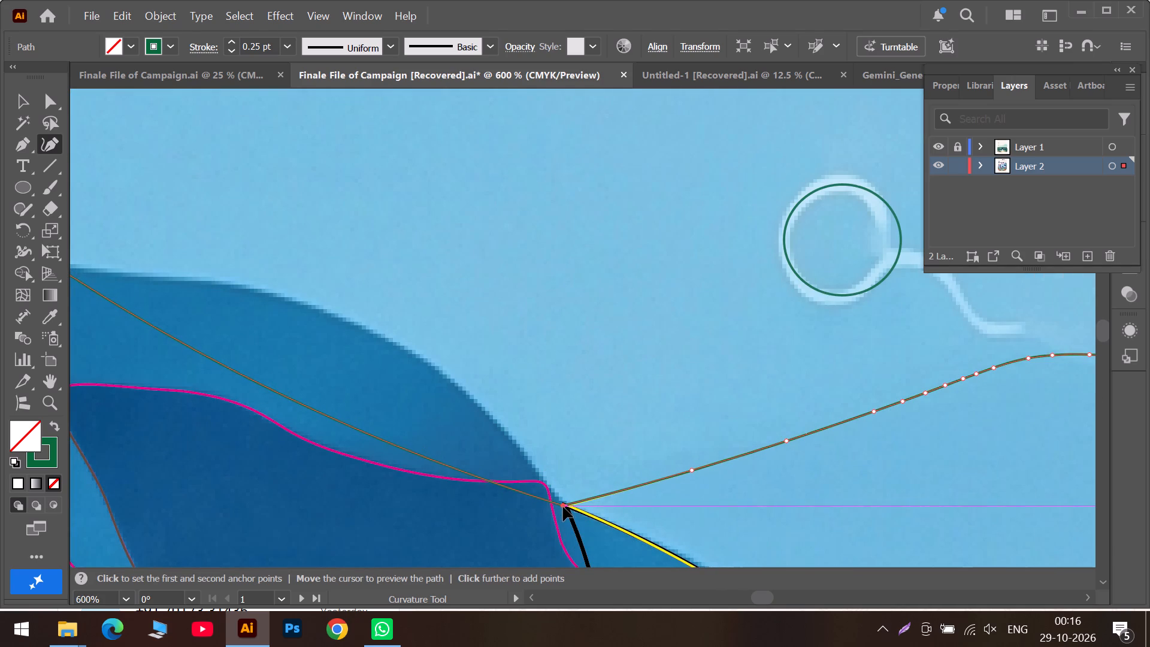
pyautogui.moveTo(563, 507); pyautogui.dragTo(567, 506)
# Add four points from the corner up the blue hill's outer edge and fit the green curve to its rounded side.
pyautogui.moveTo(536, 498); pyautogui.dragTo(552, 488)
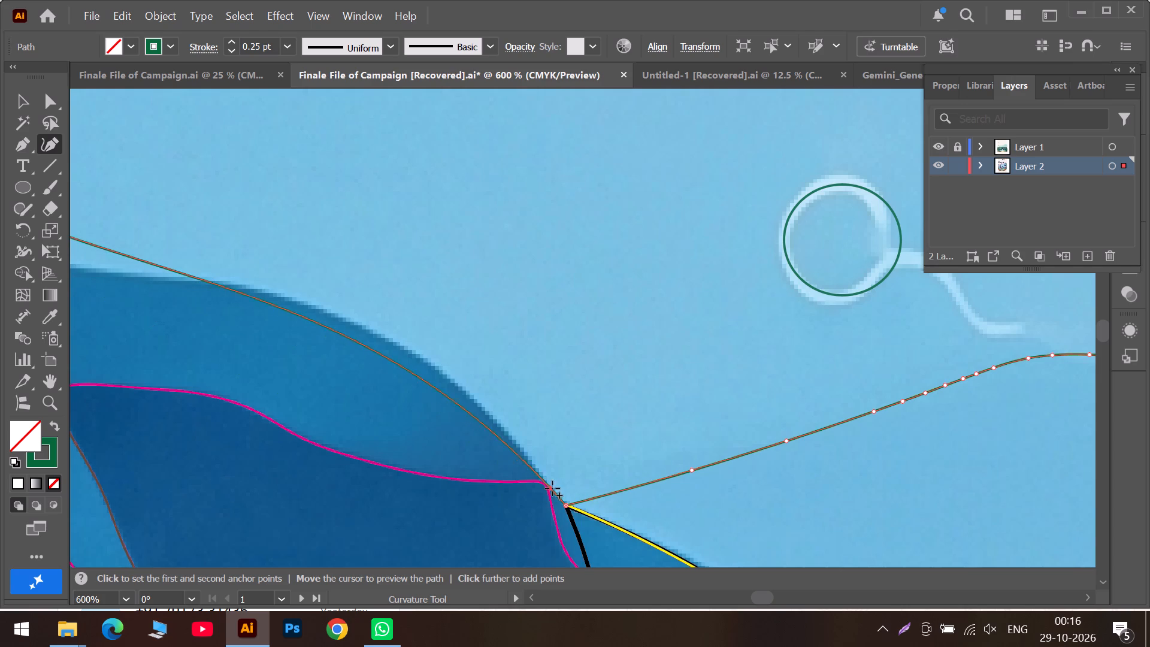
pyautogui.moveTo(552, 488); pyautogui.dragTo(553, 489)
pyautogui.moveTo(480, 416); pyautogui.dragTo(486, 413)
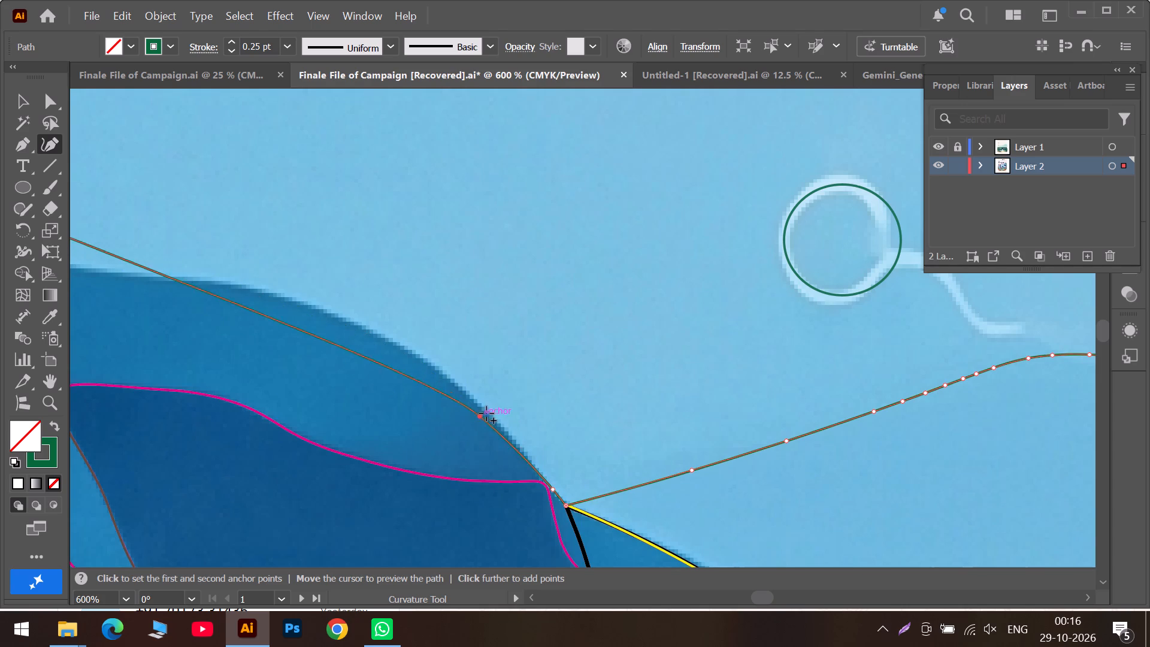
pyautogui.moveTo(486, 413); pyautogui.dragTo(489, 417)
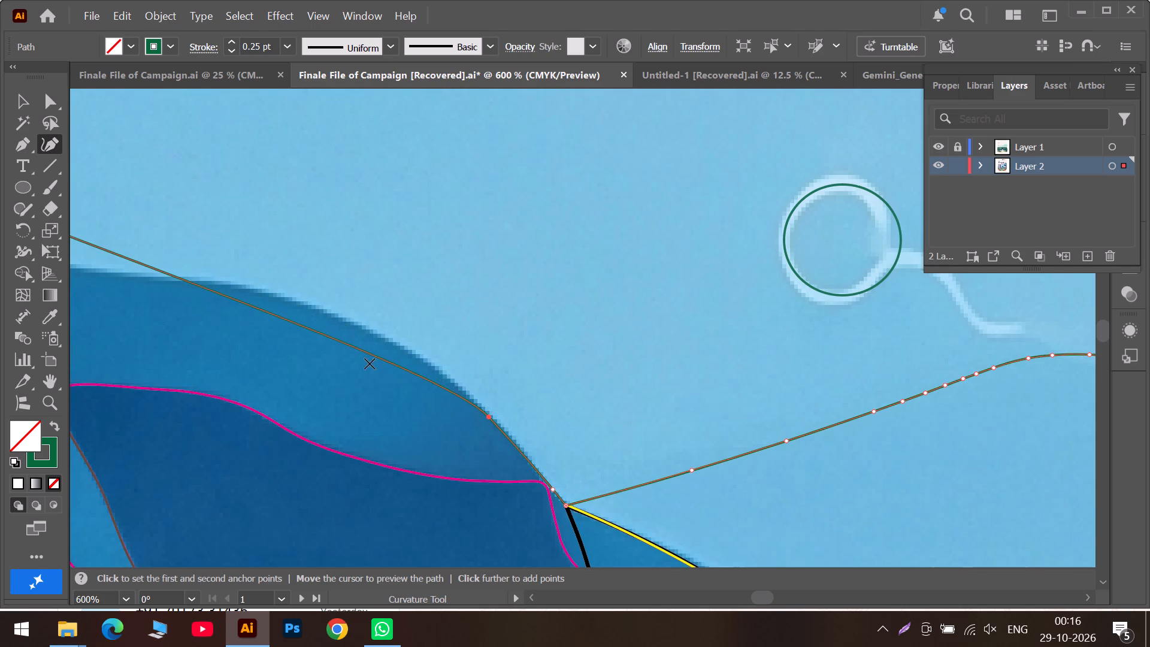
pyautogui.moveTo(369, 355); pyautogui.dragTo(400, 347)
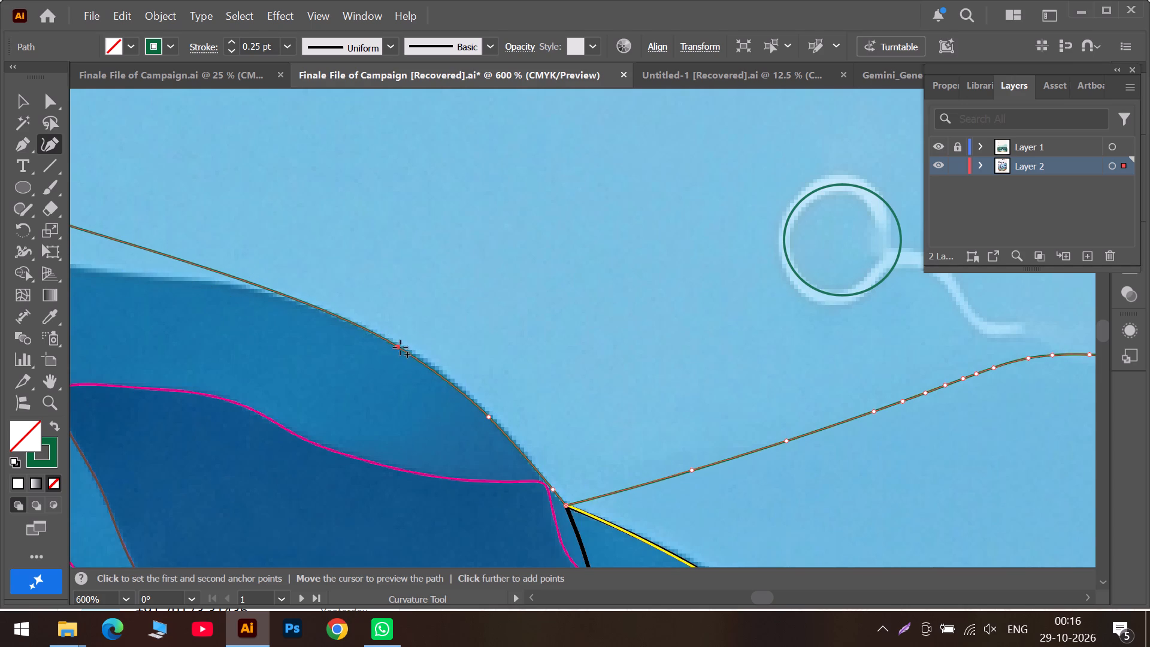
pyautogui.moveTo(400, 347); pyautogui.dragTo(408, 350)
pyautogui.moveTo(249, 282); pyautogui.dragTo(237, 287)
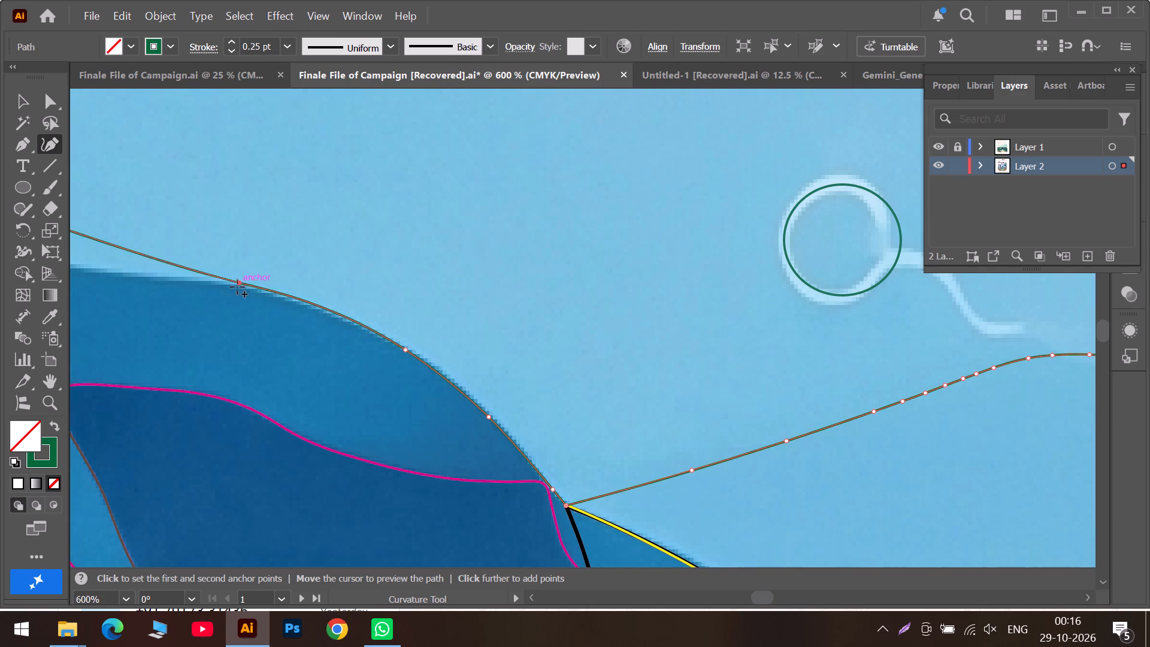
pyautogui.moveTo(237, 287); pyautogui.dragTo(234, 292)
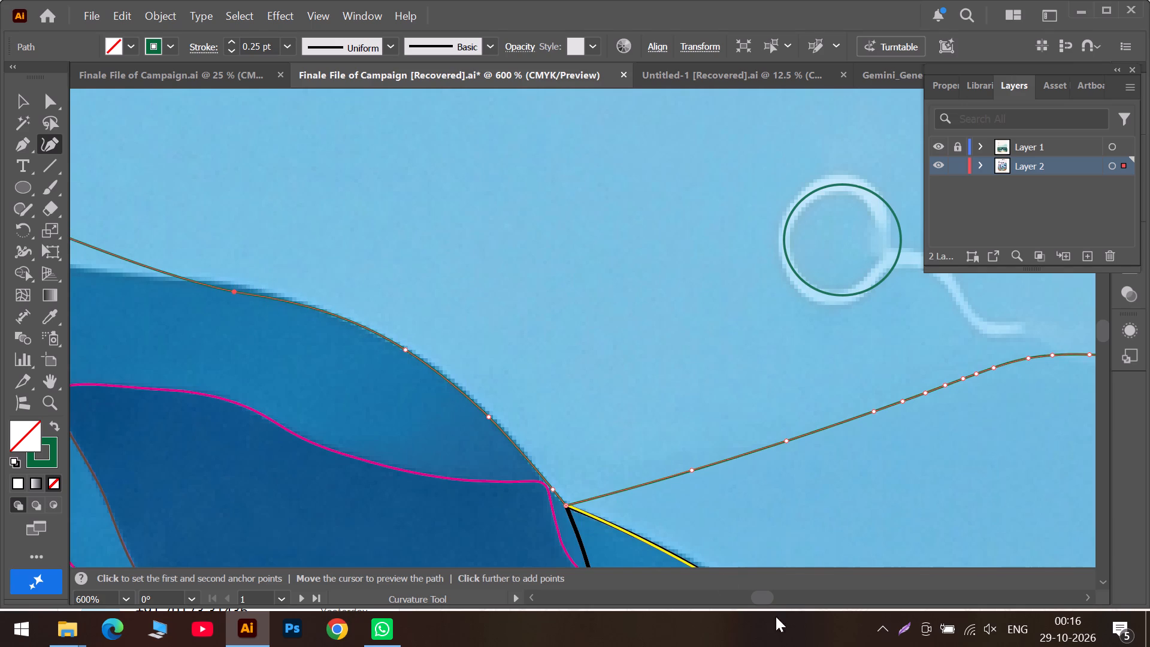
# Move the stray anchor onto the blue hill's upper edge, add a point beside it, and refit the neighbouring anchor.
pyautogui.click(721, 595)
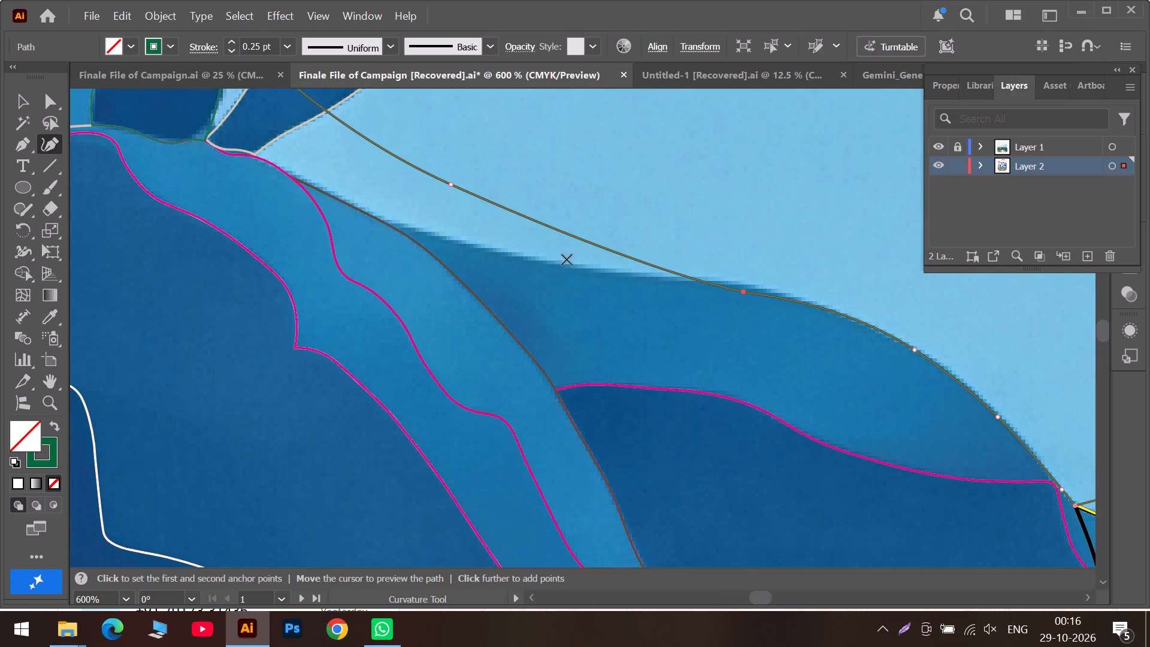
pyautogui.moveTo(449, 183); pyautogui.dragTo(582, 267)
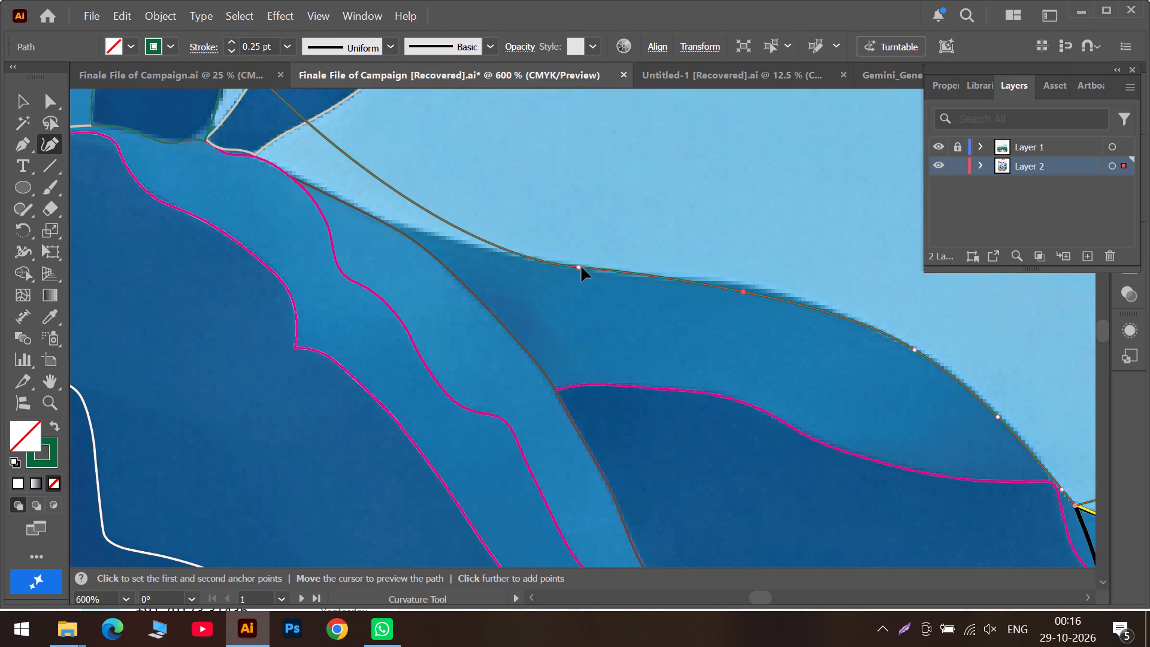
pyautogui.moveTo(582, 267); pyautogui.dragTo(583, 268)
pyautogui.moveTo(745, 292); pyautogui.dragTo(756, 288)
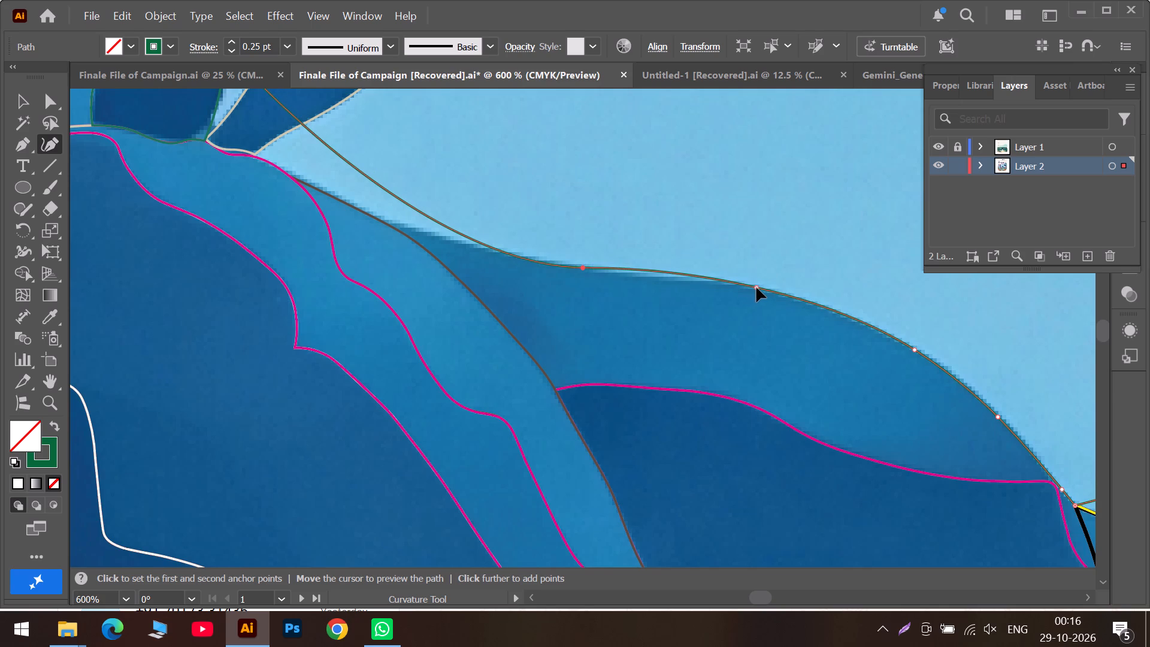
pyautogui.moveTo(756, 288); pyautogui.dragTo(758, 288)
pyautogui.moveTo(649, 270); pyautogui.dragTo(656, 279)
pyautogui.moveTo(759, 288); pyautogui.dragTo(785, 294)
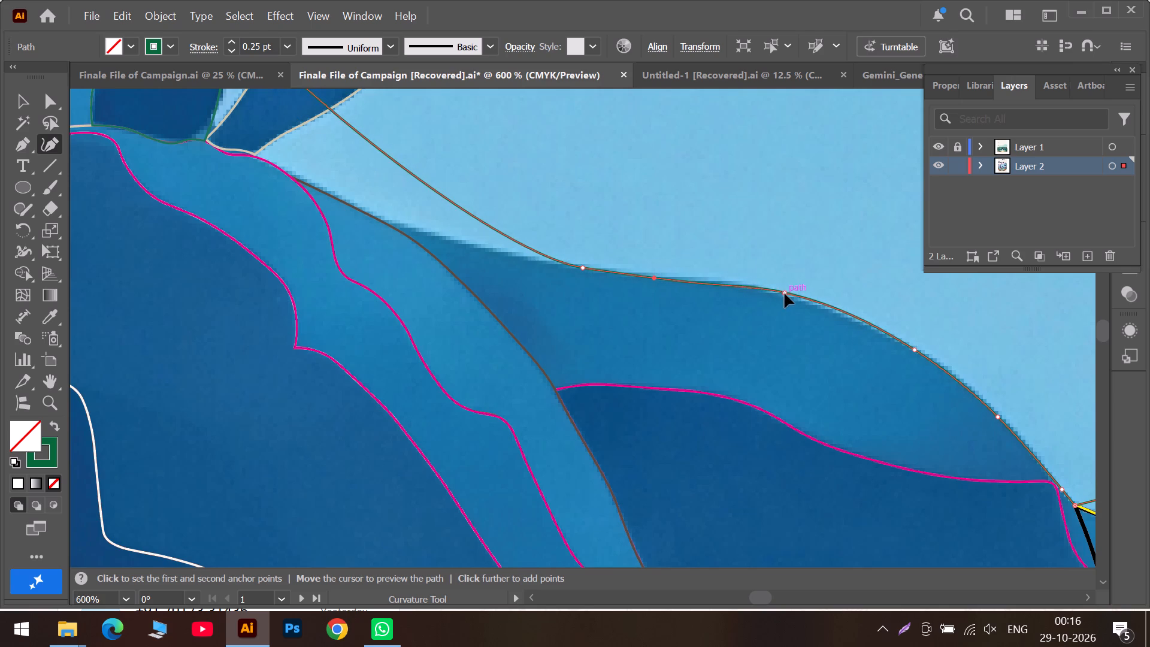
pyautogui.moveTo(785, 294); pyautogui.dragTo(766, 292)
# Add a corner point to the green path and place it at the base of the slanted dark coral branch.
pyautogui.scroll(5, 316, 127)
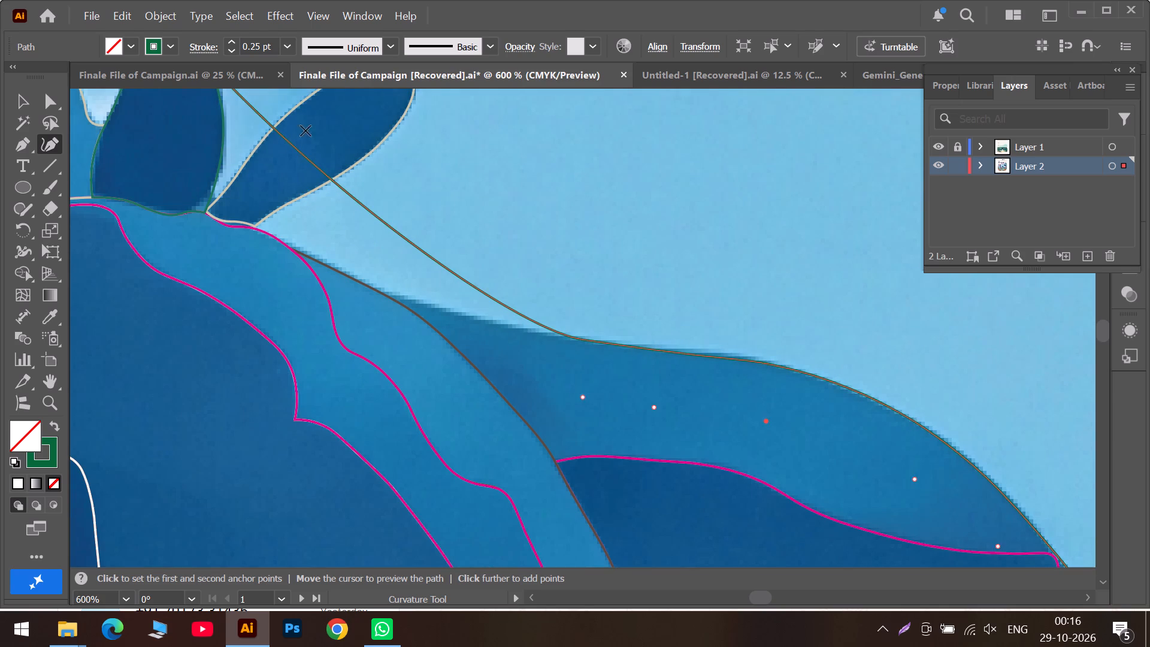
pyautogui.moveTo(256, 108); pyautogui.dragTo(270, 208)
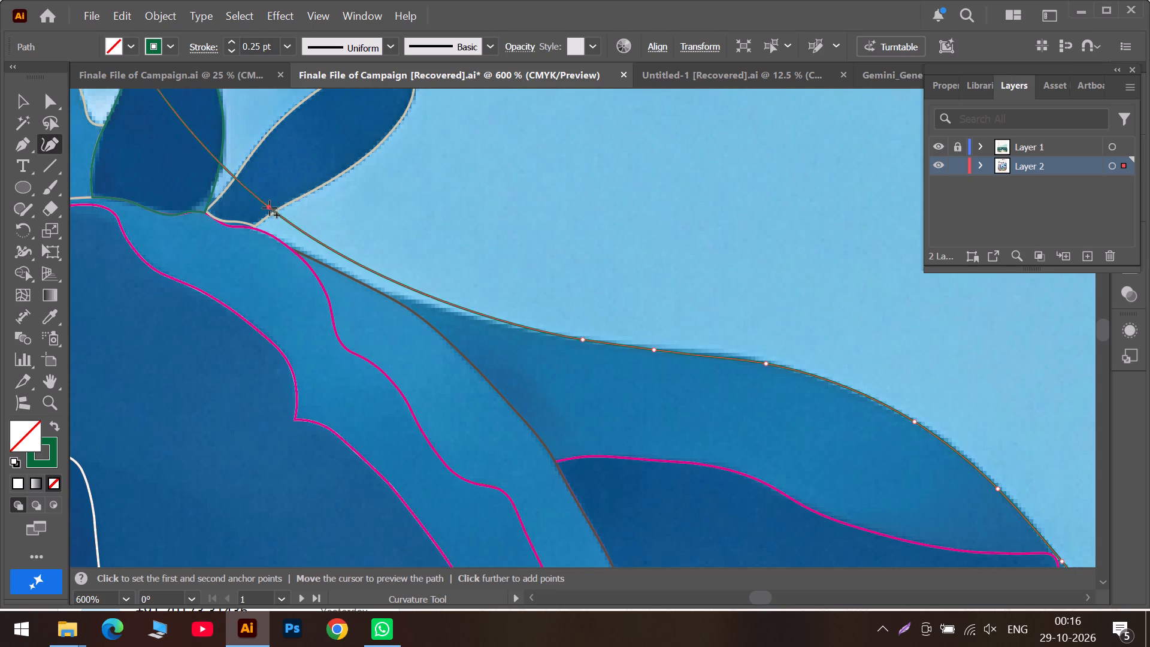
pyautogui.moveTo(270, 208); pyautogui.dragTo(270, 222)
pyautogui.doubleClick(270, 222)
pyautogui.moveTo(270, 222); pyautogui.dragTo(267, 226)
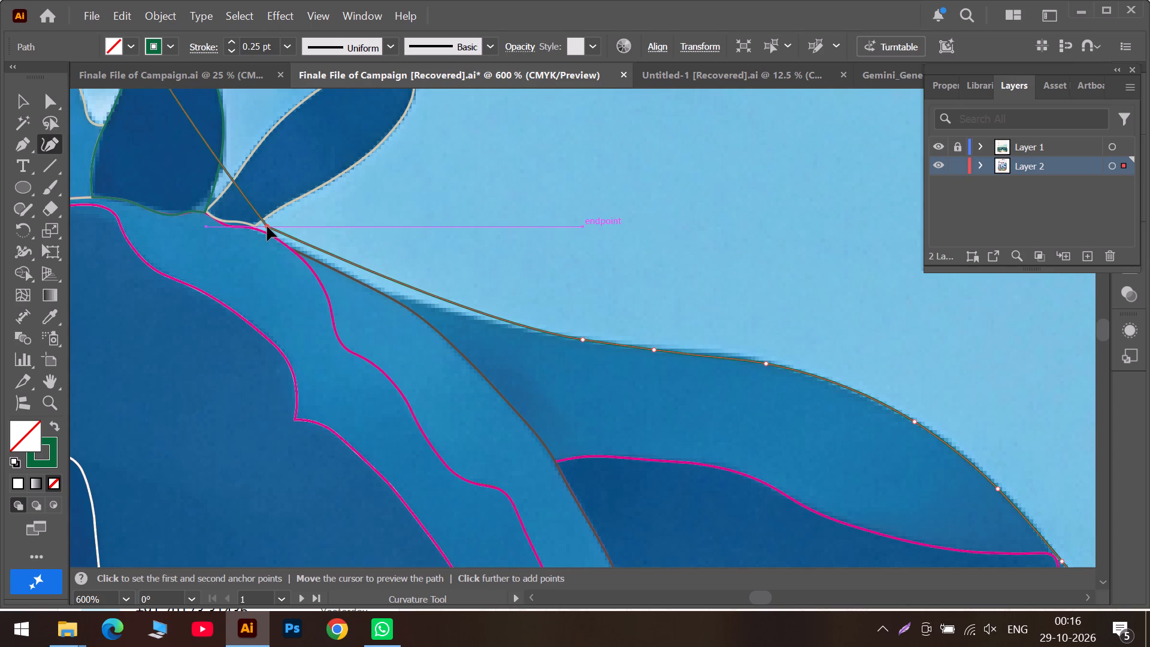
# Place the green path's corner at the slanted coral branch's base and add a point fitting the curve to the hill's slope.
pyautogui.moveTo(267, 226); pyautogui.dragTo(255, 226)
pyautogui.keyDown('alt'); pyautogui.scroll(2, 385, 276); pyautogui.keyUp('alt')
pyautogui.moveTo(379, 276); pyautogui.dragTo(376, 281)
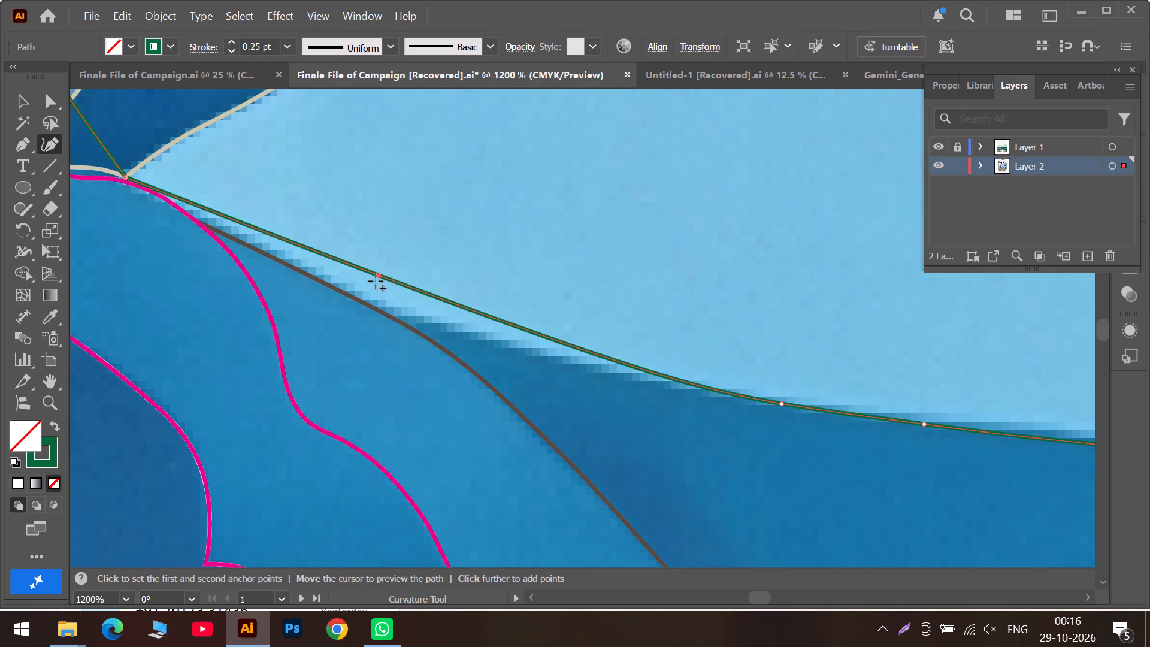
pyautogui.moveTo(376, 281); pyautogui.dragTo(360, 297)
# Change the green path's stroke colour to red, C=0 M=90 Y=85 K=0.
pyautogui.click(728, 597)
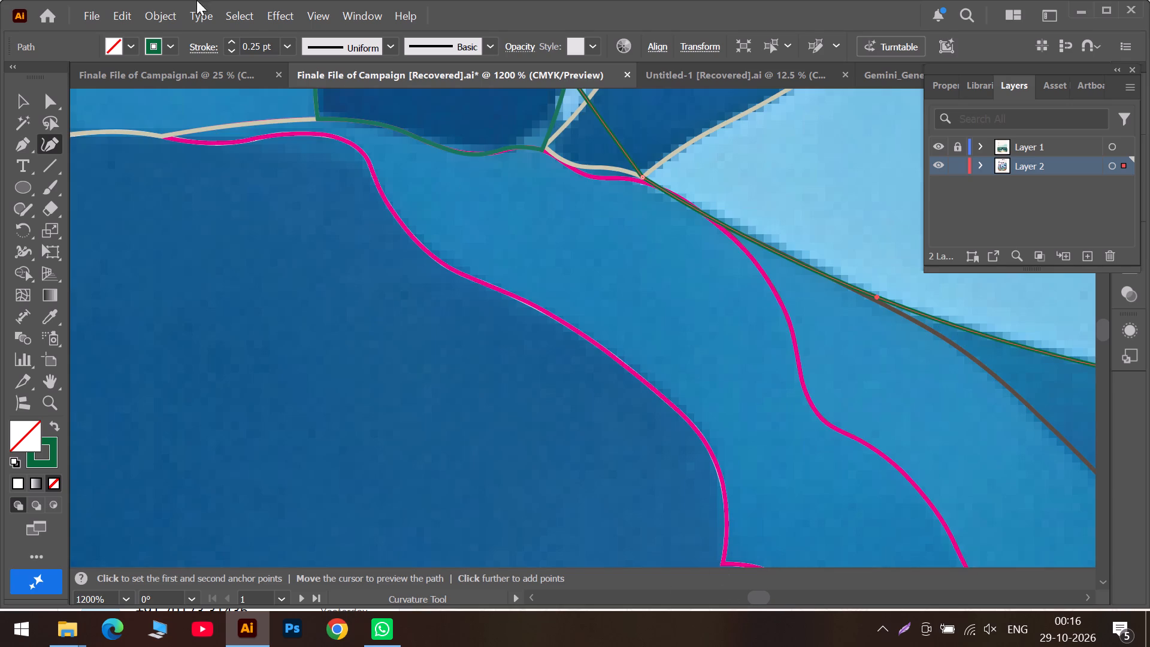
pyautogui.click(167, 46)
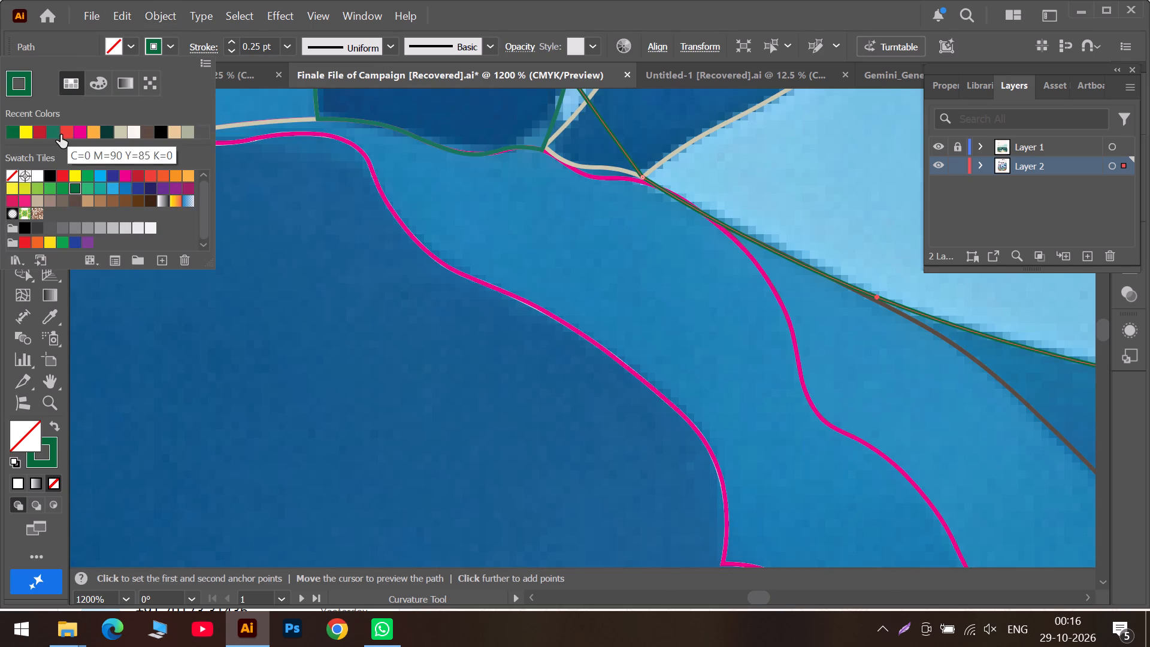
pyautogui.click(60, 133)
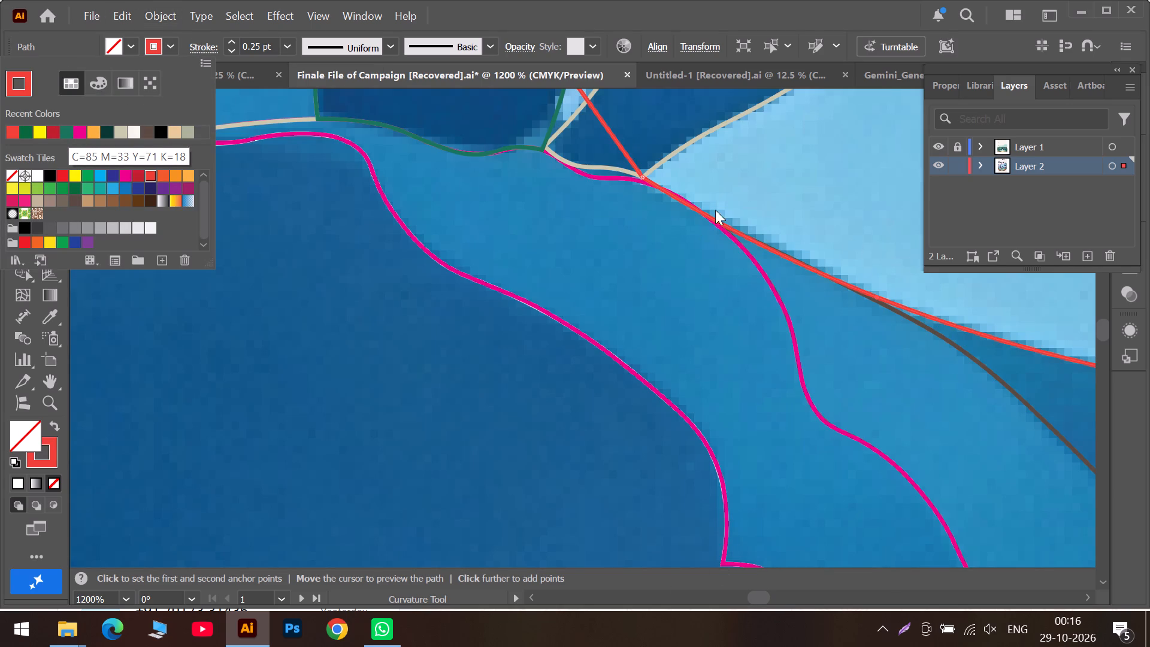
pyautogui.keyDown('alt'); pyautogui.scroll(3, 703, 212); pyautogui.keyUp('alt')
pyautogui.click(742, 208)
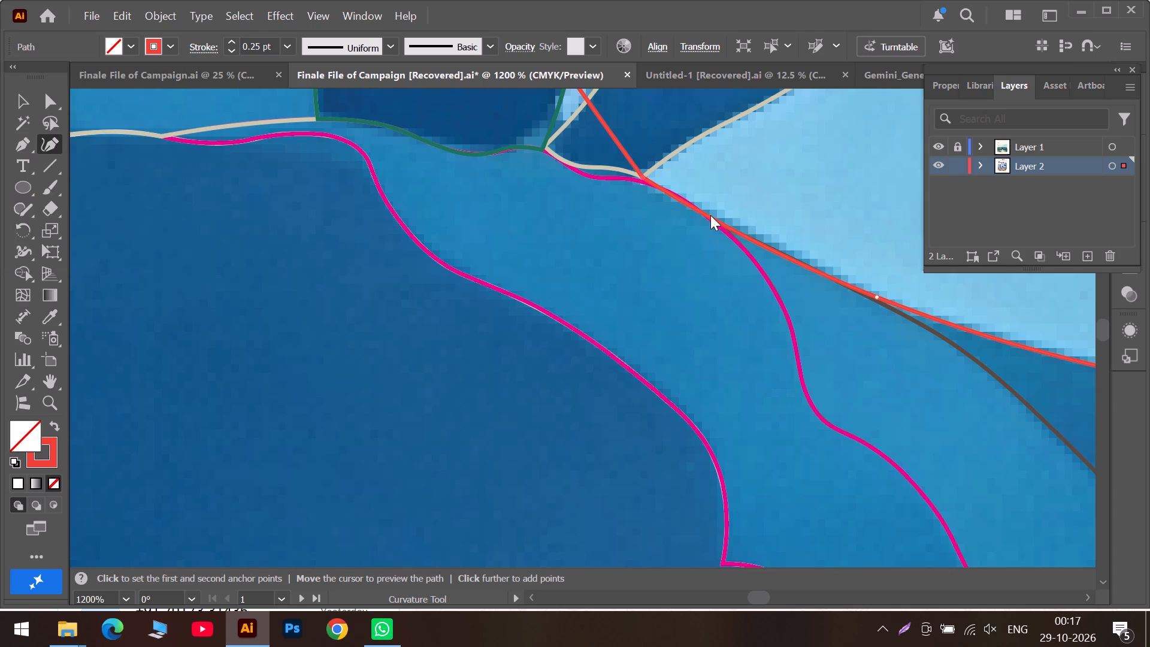
# Add two points to the red path just beyond the slanted coral's base and nudge the corner to fit the hill's edge.
pyautogui.keyDown('alt'); pyautogui.scroll(2, 697, 214); pyautogui.keyUp('alt')
pyautogui.moveTo(692, 217); pyautogui.dragTo(692, 211)
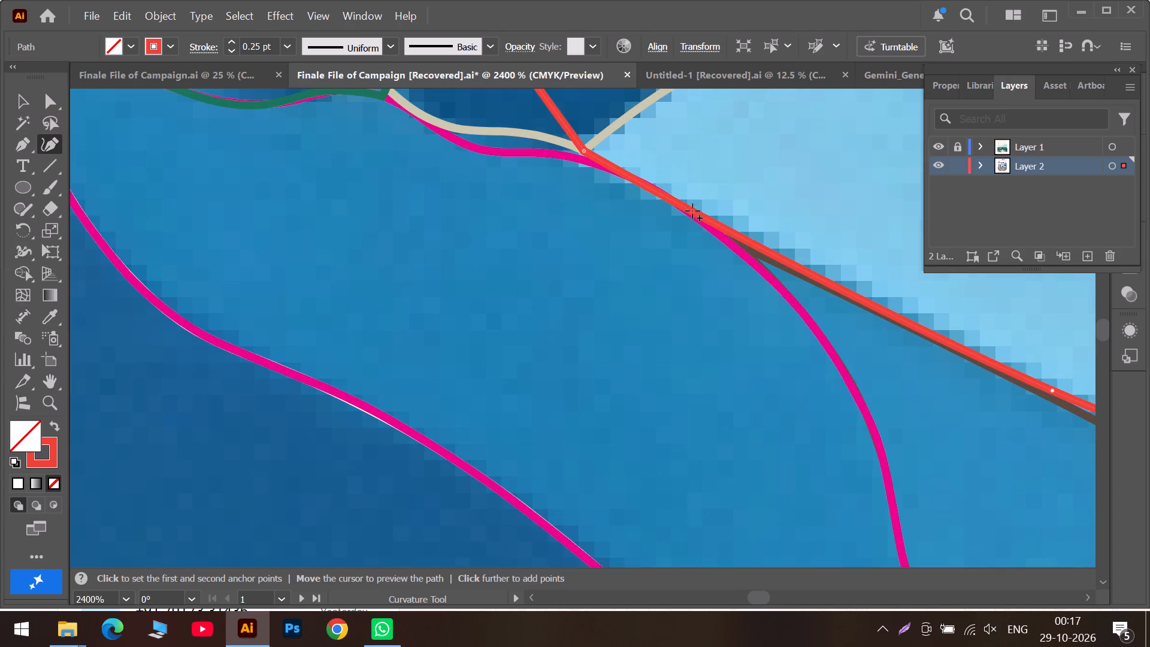
pyautogui.moveTo(692, 211); pyautogui.dragTo(680, 205)
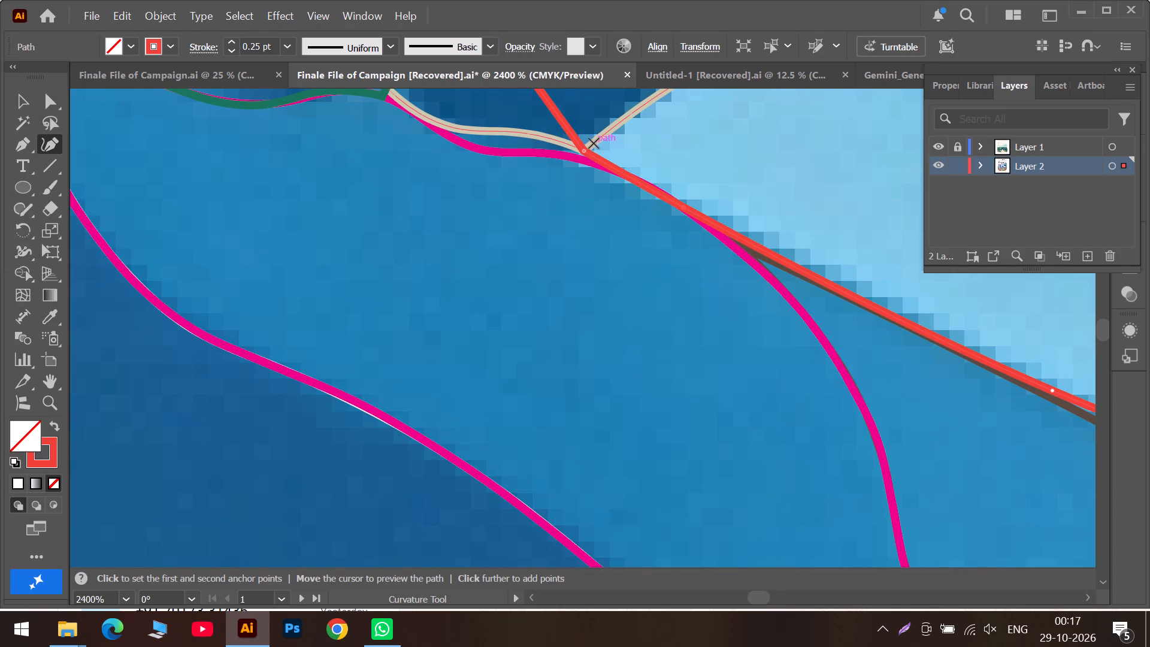
pyautogui.moveTo(586, 152); pyautogui.dragTo(582, 155)
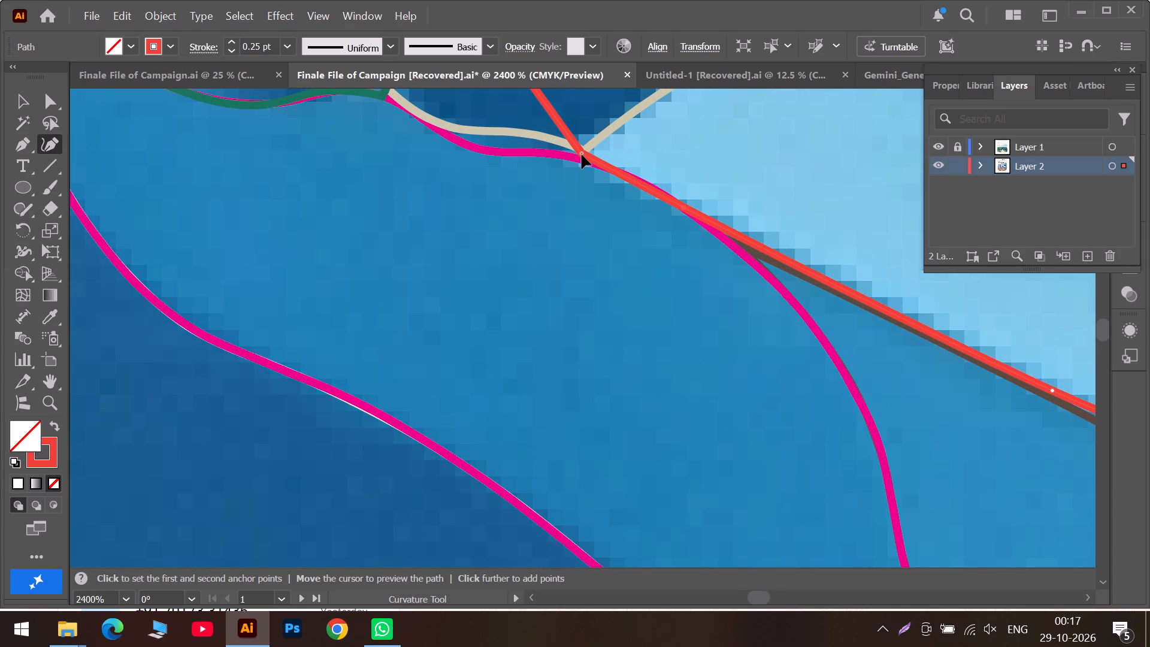
pyautogui.moveTo(582, 155); pyautogui.dragTo(580, 156)
pyautogui.click(752, 241)
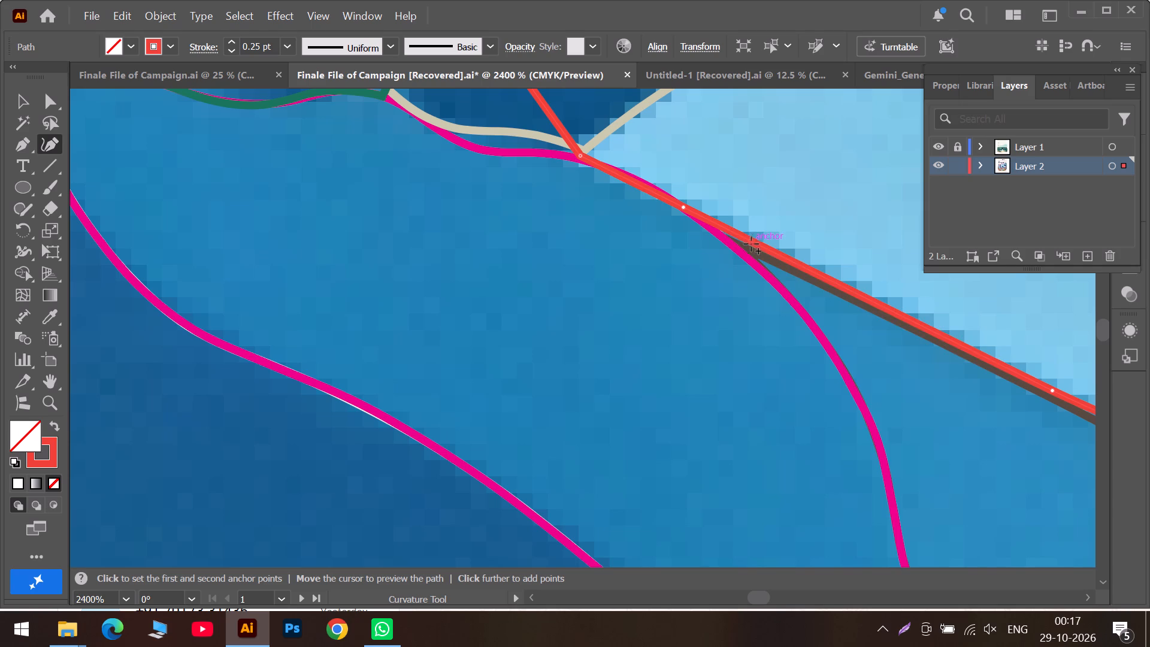
pyautogui.doubleClick(747, 246)
pyautogui.moveTo(747, 246); pyautogui.dragTo(743, 246)
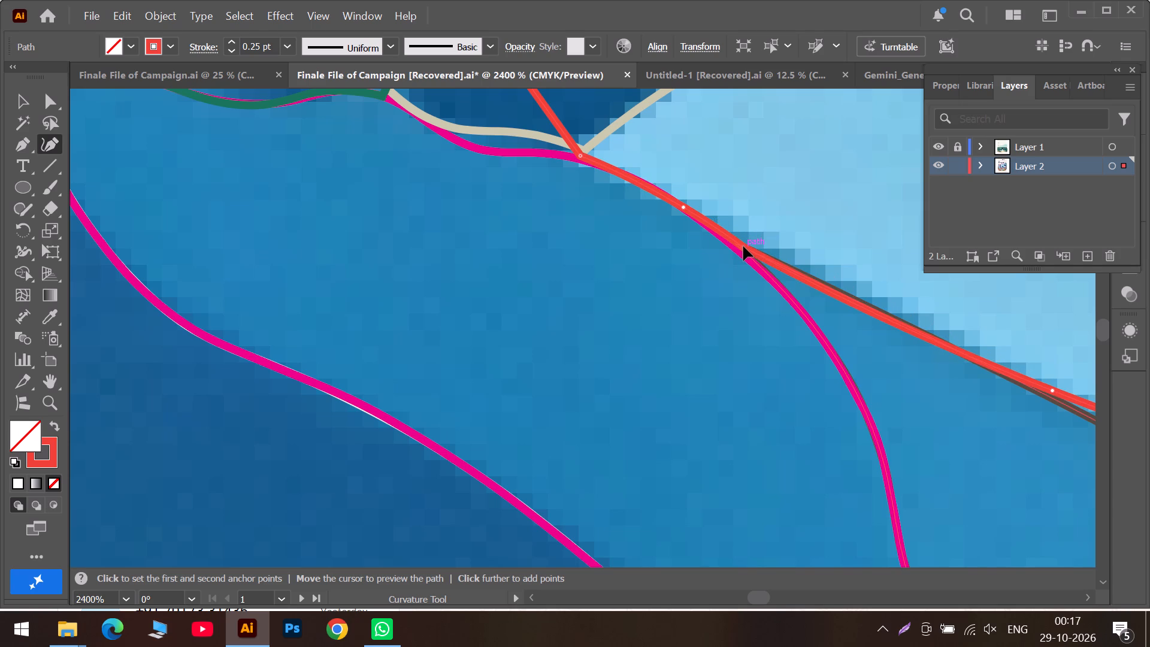
pyautogui.moveTo(743, 246); pyautogui.dragTo(740, 243)
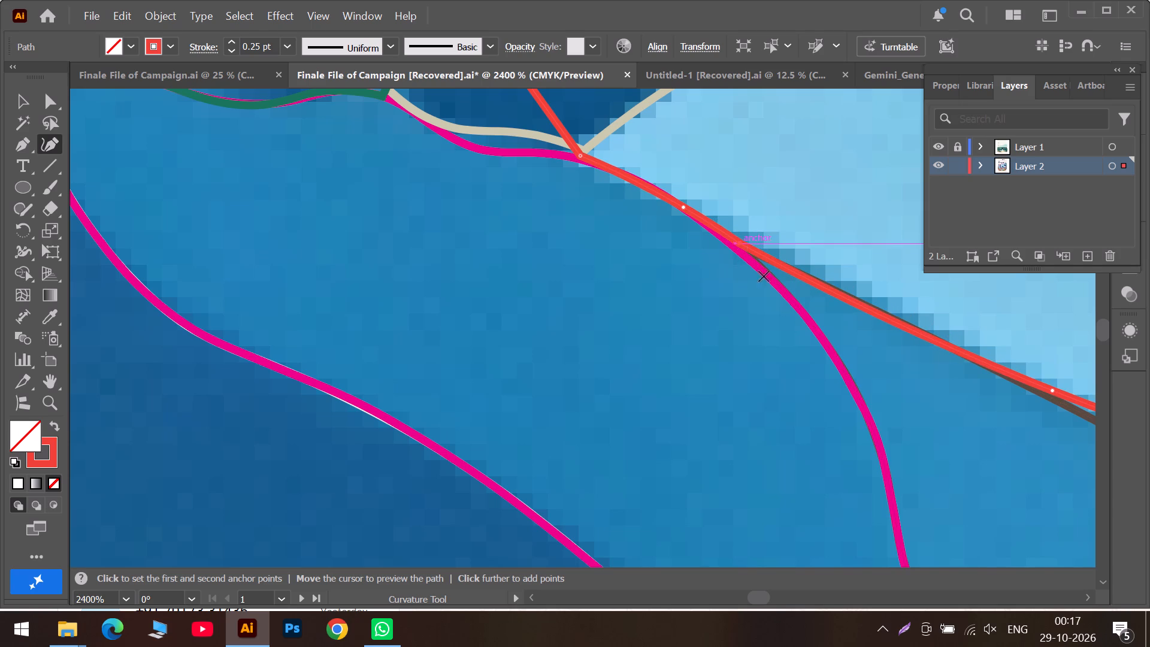
# Move the red path's stray anchor beside the coral cluster onto the tall yellow-outlined branch.
pyautogui.click(832, 595)
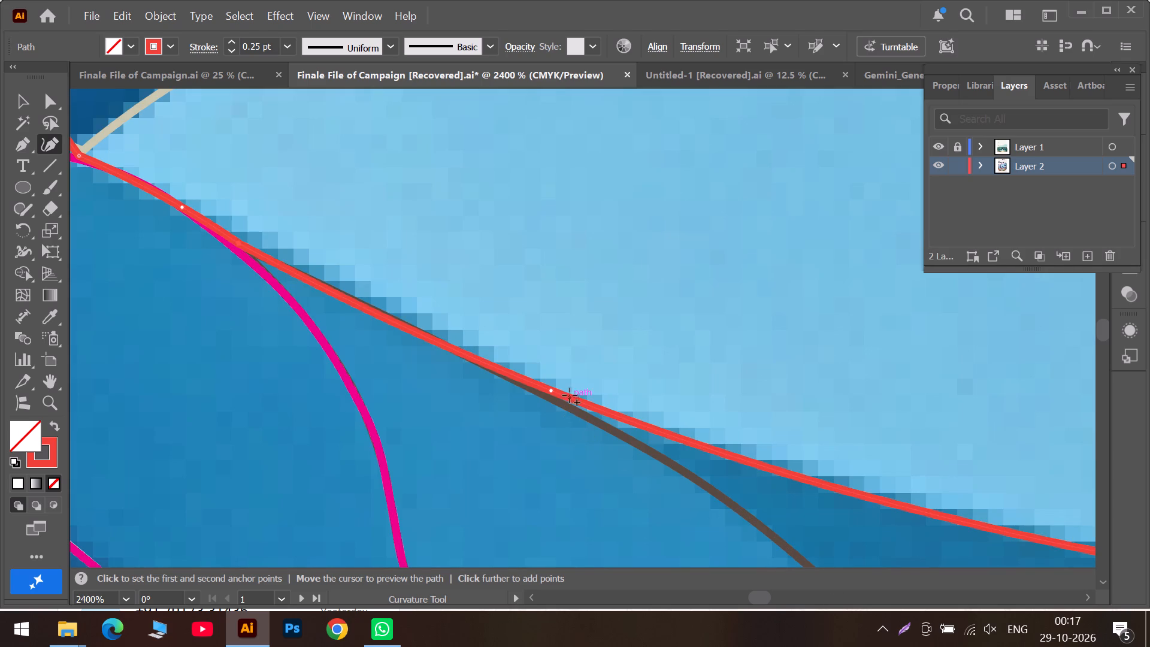
pyautogui.keyDown('alt'); pyautogui.scroll(-3, 547, 374); pyautogui.keyUp('alt')
pyautogui.keyDown('alt'); pyautogui.scroll(-2, 613, 345); pyautogui.keyUp('alt')
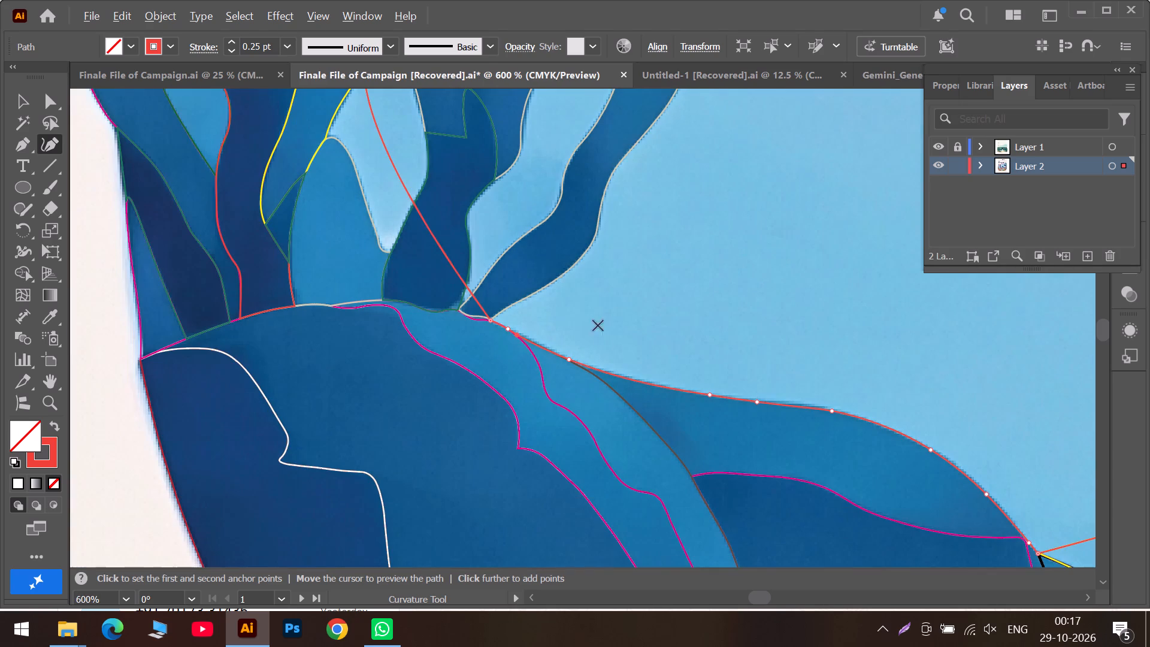
pyautogui.scroll(5, 509, 222)
pyautogui.scroll(3, 509, 271)
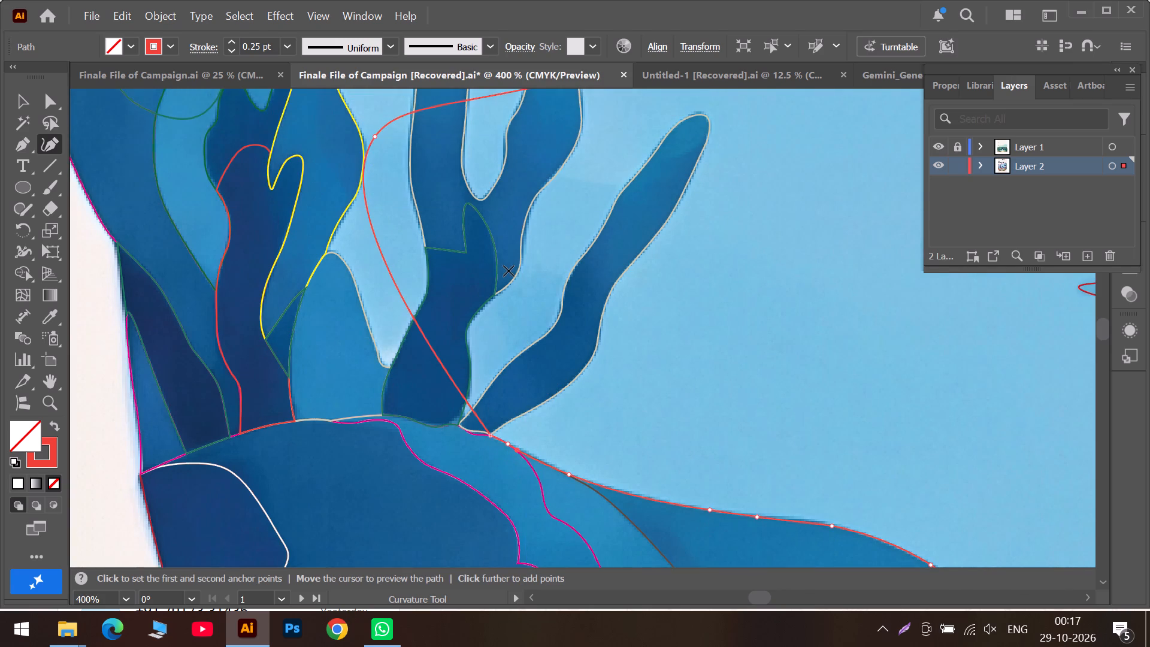
pyautogui.keyDown('alt'); pyautogui.scroll(-3, 509, 271); pyautogui.keyUp('alt')
pyautogui.scroll(3, 509, 233)
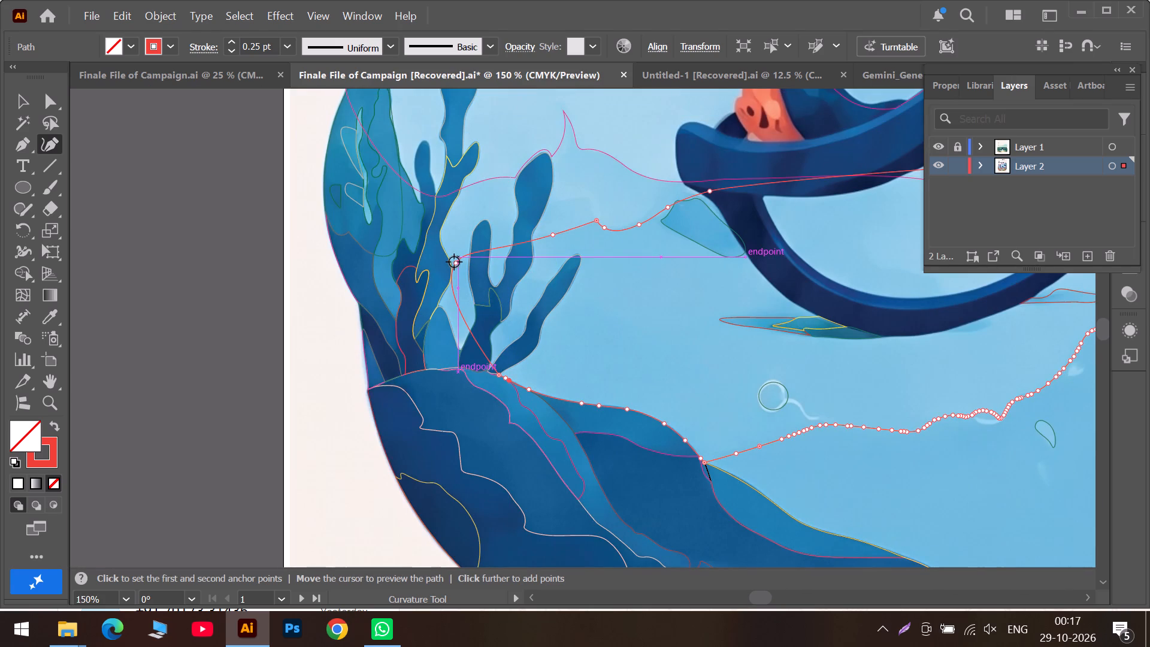
pyautogui.moveTo(454, 263); pyautogui.dragTo(454, 265)
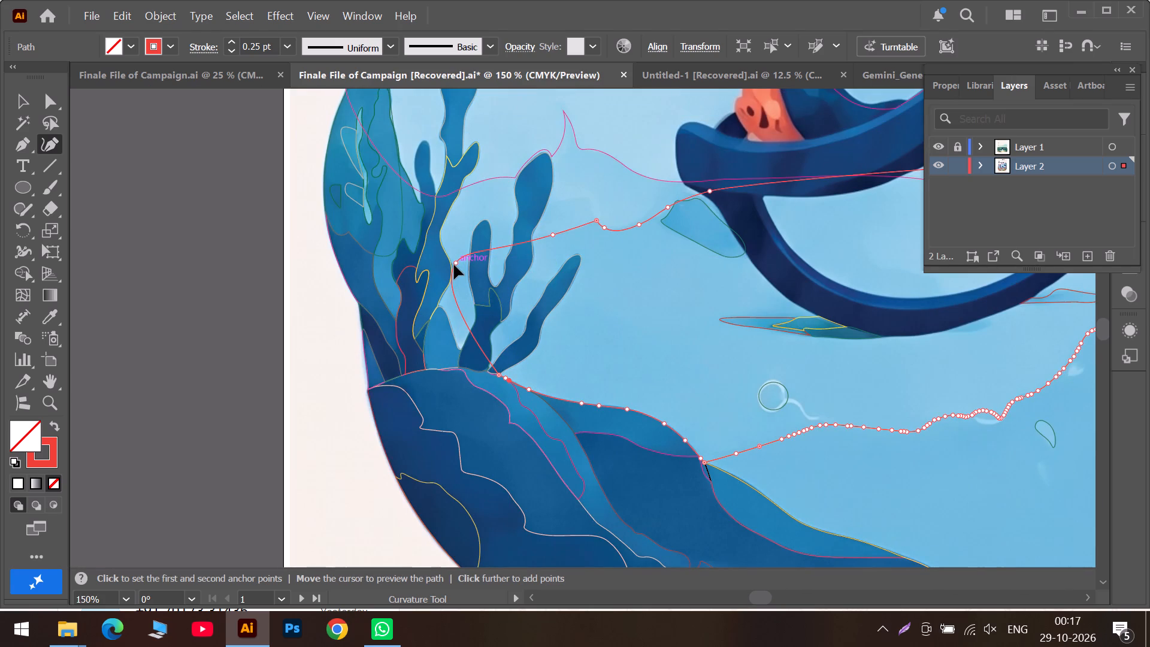
pyautogui.moveTo(454, 265); pyautogui.dragTo(435, 283)
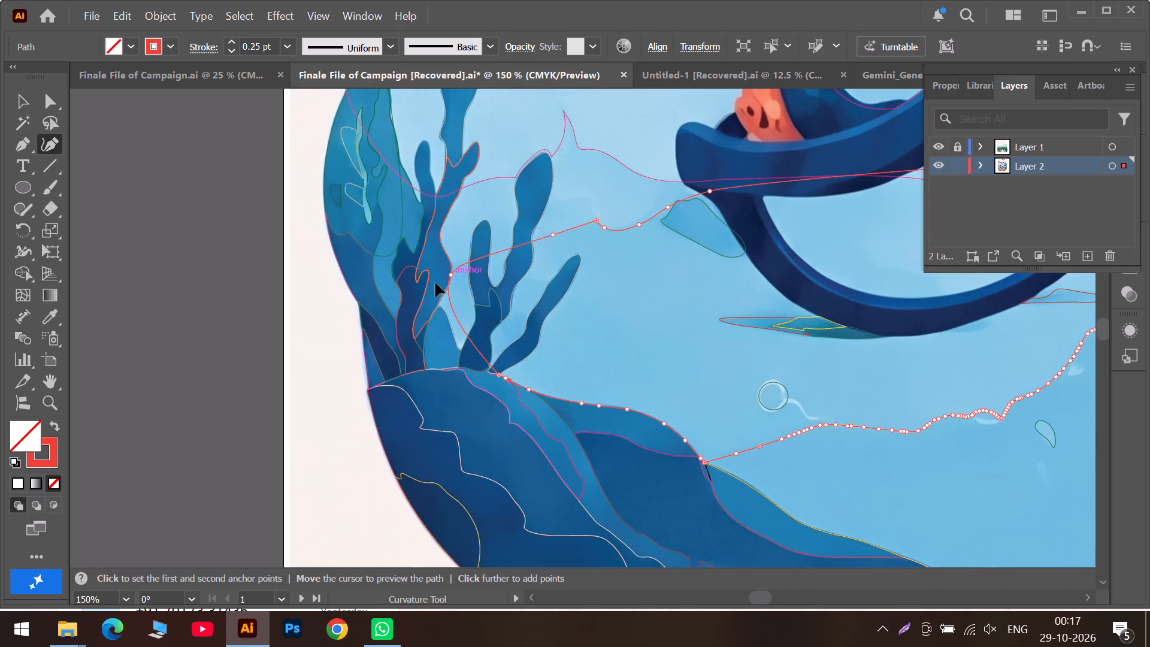
pyautogui.moveTo(435, 283); pyautogui.dragTo(434, 285)
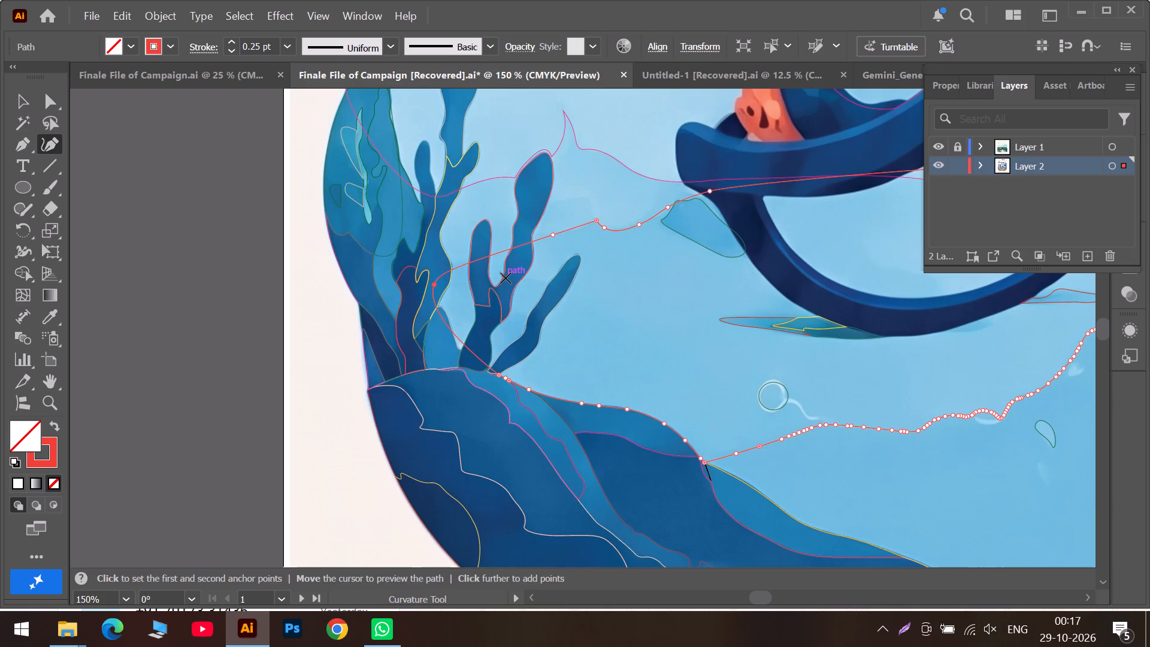
# Add points to the red path and fit them around the narrow notch between the light blue leaf and dark coral.
pyautogui.moveTo(460, 341); pyautogui.dragTo(453, 347)
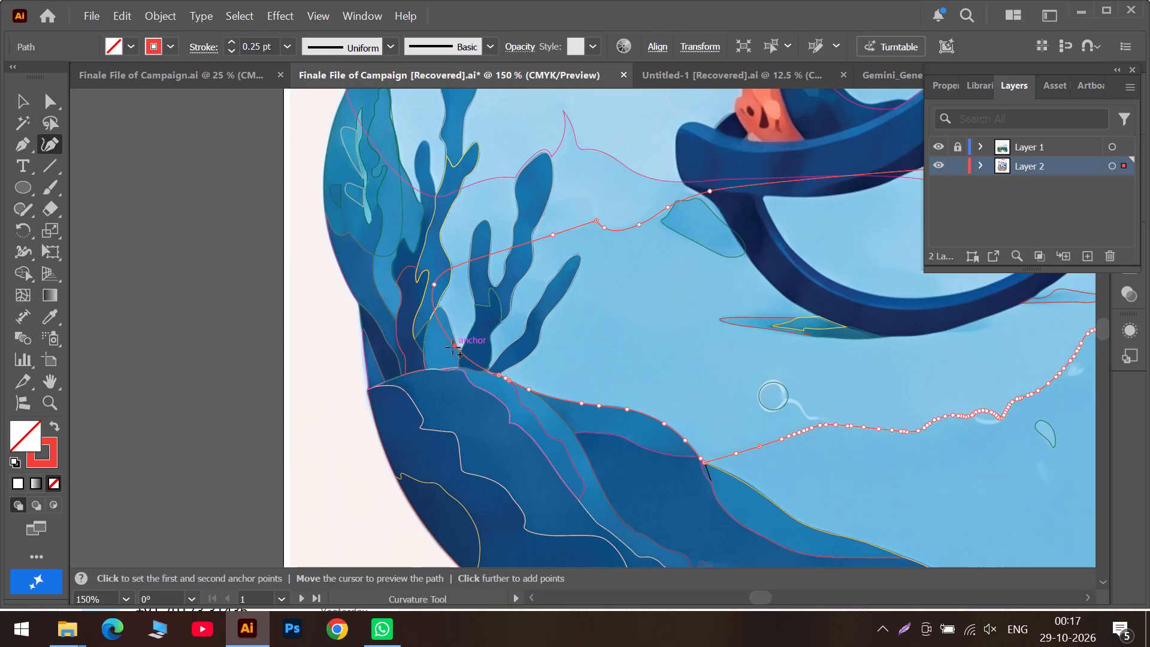
pyautogui.moveTo(453, 347); pyautogui.dragTo(452, 352)
pyautogui.keyDown('alt'); pyautogui.scroll(3, 452, 350); pyautogui.keyUp('alt')
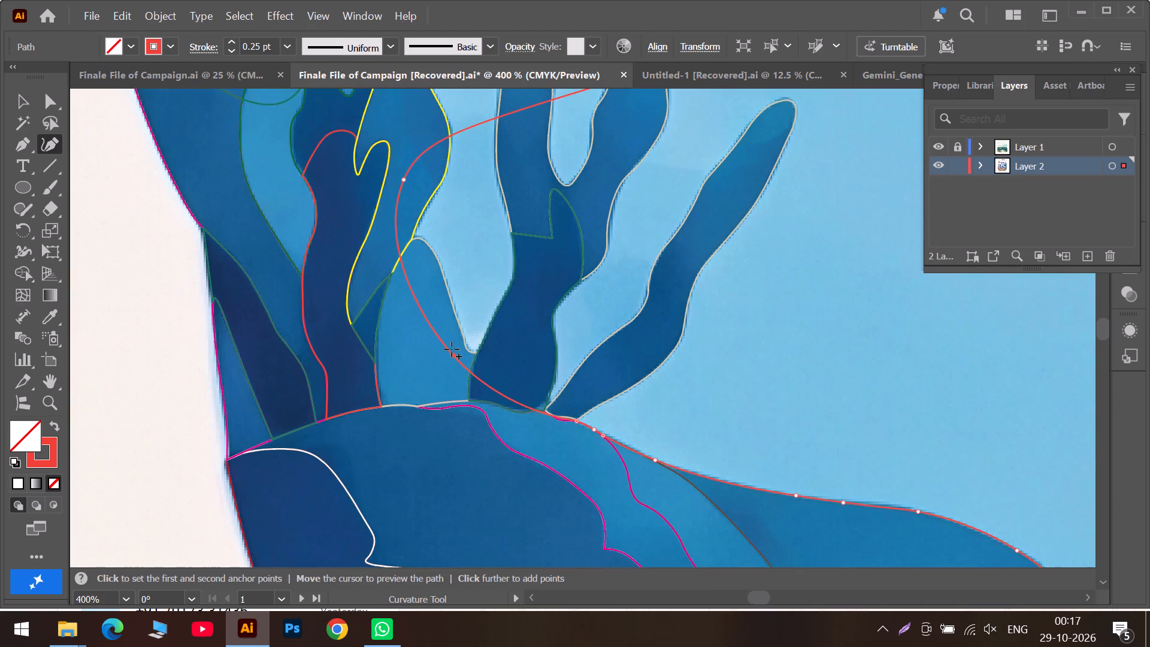
pyautogui.keyDown('alt'); pyautogui.scroll(2, 452, 349); pyautogui.keyUp('alt')
pyautogui.keyDown('alt'); pyautogui.scroll(-2, 451, 349); pyautogui.keyUp('alt')
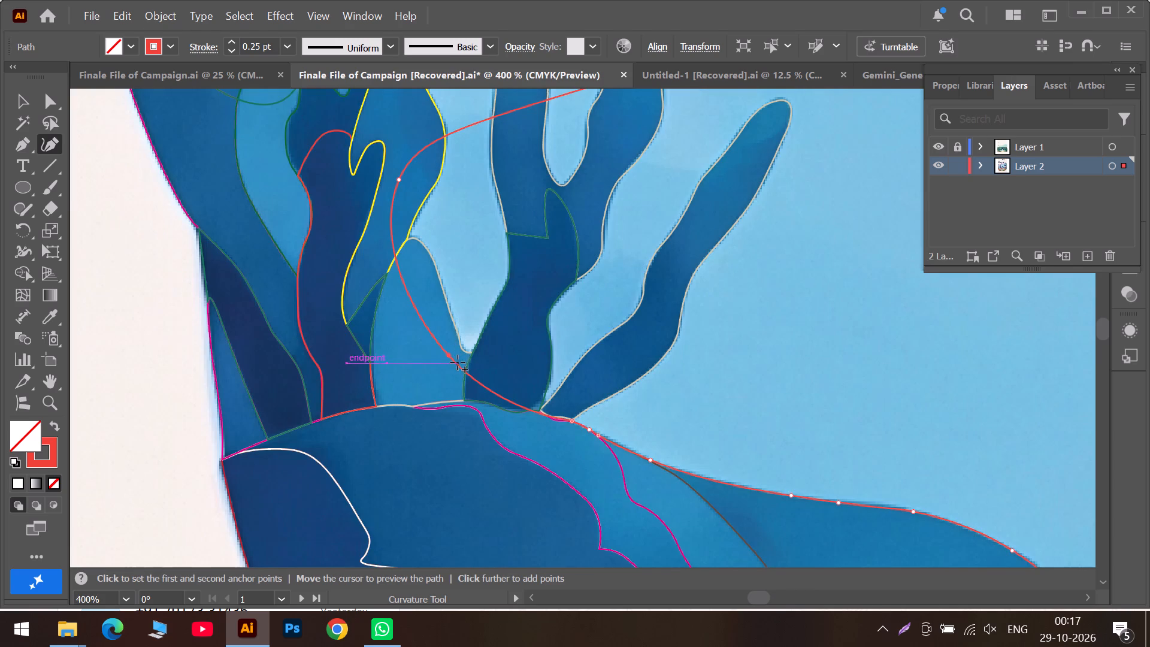
pyautogui.keyDown('alt'); pyautogui.scroll(2, 455, 370); pyautogui.keyUp('alt')
pyautogui.moveTo(445, 347); pyautogui.dragTo(477, 337)
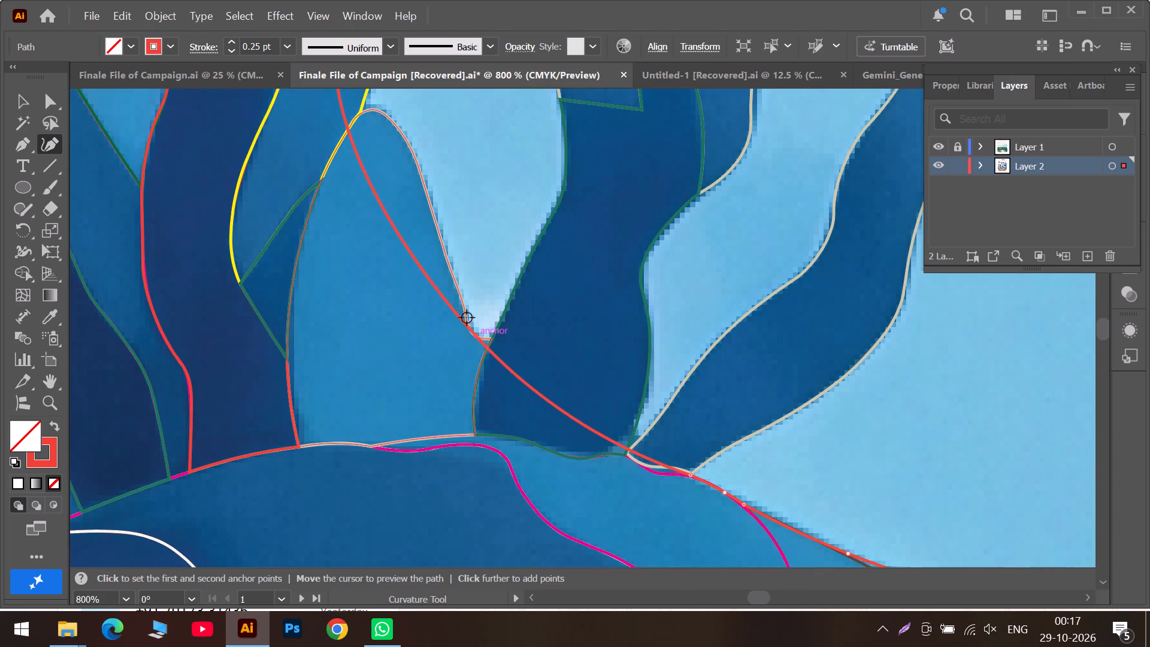
pyautogui.scroll(2, 416, 288)
pyautogui.moveTo(437, 291); pyautogui.dragTo(447, 294)
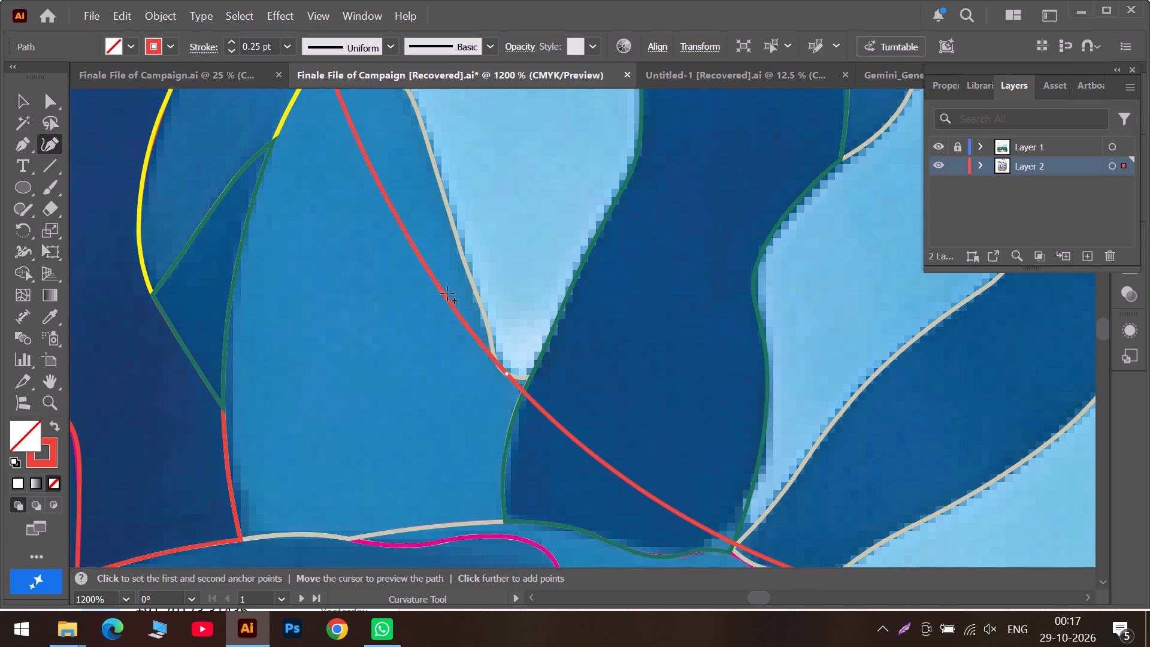
pyautogui.moveTo(447, 294); pyautogui.dragTo(497, 364)
pyautogui.moveTo(509, 374); pyautogui.dragTo(528, 377)
pyautogui.moveTo(509, 371); pyautogui.dragTo(514, 378)
# Add three points from the notch up the light blue leaf's edge and align the red curve with its beige outline.
pyautogui.moveTo(461, 306); pyautogui.dragTo(489, 322)
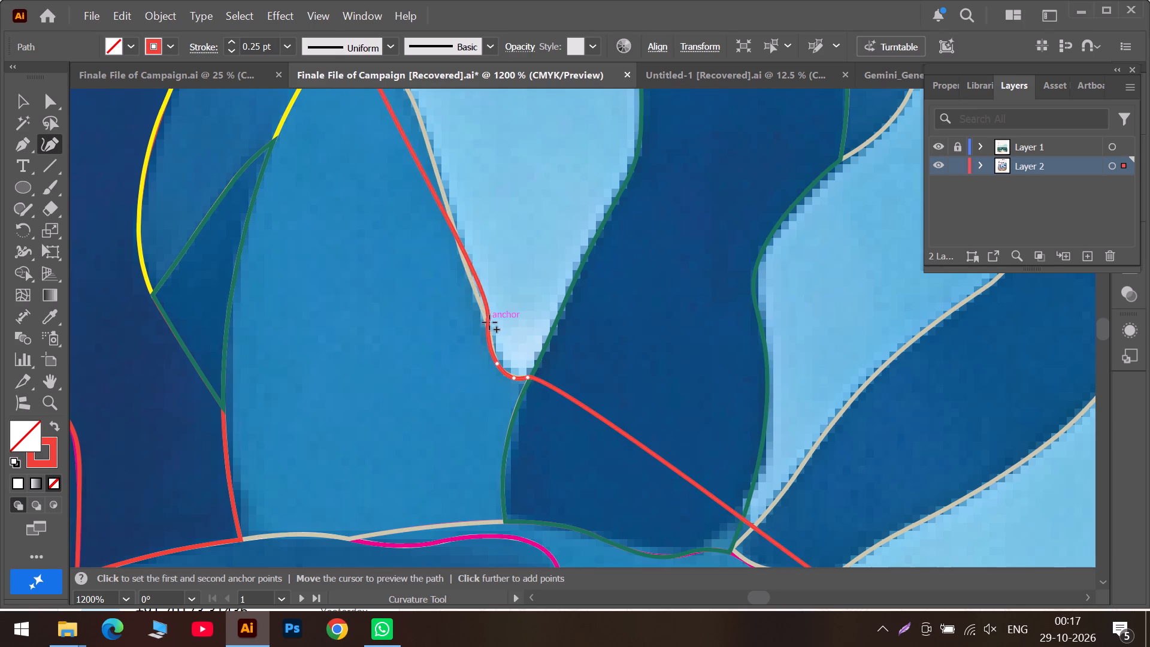
pyautogui.moveTo(489, 322); pyautogui.dragTo(471, 279)
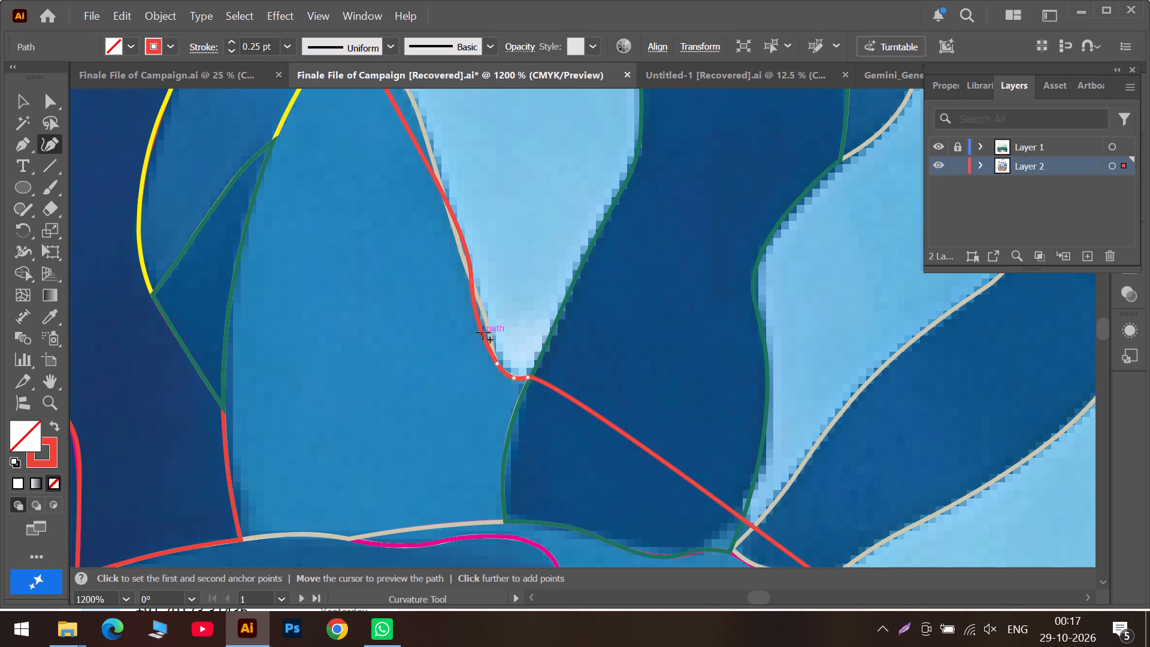
pyautogui.moveTo(483, 332); pyautogui.dragTo(486, 334)
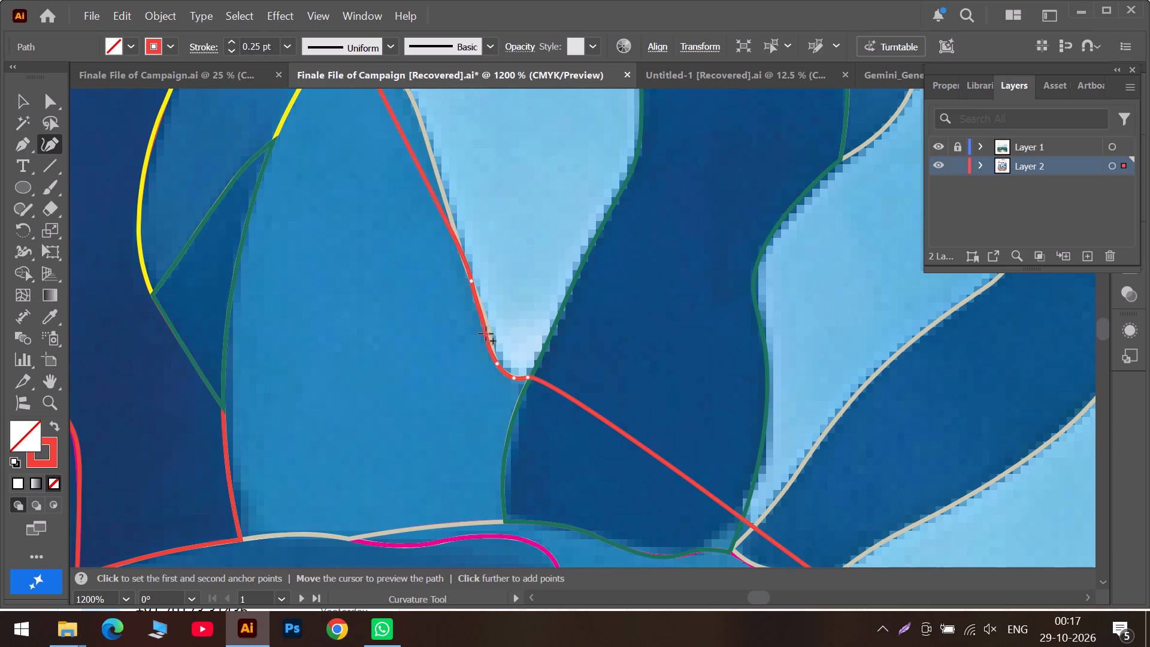
pyautogui.moveTo(486, 334); pyautogui.dragTo(489, 332)
pyautogui.scroll(4, 446, 259)
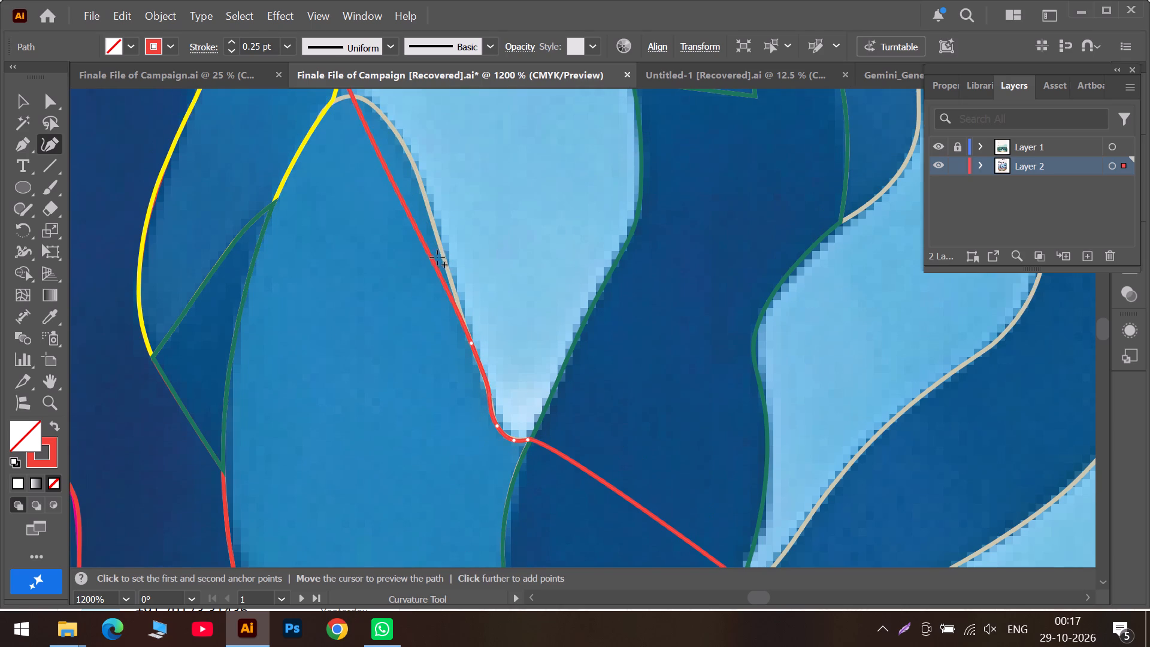
pyautogui.moveTo(429, 258); pyautogui.dragTo(447, 264)
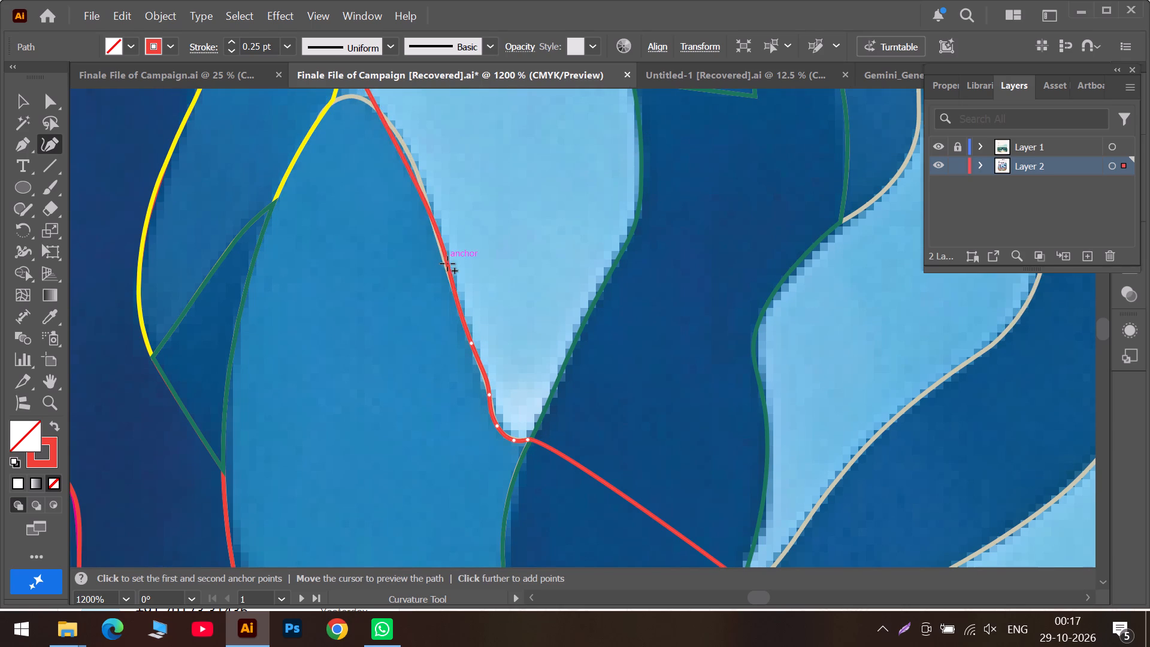
pyautogui.moveTo(447, 264); pyautogui.dragTo(447, 267)
# Add three more points up the light blue leaf's edge and fit the red curve to its beige outline.
pyautogui.scroll(4, 416, 238)
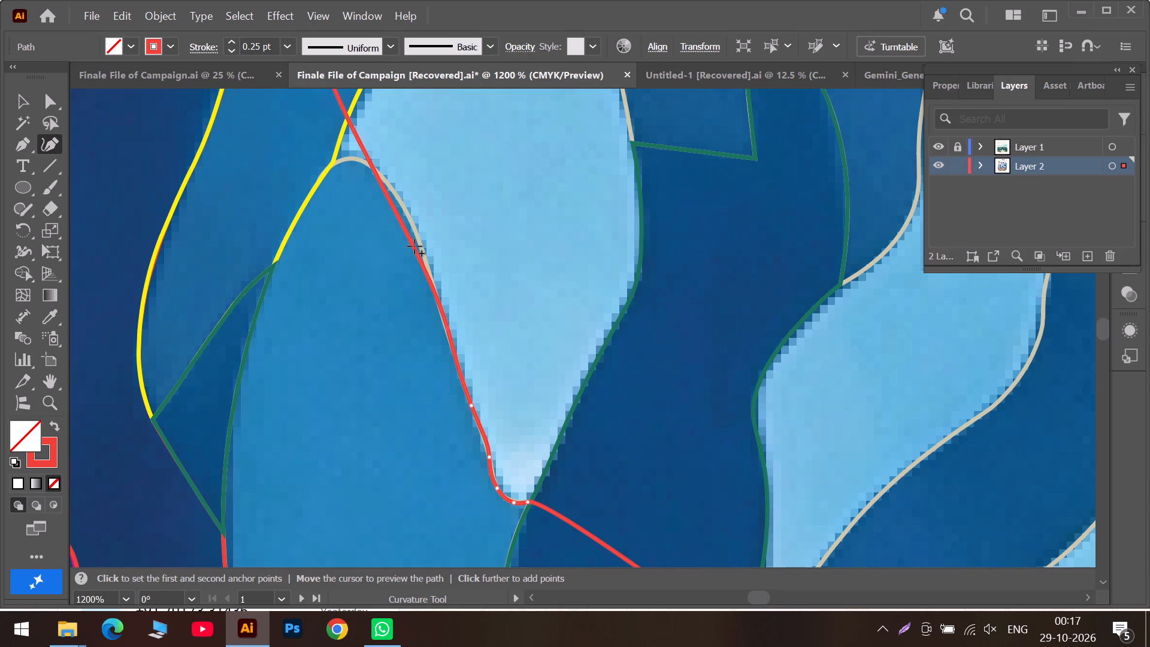
pyautogui.moveTo(414, 246); pyautogui.dragTo(422, 246)
pyautogui.scroll(4, 379, 191)
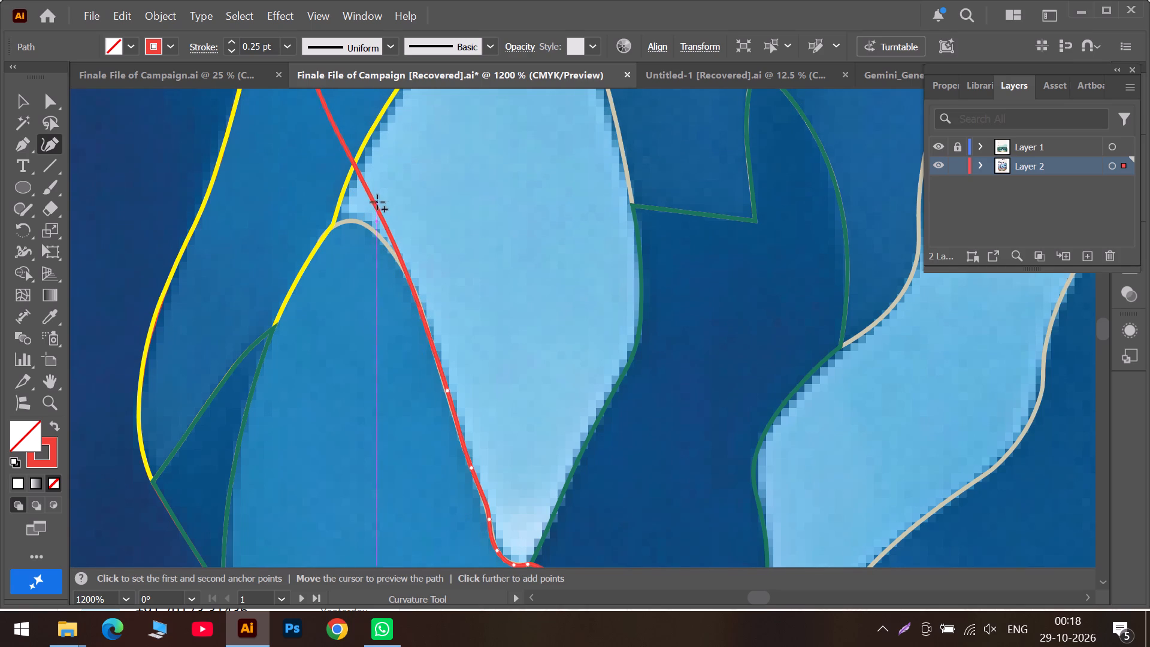
pyautogui.moveTo(370, 199); pyautogui.dragTo(396, 255)
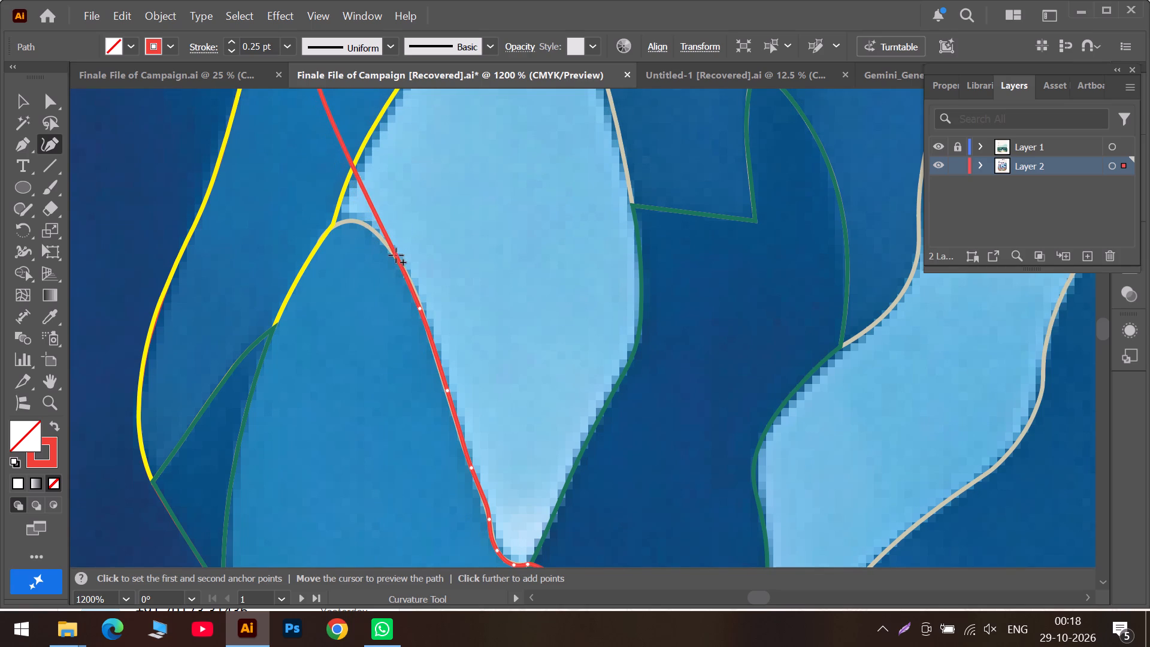
pyautogui.moveTo(396, 255); pyautogui.dragTo(398, 259)
pyautogui.doubleClick(355, 171)
pyautogui.moveTo(355, 171); pyautogui.dragTo(355, 171)
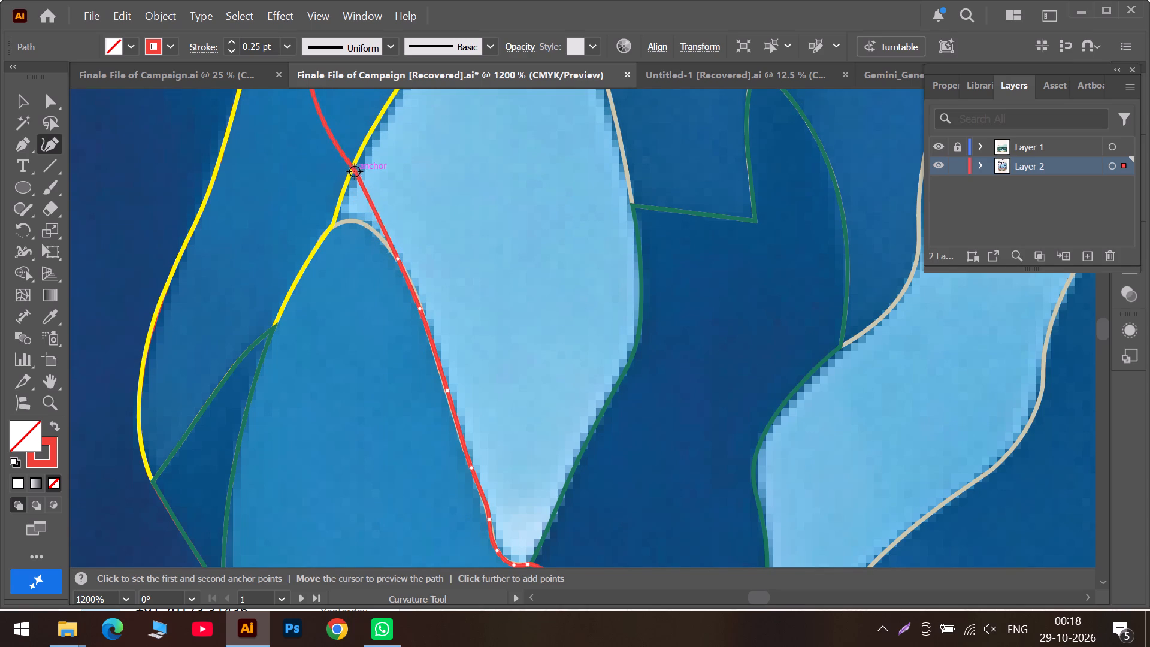
pyautogui.moveTo(355, 171); pyautogui.dragTo(370, 226)
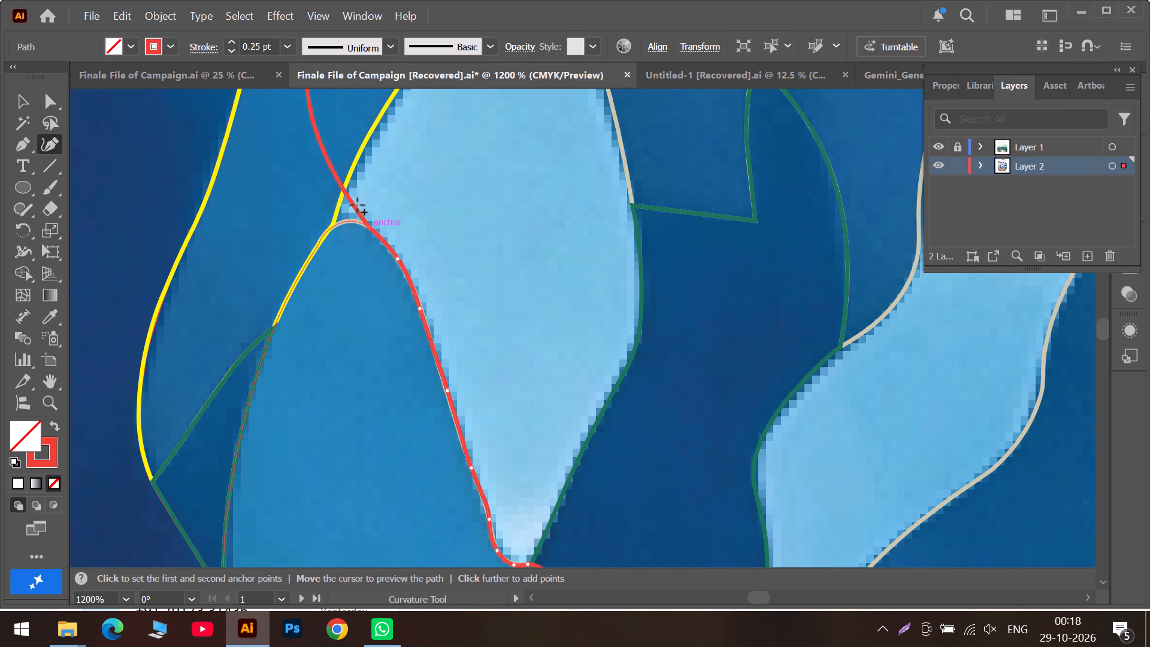
# Add points around the top of the beige arch and form a corner on the red path where it meets the yellow outline.
pyautogui.click(349, 198)
pyautogui.moveTo(349, 198); pyautogui.dragTo(338, 218)
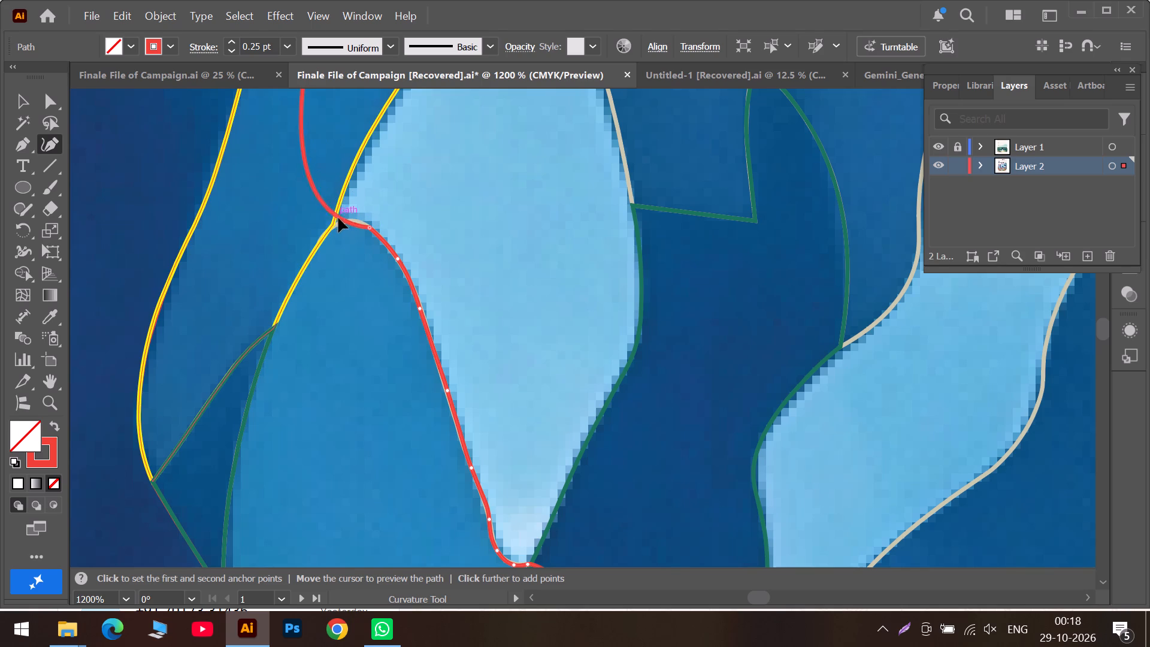
pyautogui.moveTo(338, 218); pyautogui.dragTo(347, 218)
pyautogui.doubleClick(371, 229)
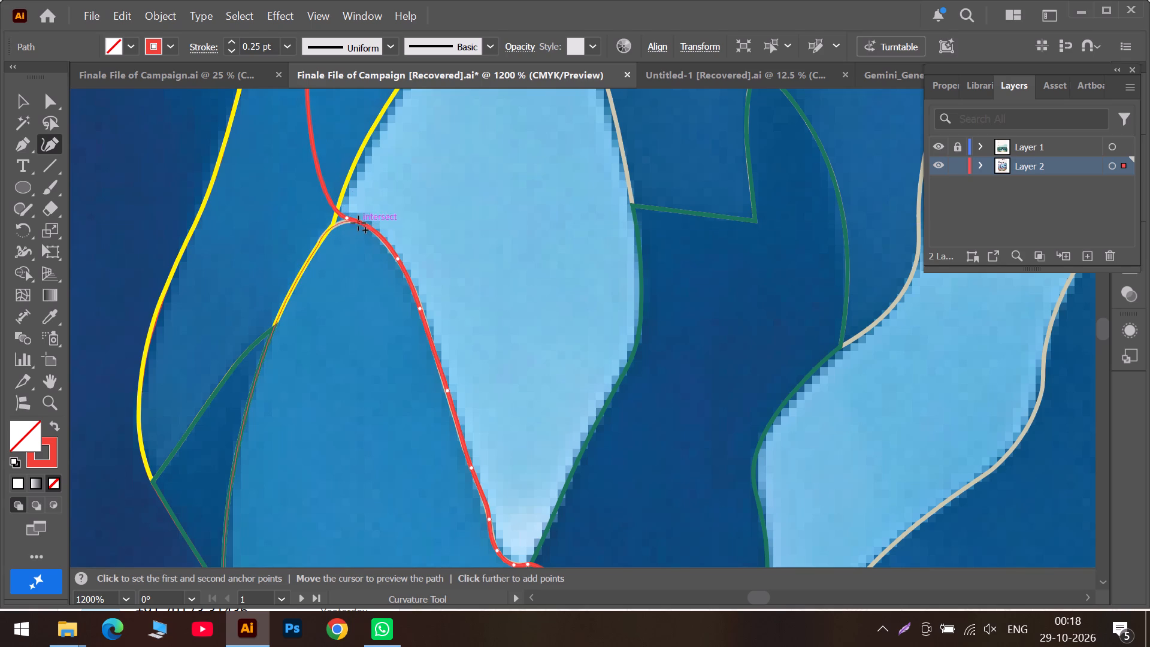
pyautogui.doubleClick(348, 218)
pyautogui.moveTo(348, 218); pyautogui.dragTo(334, 224)
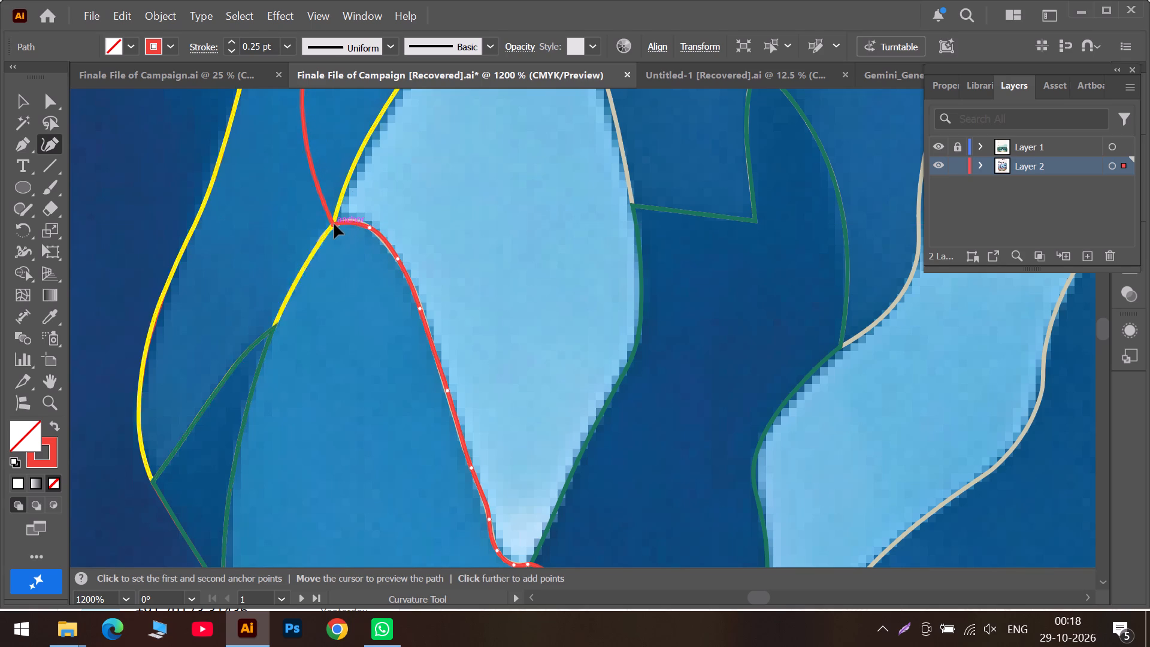
pyautogui.moveTo(334, 224); pyautogui.dragTo(334, 225)
pyautogui.click(356, 223)
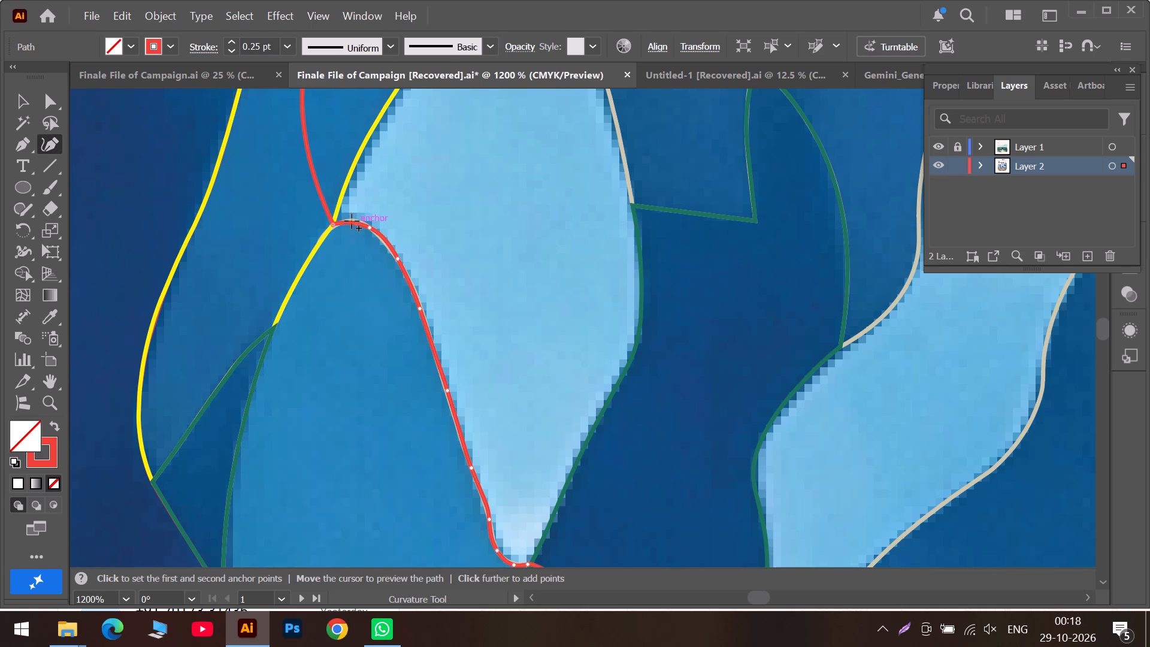
# Move the red path's stray anchor onto the yellow-outlined branch and add three points following that outline upward.
pyautogui.scroll(9, 301, 152)
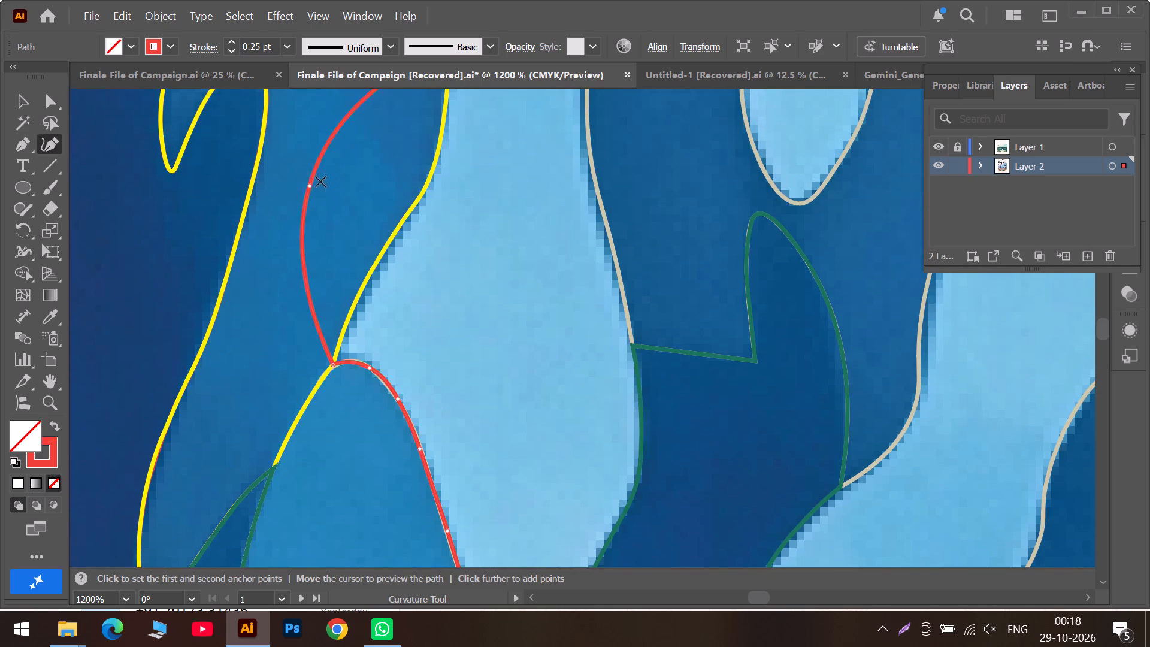
pyautogui.moveTo(311, 186); pyautogui.dragTo(356, 305)
pyautogui.click(389, 244)
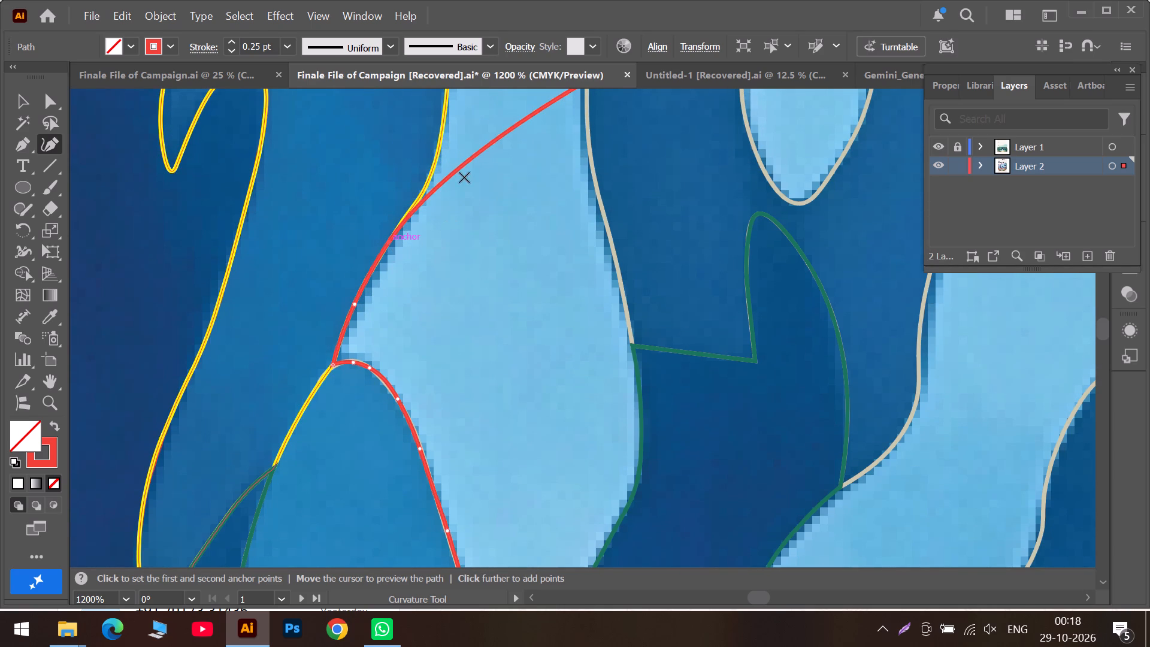
pyautogui.moveTo(453, 173); pyautogui.dragTo(416, 201)
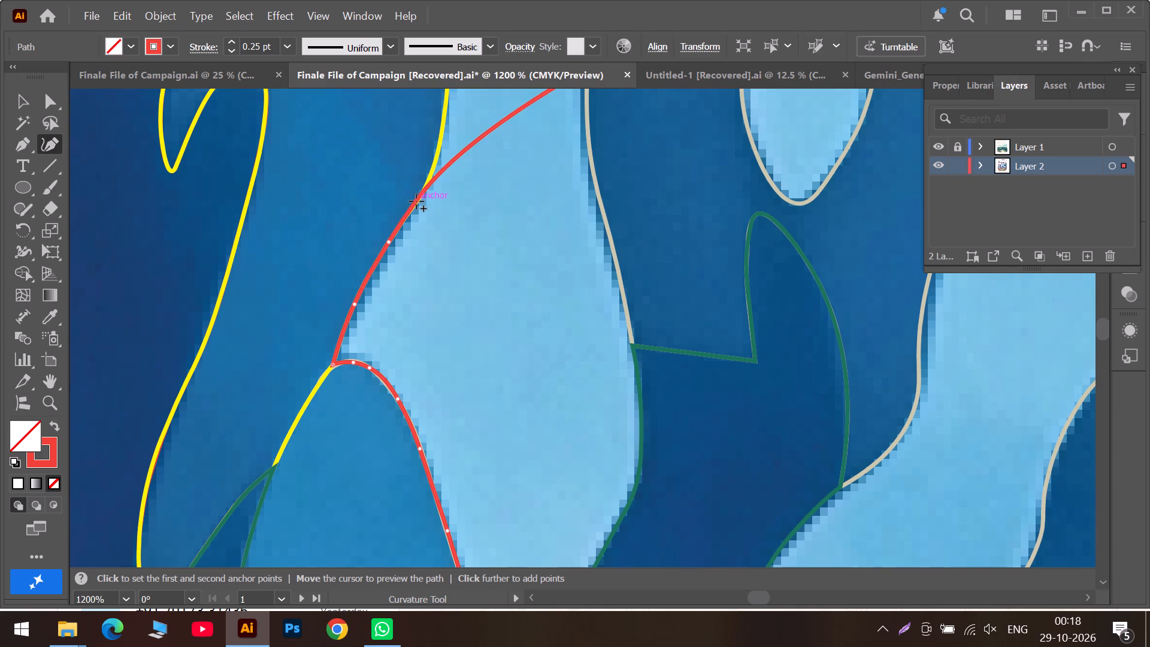
pyautogui.moveTo(416, 201); pyautogui.dragTo(416, 202)
pyautogui.scroll(8, 500, 170)
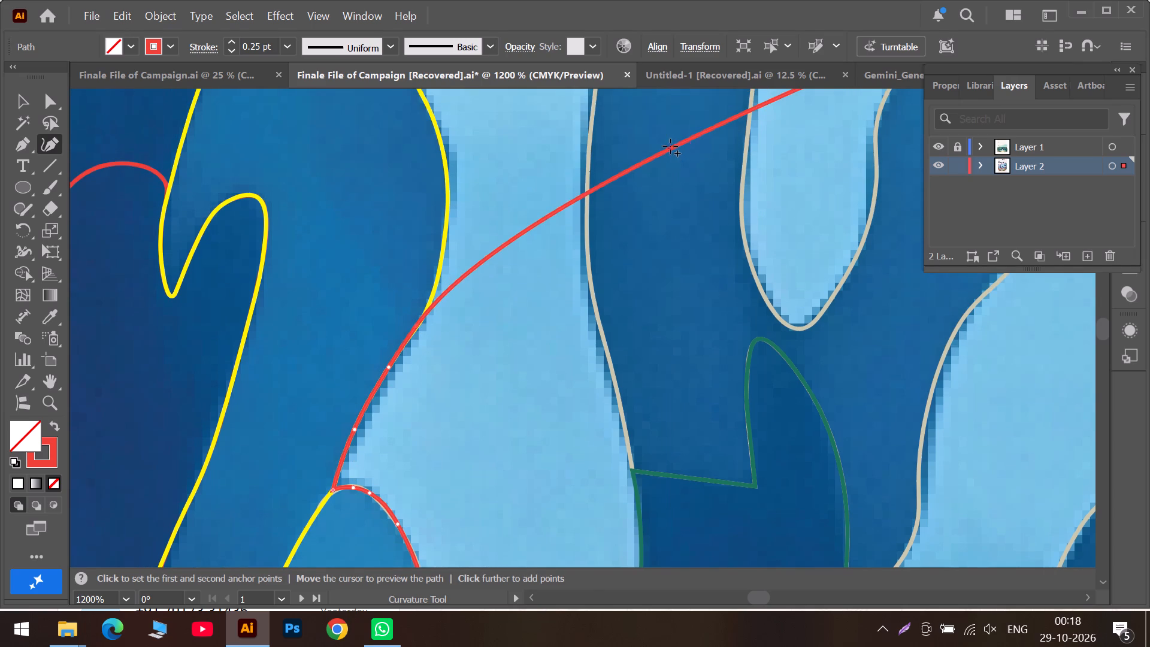
pyautogui.moveTo(670, 146); pyautogui.dragTo(439, 289)
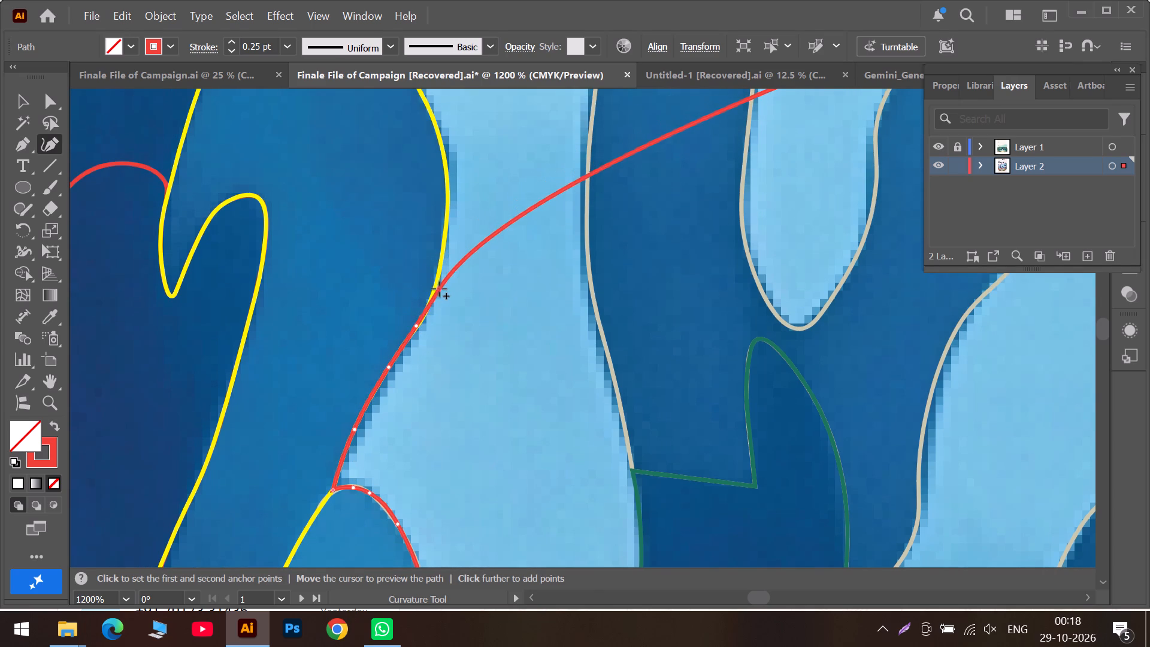
pyautogui.moveTo(439, 289); pyautogui.dragTo(431, 303)
# Add two points to the red path's long upper span and align them with the magenta ridge line across the glasses frame.
pyautogui.scroll(5, 609, 220)
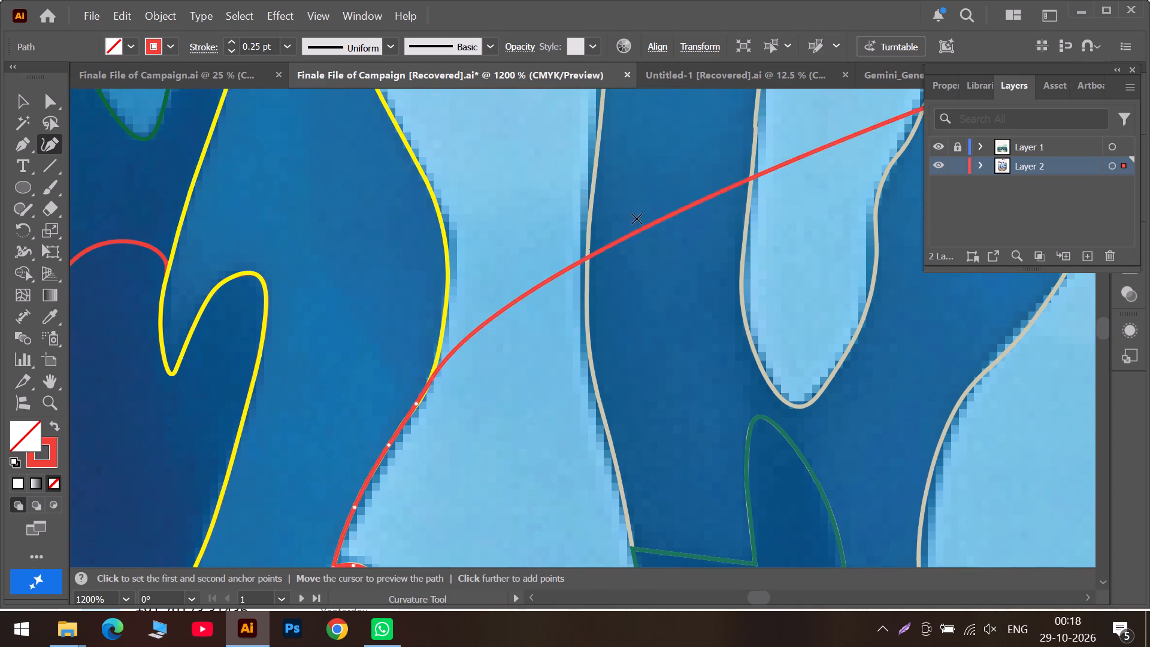
pyautogui.keyDown('alt'); pyautogui.scroll(-3, 651, 222); pyautogui.keyUp('alt')
pyautogui.scroll(5, 753, 225)
pyautogui.keyDown('alt'); pyautogui.scroll(-3, 863, 250); pyautogui.keyUp('alt')
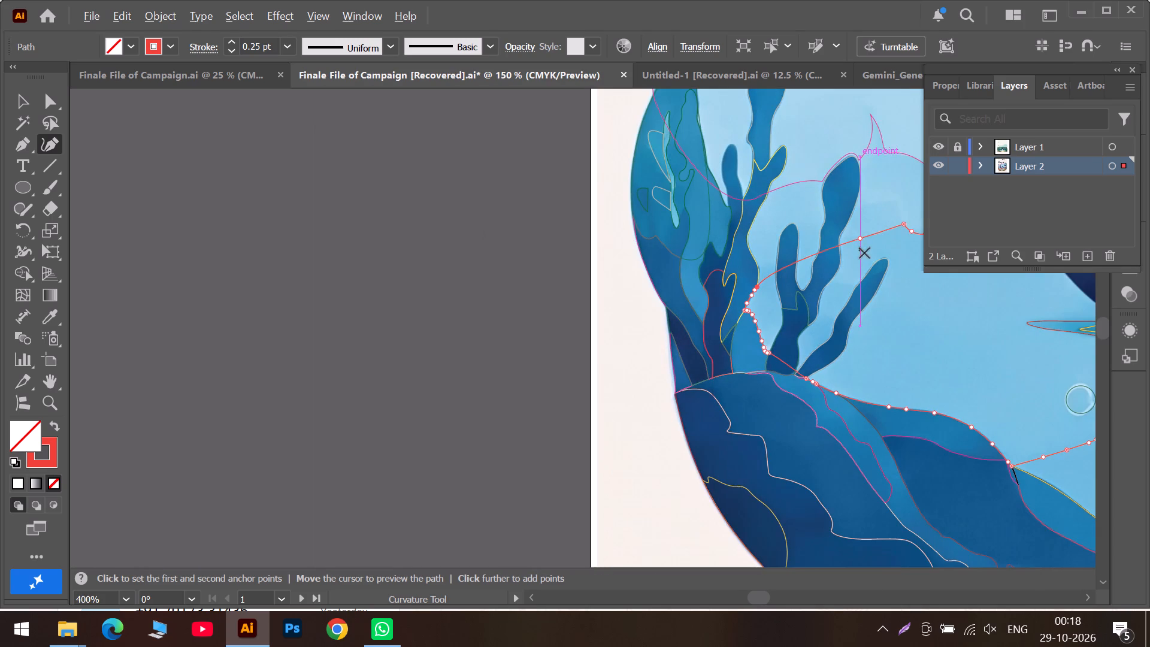
pyautogui.keyDown('alt'); pyautogui.scroll(2, 815, 272); pyautogui.keyUp('alt')
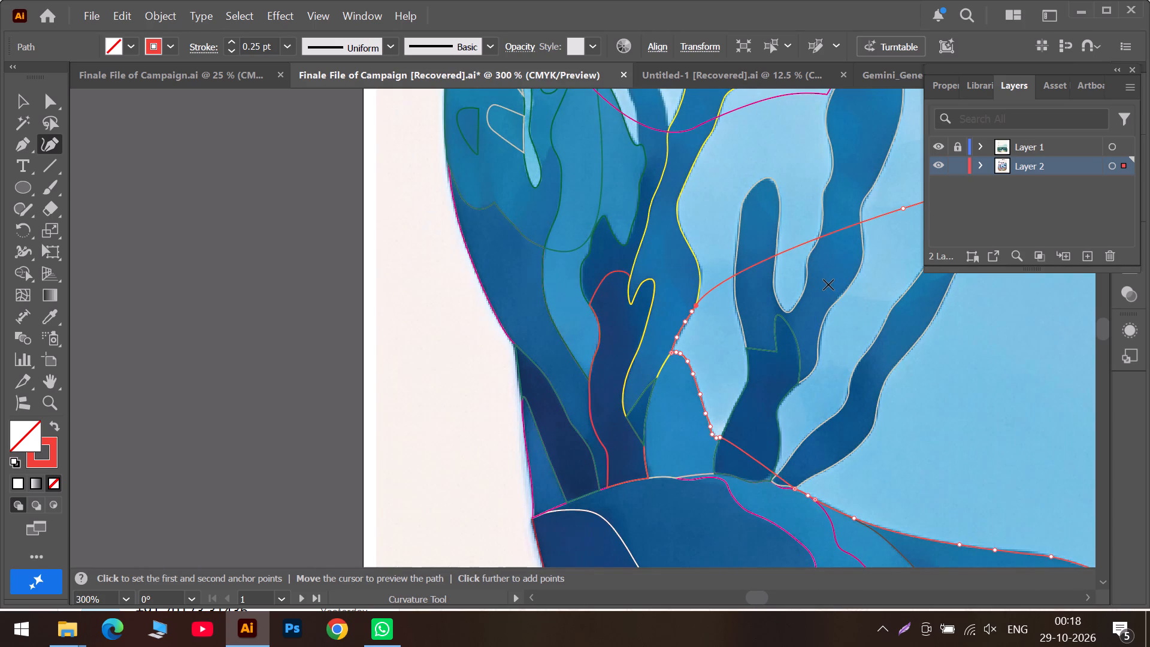
pyautogui.keyDown('alt'); pyautogui.scroll(-2, 828, 285); pyautogui.keyUp('alt')
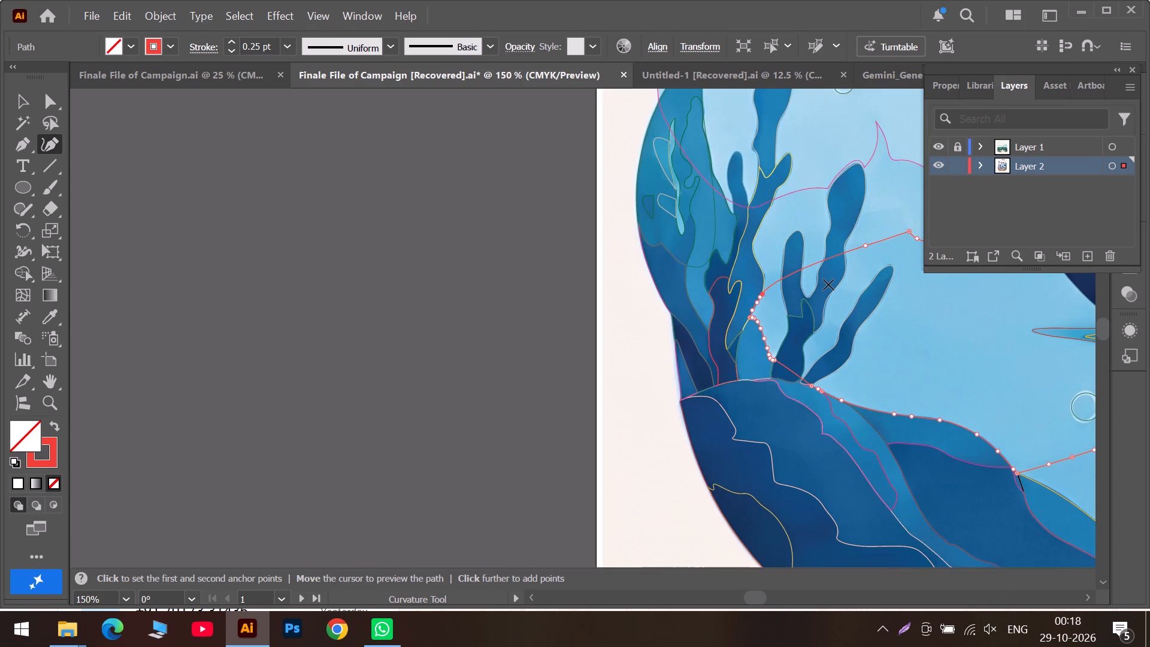
pyautogui.keyDown('alt'); pyautogui.scroll(-2, 828, 285); pyautogui.keyUp('alt')
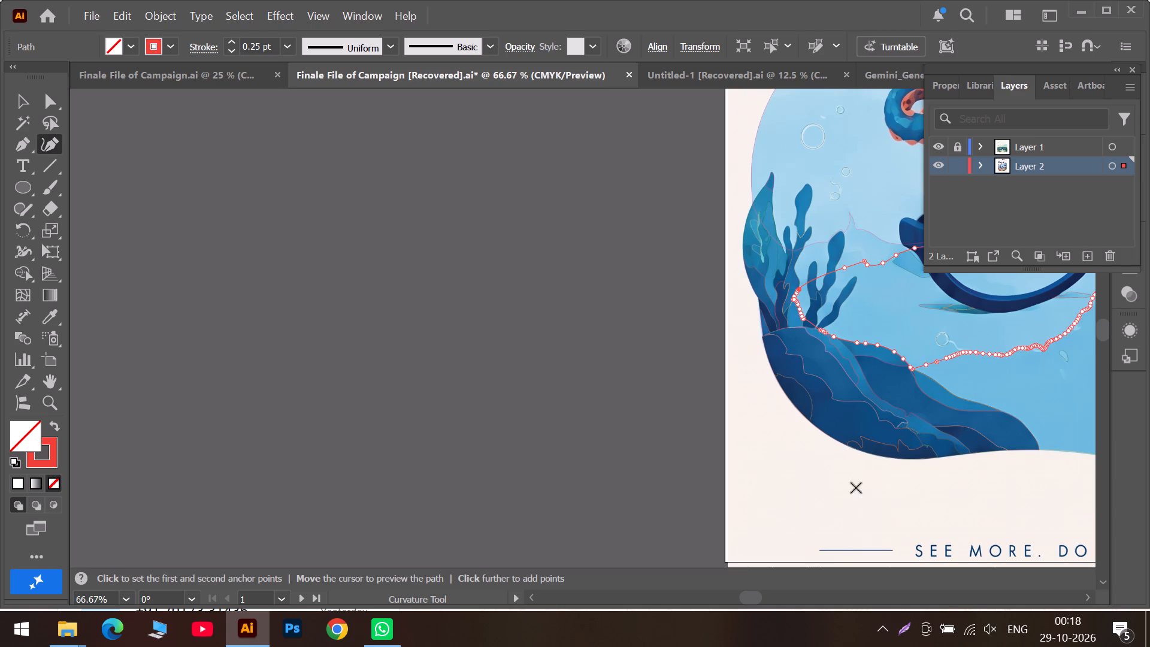
pyautogui.click(802, 599)
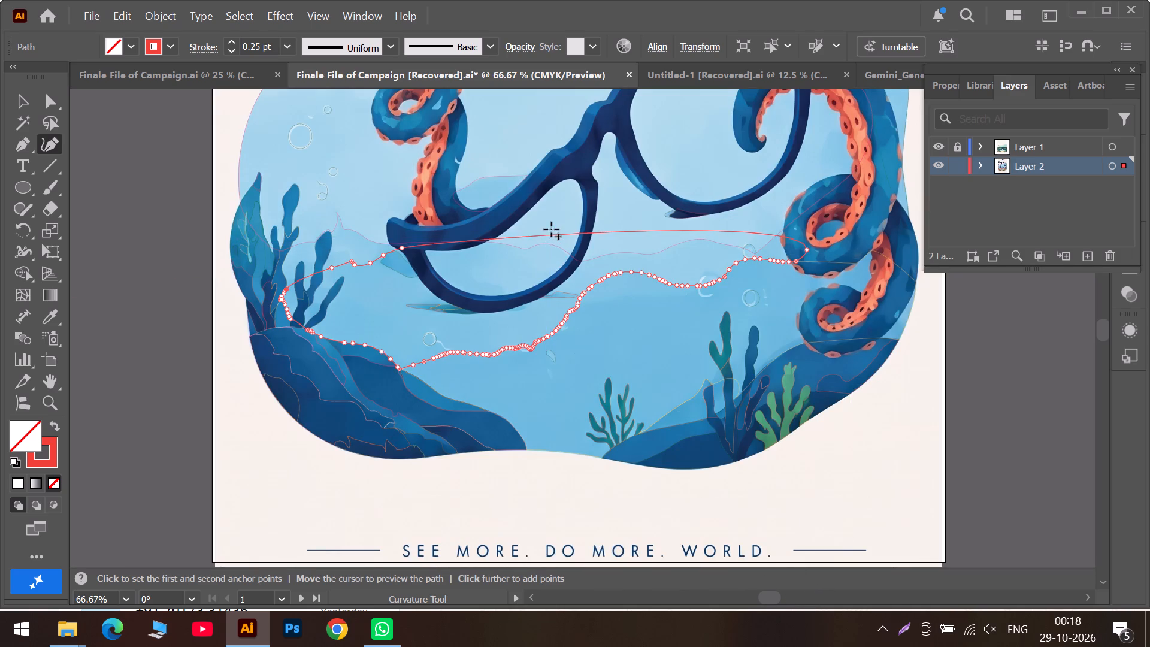
pyautogui.moveTo(550, 235); pyautogui.dragTo(550, 252)
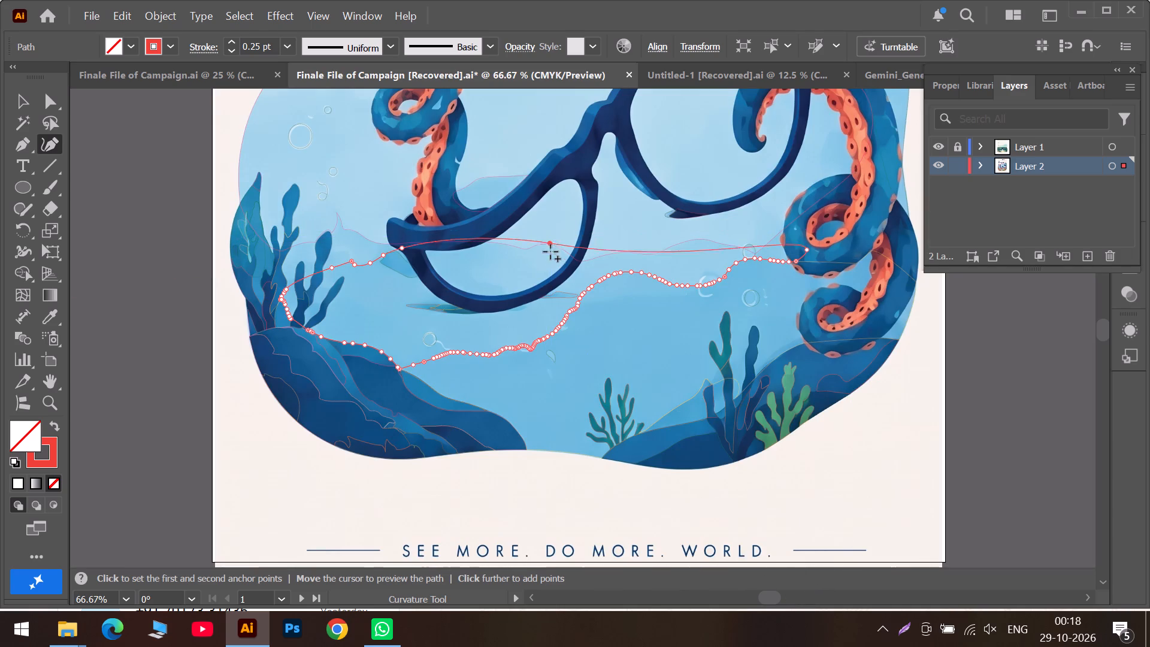
pyautogui.moveTo(550, 252); pyautogui.dragTo(551, 269)
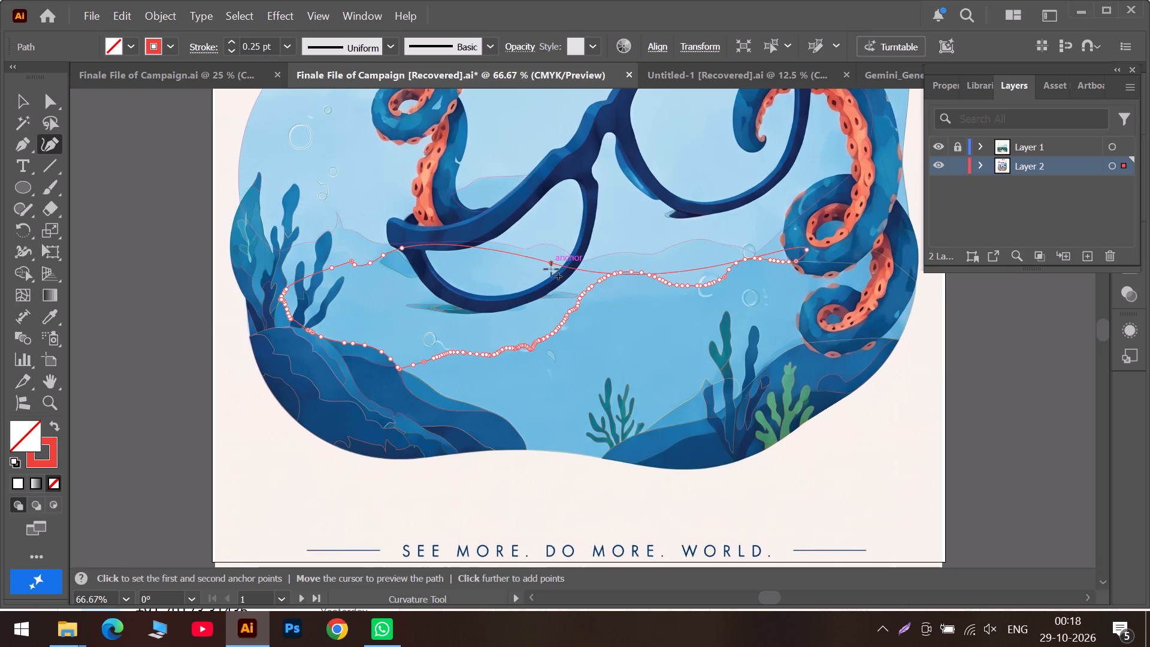
pyautogui.moveTo(551, 269); pyautogui.dragTo(559, 215)
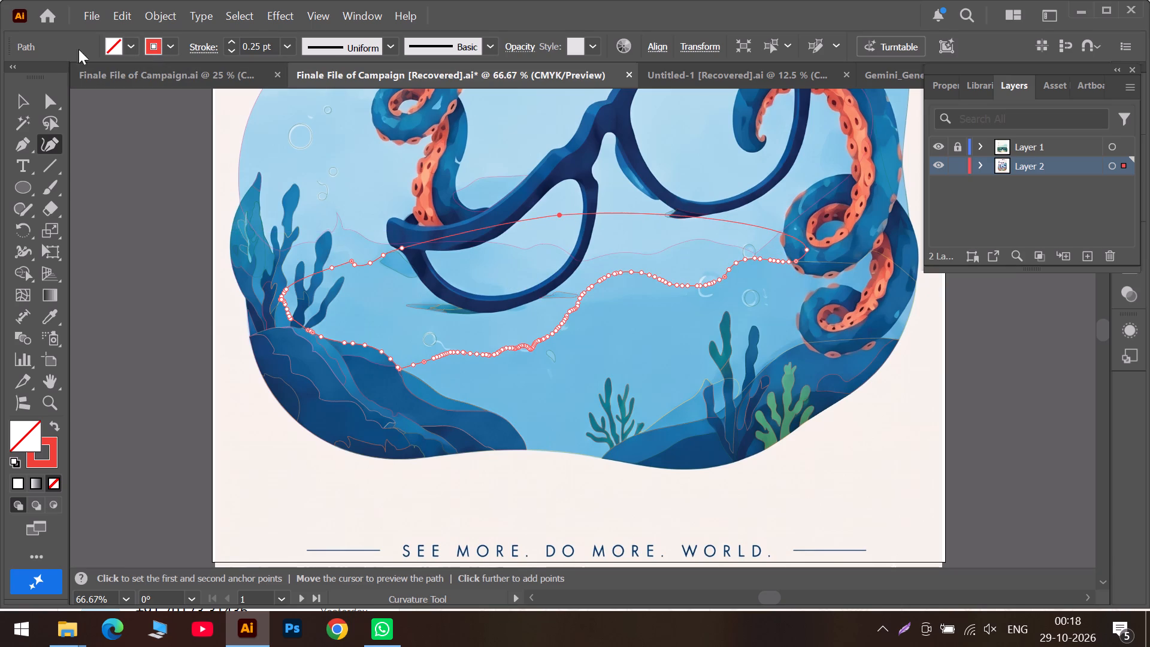
pyautogui.click(24, 101)
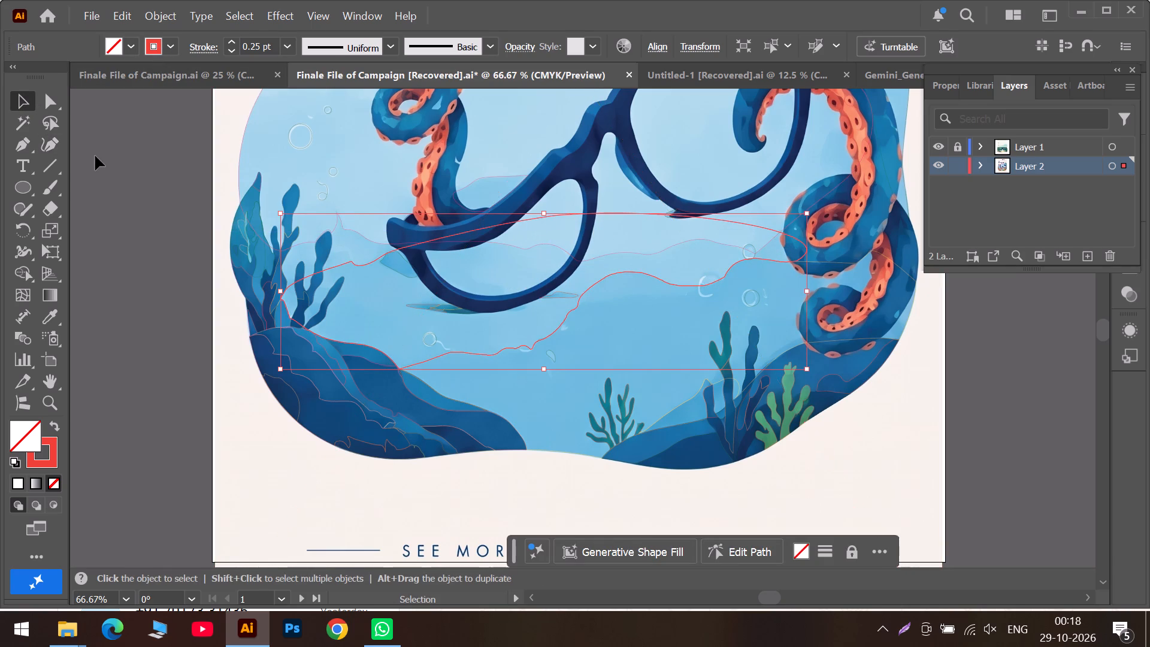
pyautogui.click(50, 139)
pyautogui.keyDown('alt'); pyautogui.scroll(3, 525, 246); pyautogui.keyUp('alt')
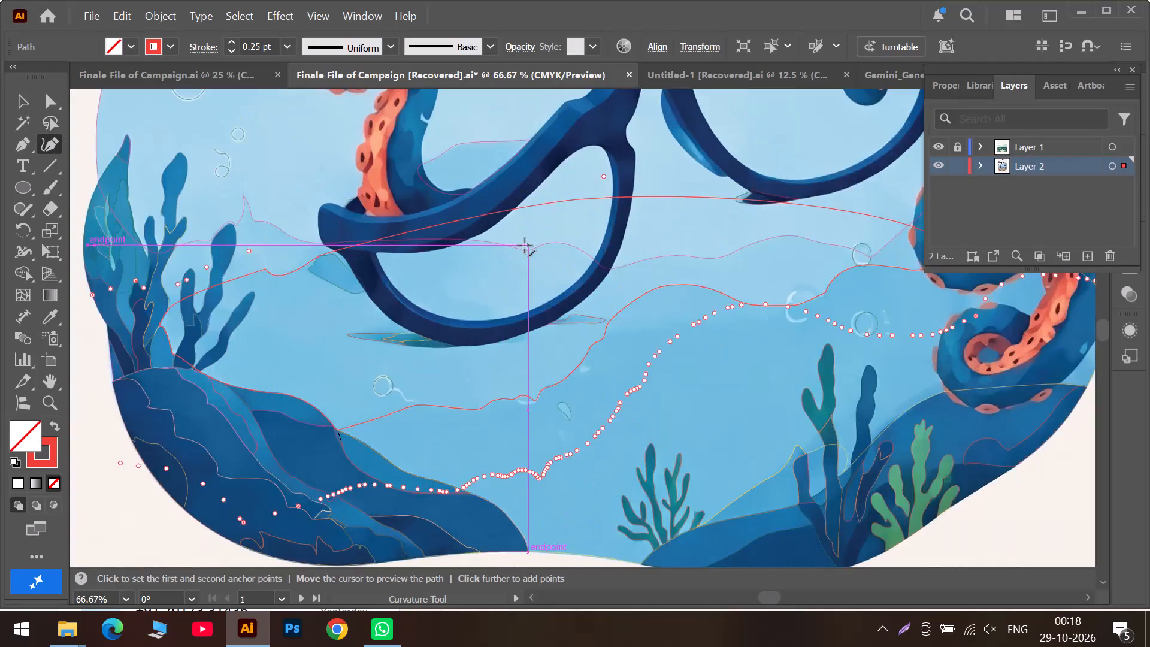
pyautogui.moveTo(631, 156); pyautogui.dragTo(630, 156)
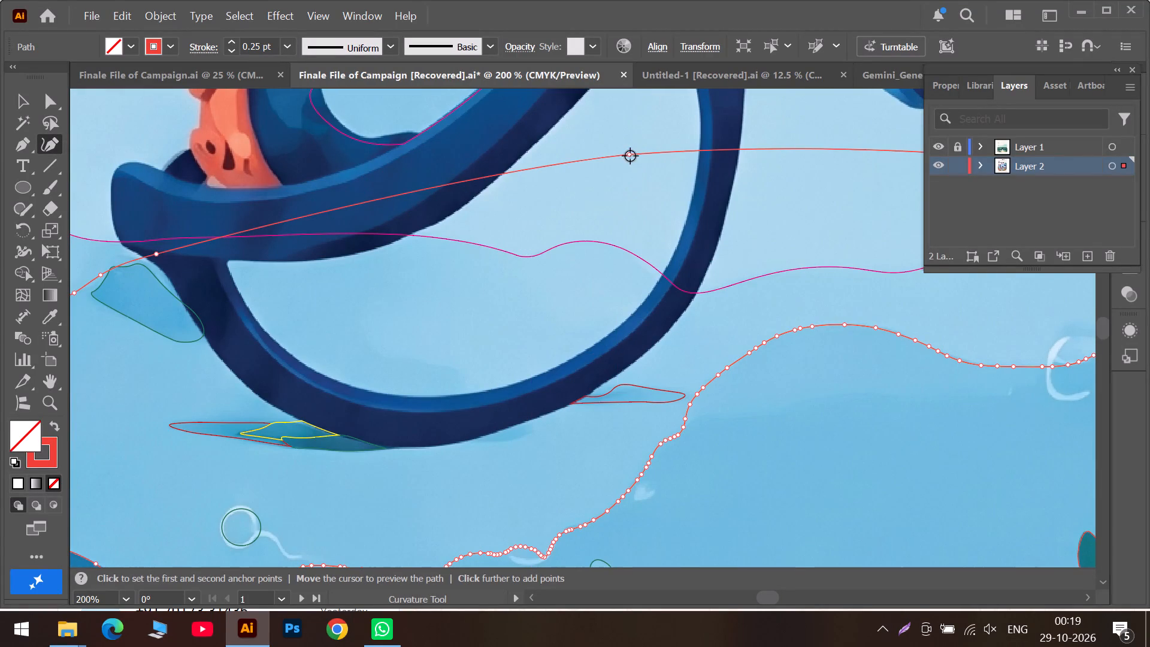
pyautogui.moveTo(630, 156); pyautogui.dragTo(214, 239)
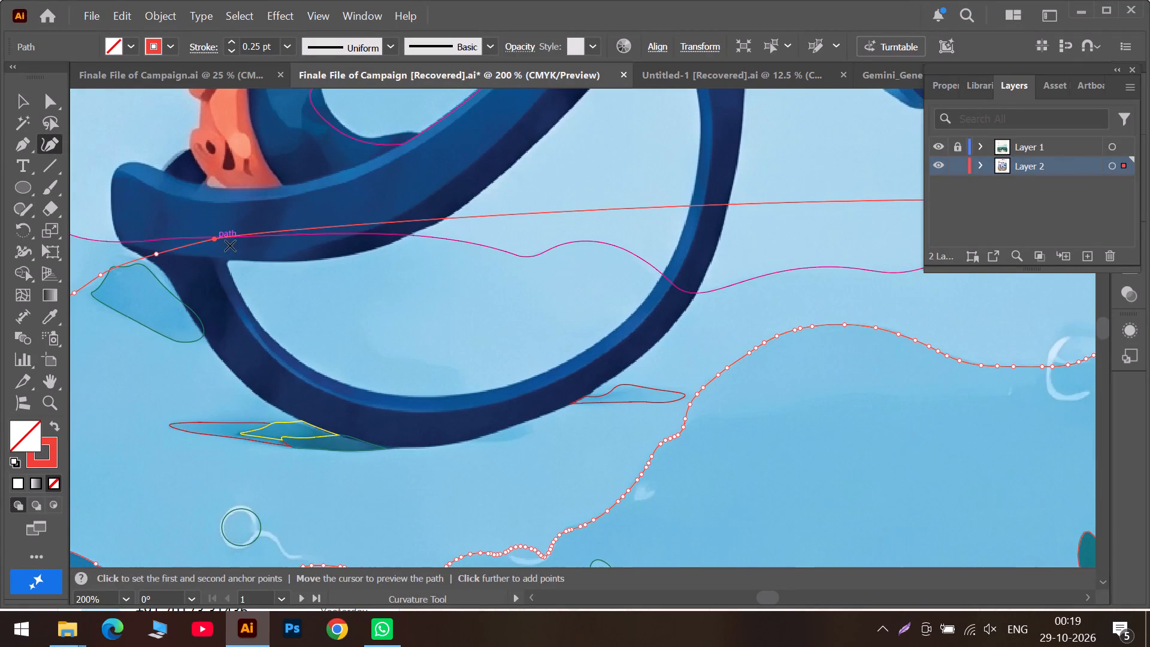
pyautogui.moveTo(502, 215); pyautogui.dragTo(307, 234)
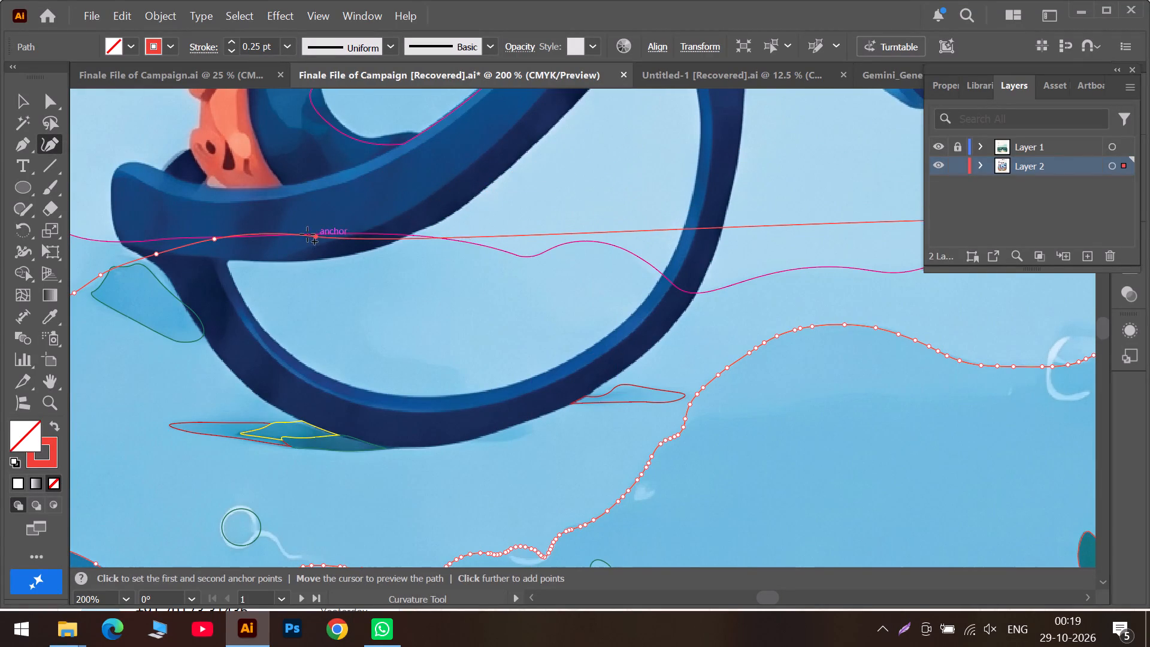
pyautogui.moveTo(307, 234); pyautogui.dragTo(268, 235)
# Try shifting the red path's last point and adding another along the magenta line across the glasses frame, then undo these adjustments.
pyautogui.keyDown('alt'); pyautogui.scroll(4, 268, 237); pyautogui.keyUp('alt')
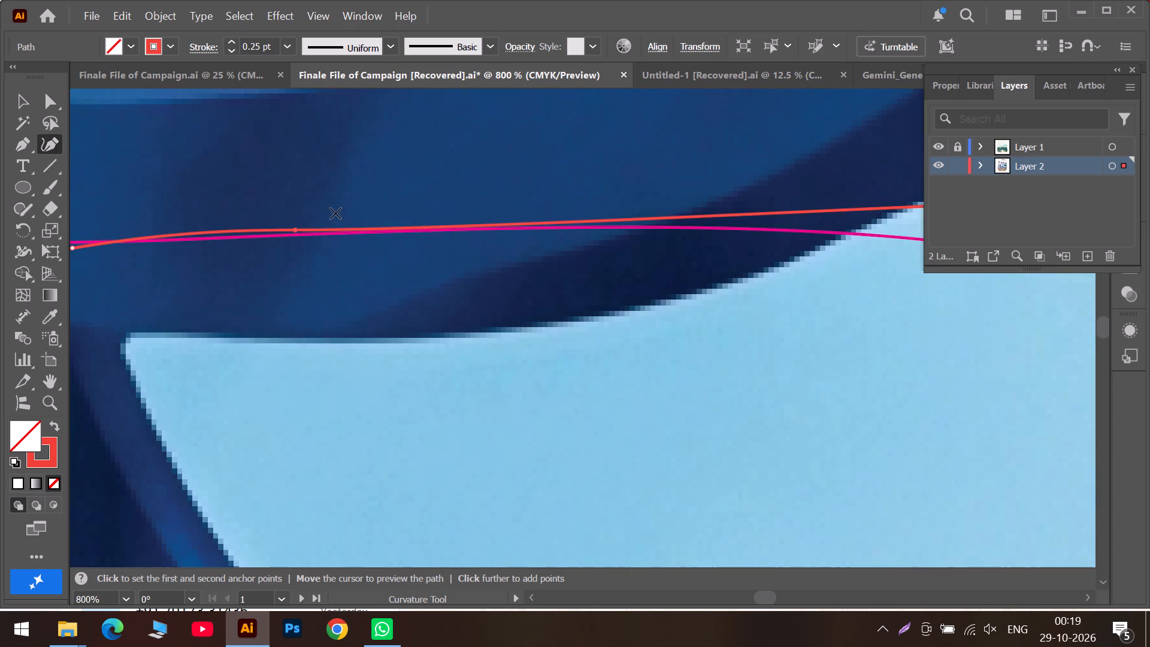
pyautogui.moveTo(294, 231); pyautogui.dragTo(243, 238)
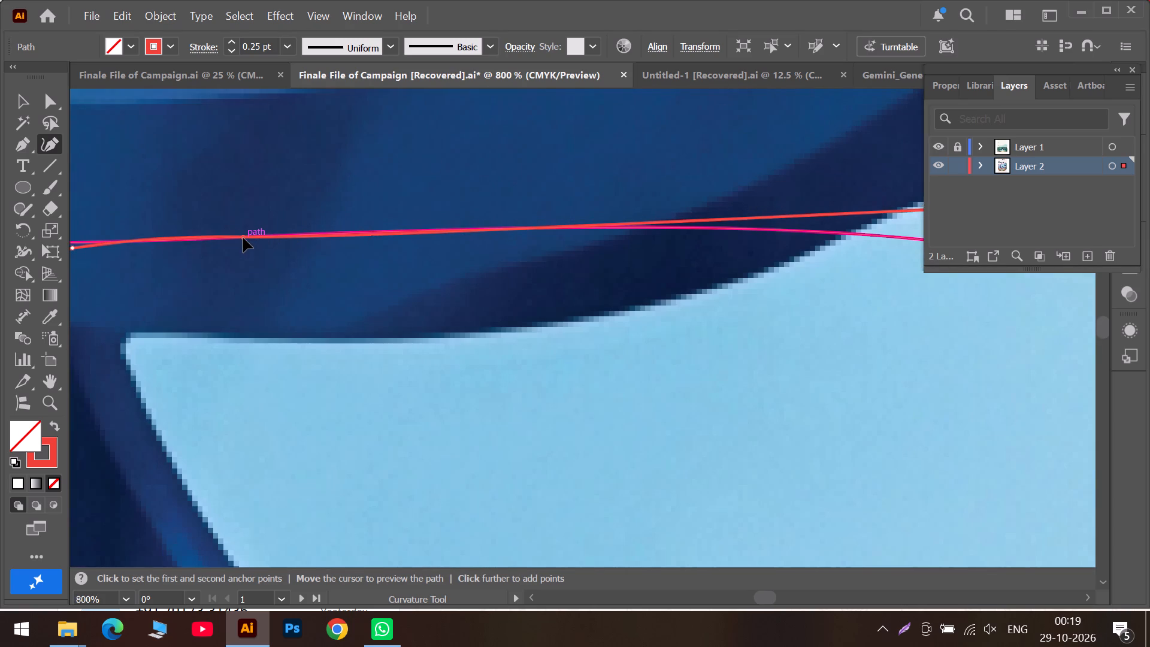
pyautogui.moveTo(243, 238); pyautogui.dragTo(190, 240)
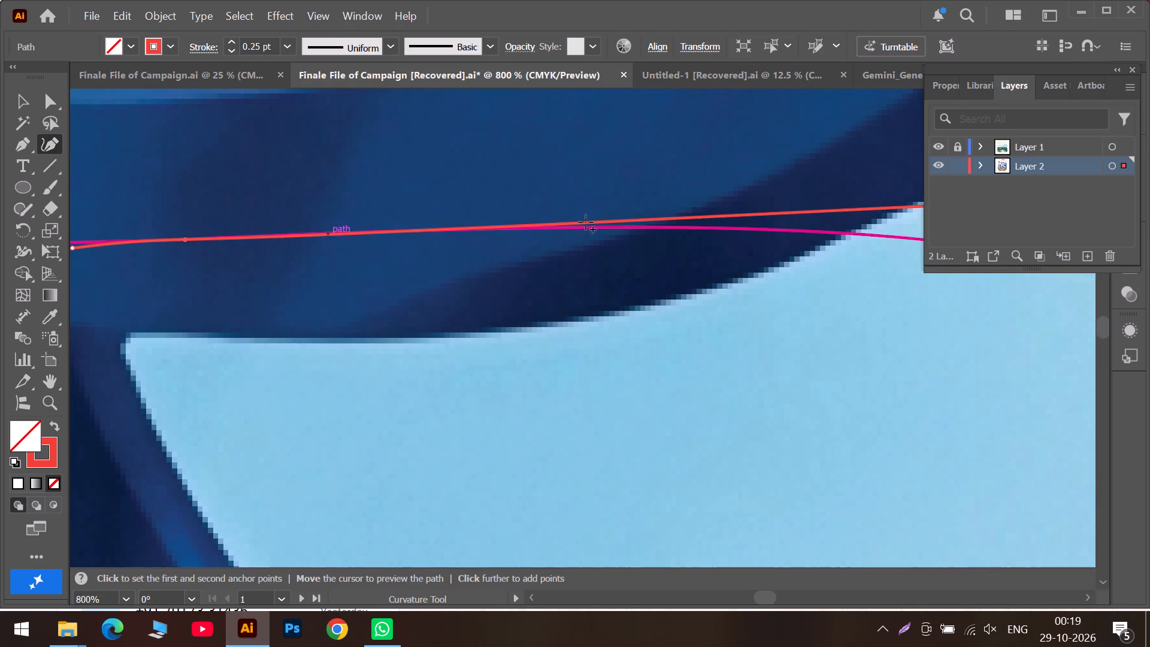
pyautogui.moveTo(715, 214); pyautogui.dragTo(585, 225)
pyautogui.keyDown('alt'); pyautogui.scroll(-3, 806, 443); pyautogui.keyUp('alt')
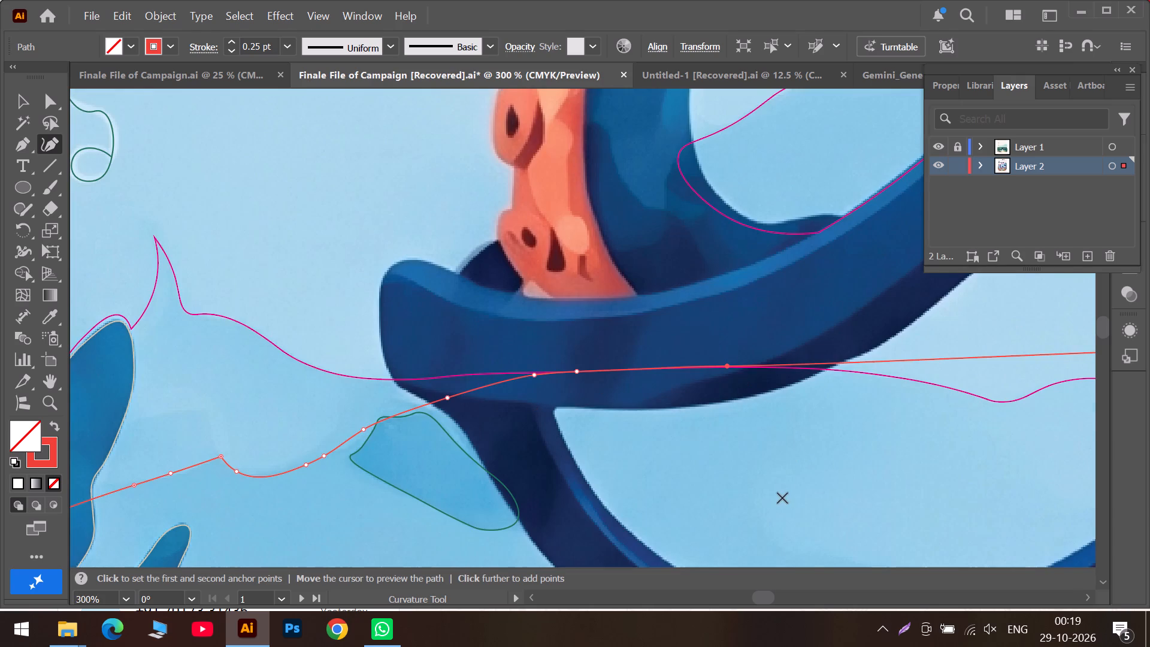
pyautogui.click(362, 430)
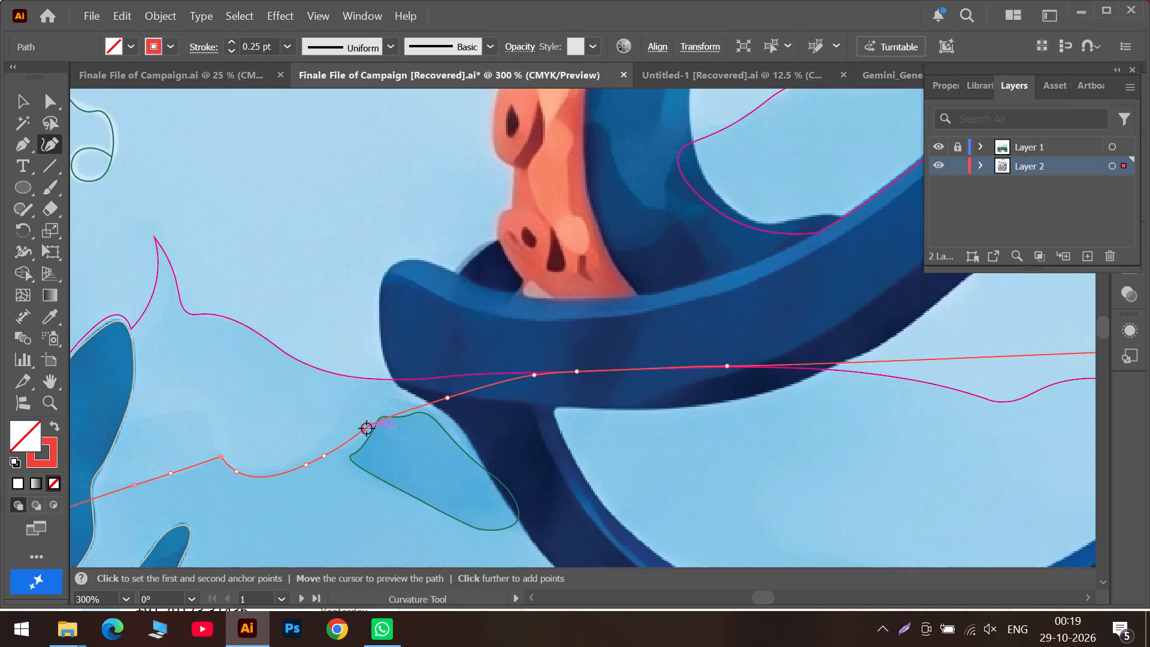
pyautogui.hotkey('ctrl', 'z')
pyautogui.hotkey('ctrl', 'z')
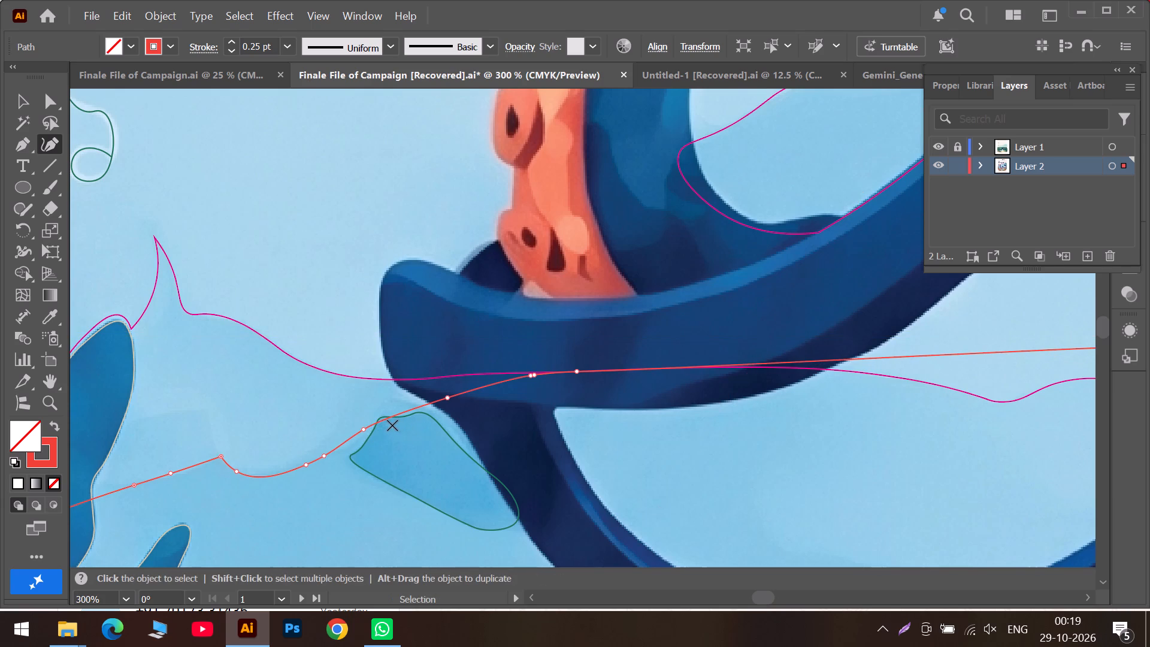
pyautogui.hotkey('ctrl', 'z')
# Add a point to the red path beside the green-outlined light-blue shape and fit it to that shape's upper edge.
pyautogui.click(365, 430)
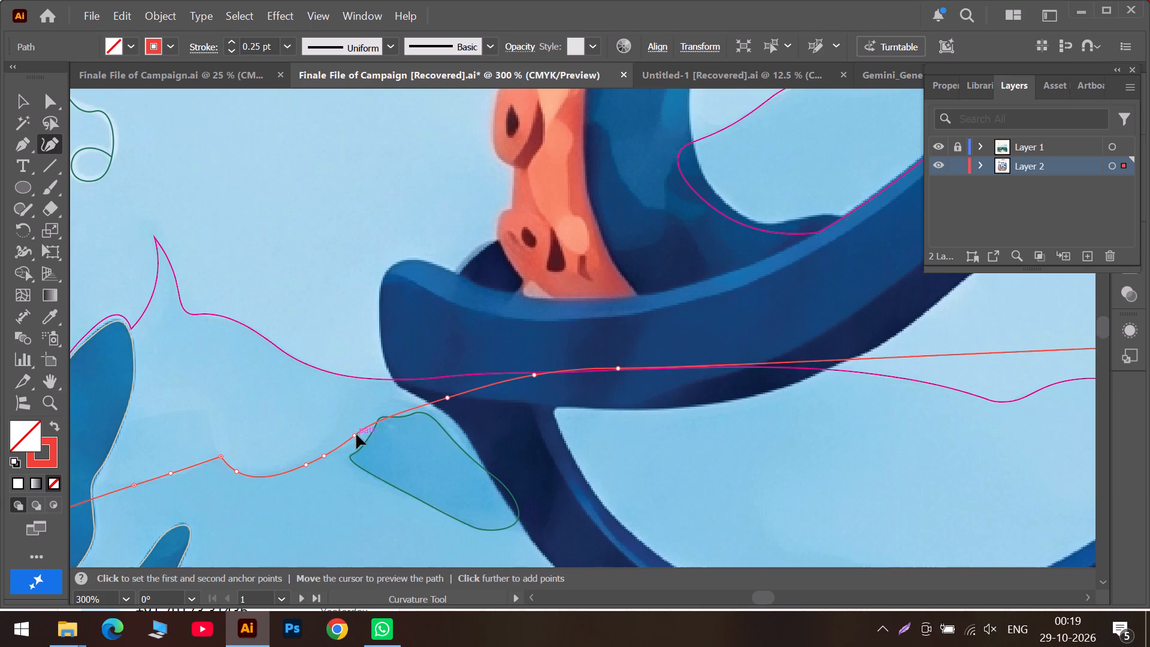
pyautogui.moveTo(350, 437); pyautogui.dragTo(350, 443)
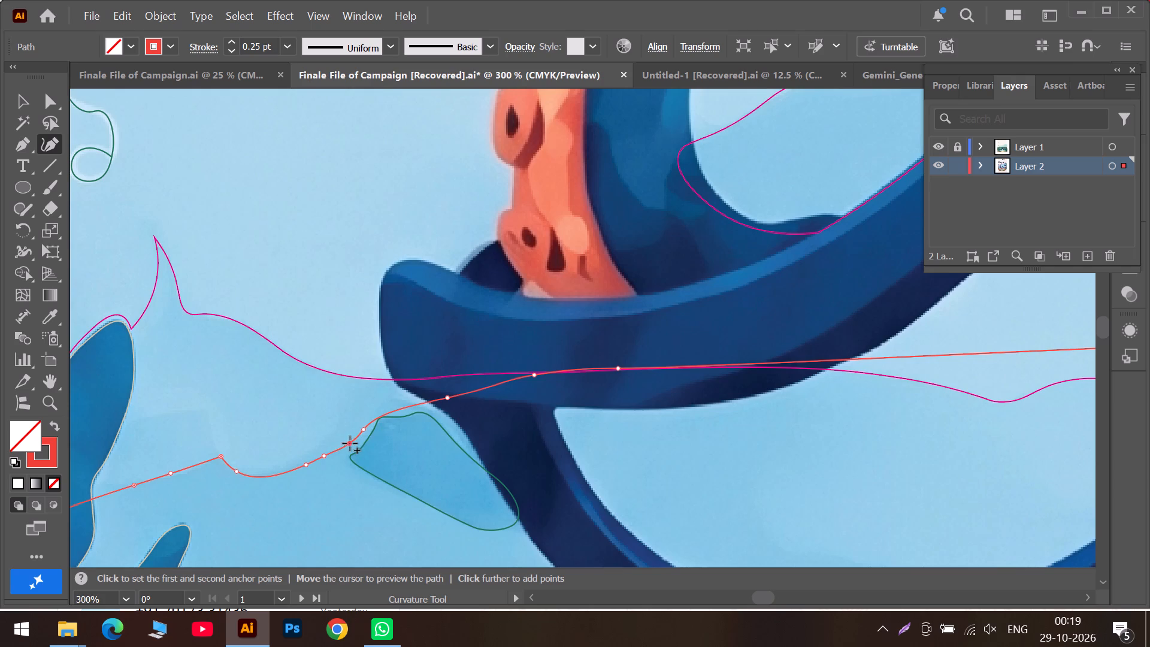
pyautogui.moveTo(350, 443); pyautogui.dragTo(353, 443)
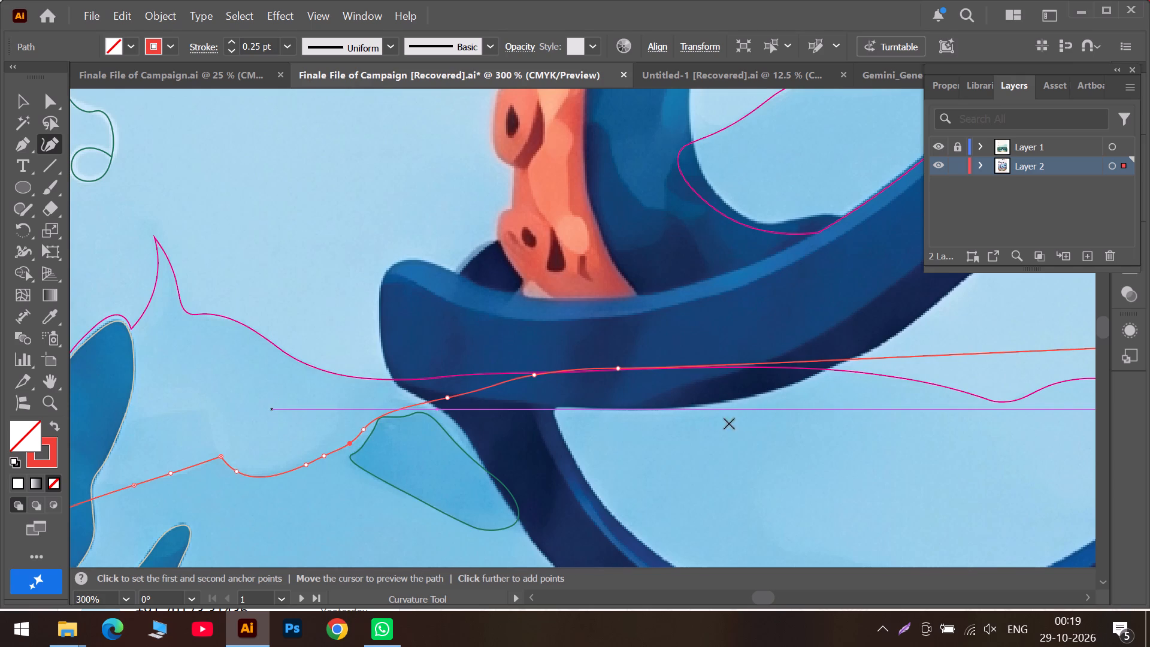
# Align the red path's two points on the dark-blue glasses frame with the magenta ridge line.
pyautogui.keyDown('alt'); pyautogui.scroll(4, 632, 425); pyautogui.keyUp('alt')
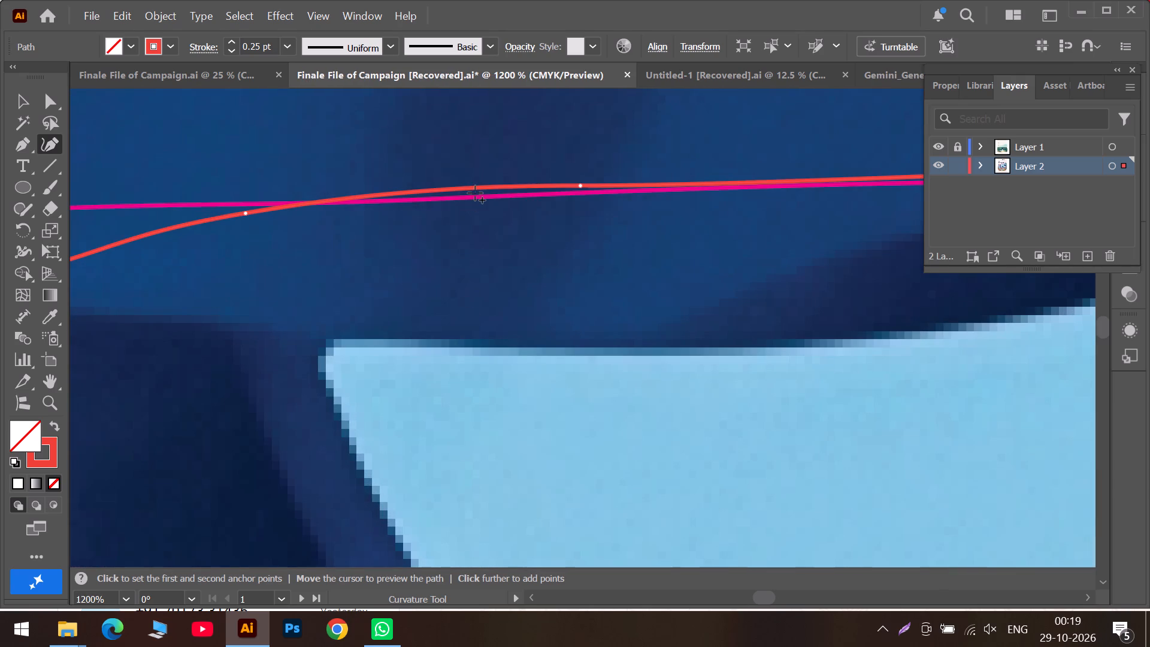
pyautogui.moveTo(475, 188); pyautogui.dragTo(461, 196)
pyautogui.moveTo(583, 186); pyautogui.dragTo(573, 196)
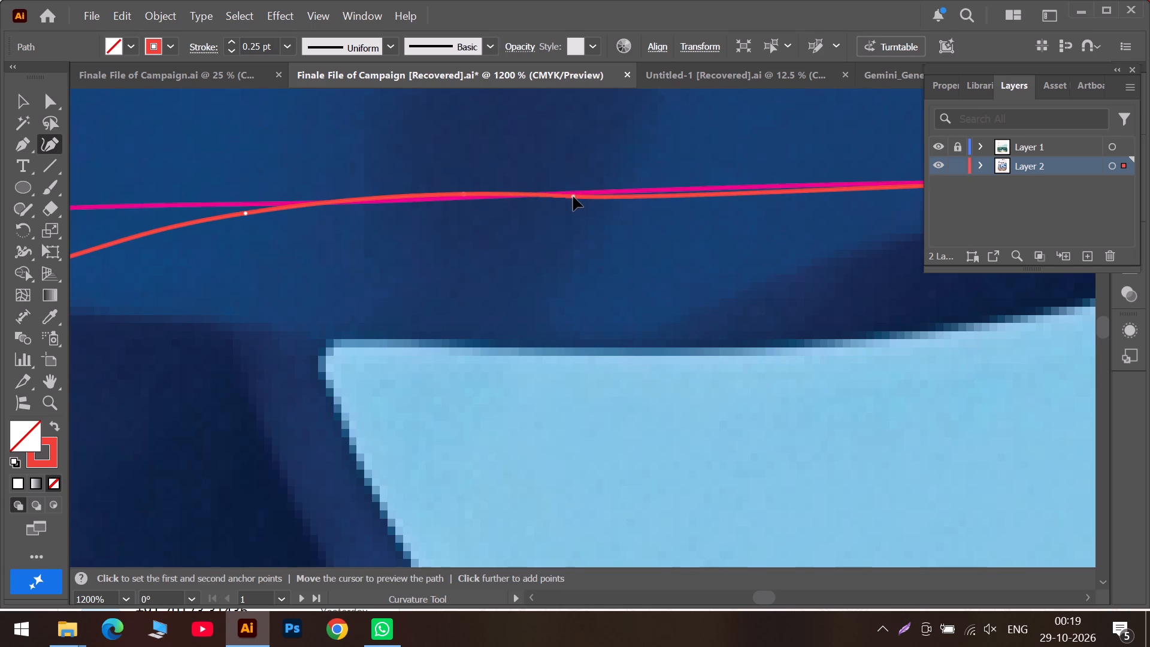
pyautogui.moveTo(573, 196); pyautogui.dragTo(580, 194)
pyautogui.moveTo(464, 195); pyautogui.dragTo(452, 199)
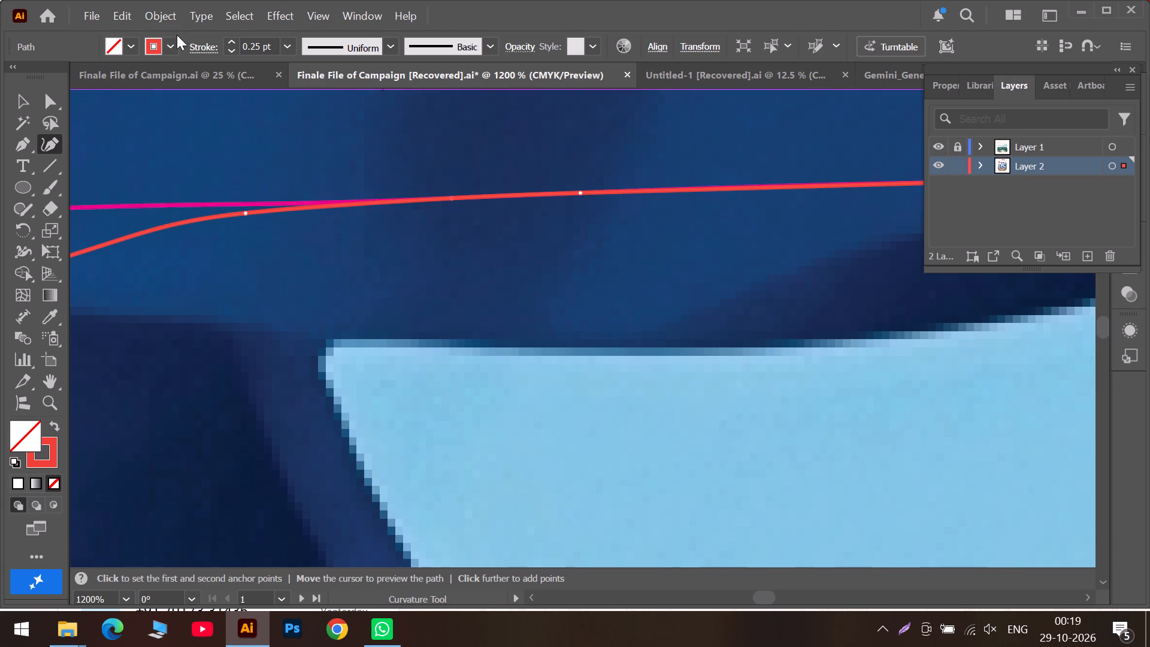
# Change the red path's stroke colour to yellow.
pyautogui.click(167, 47)
pyautogui.click(38, 132)
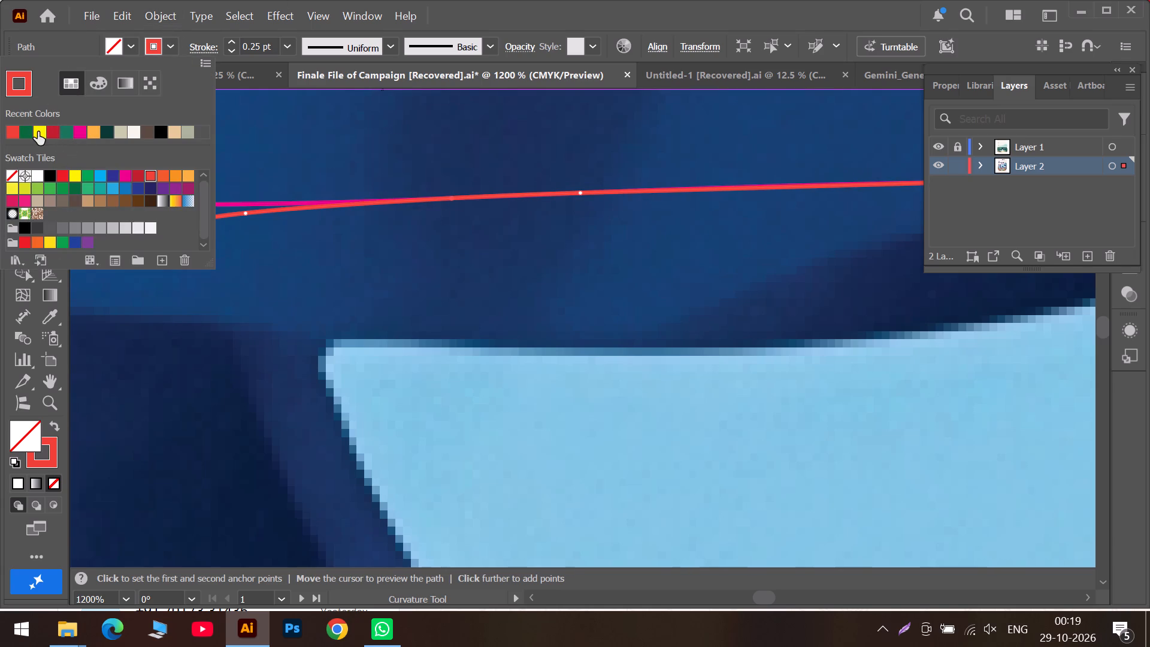
# Add two points to the yellow path along the magenta line where it crosses the frame's dark lower edge.
pyautogui.click(822, 607)
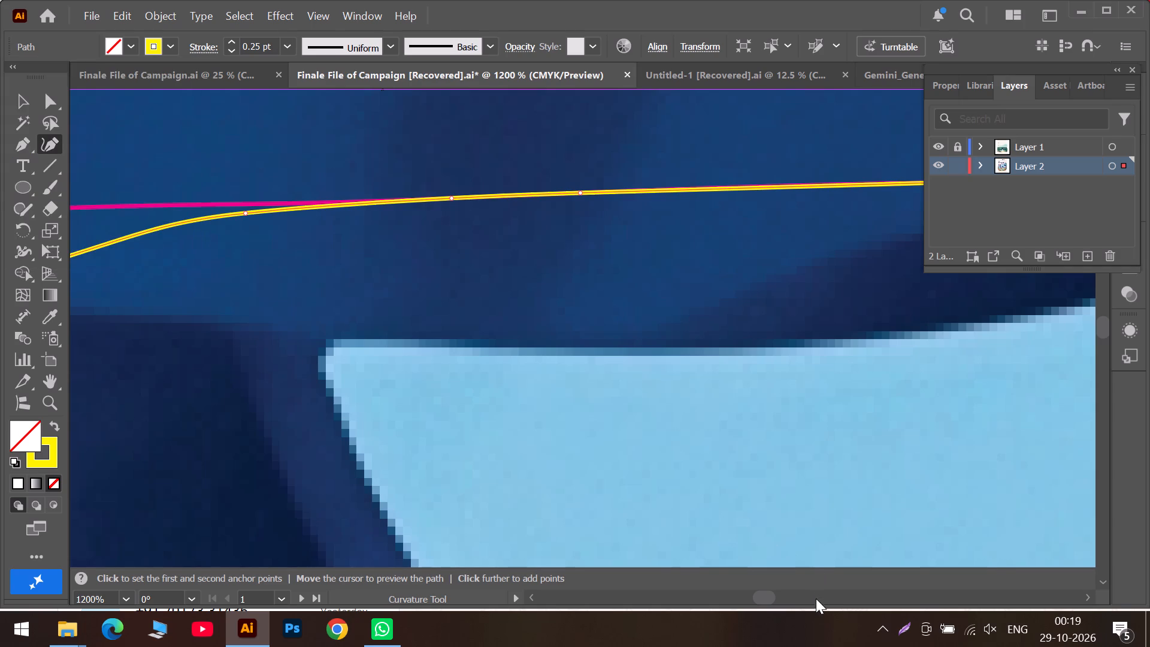
pyautogui.click(818, 603)
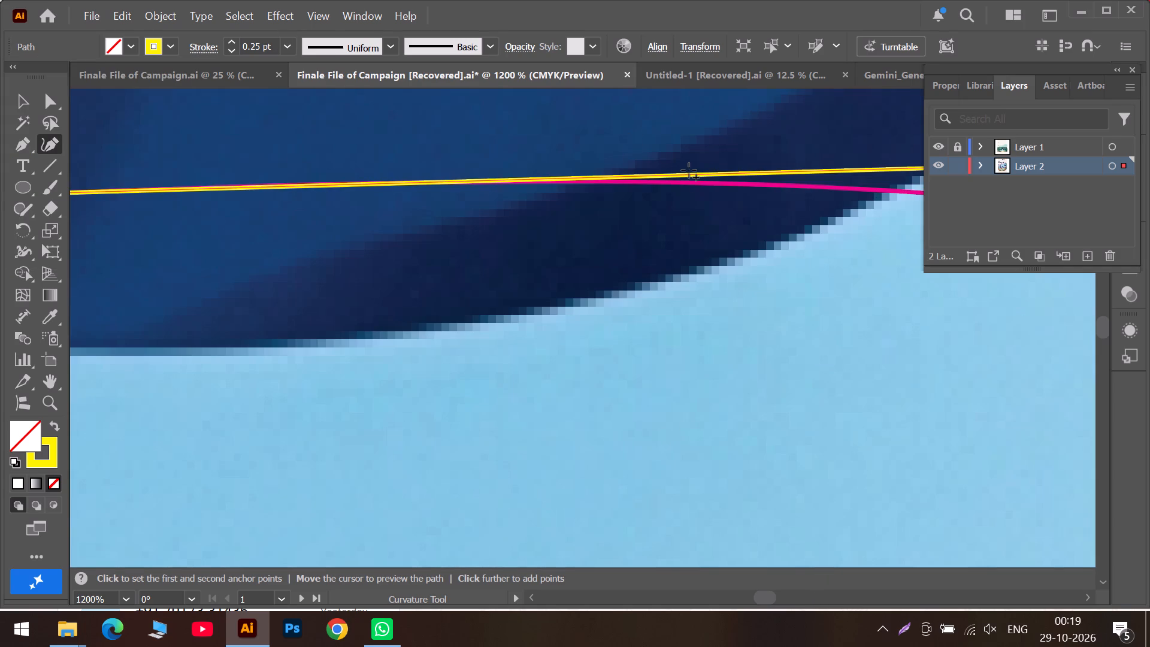
pyautogui.moveTo(689, 176); pyautogui.dragTo(568, 182)
pyautogui.click(841, 603)
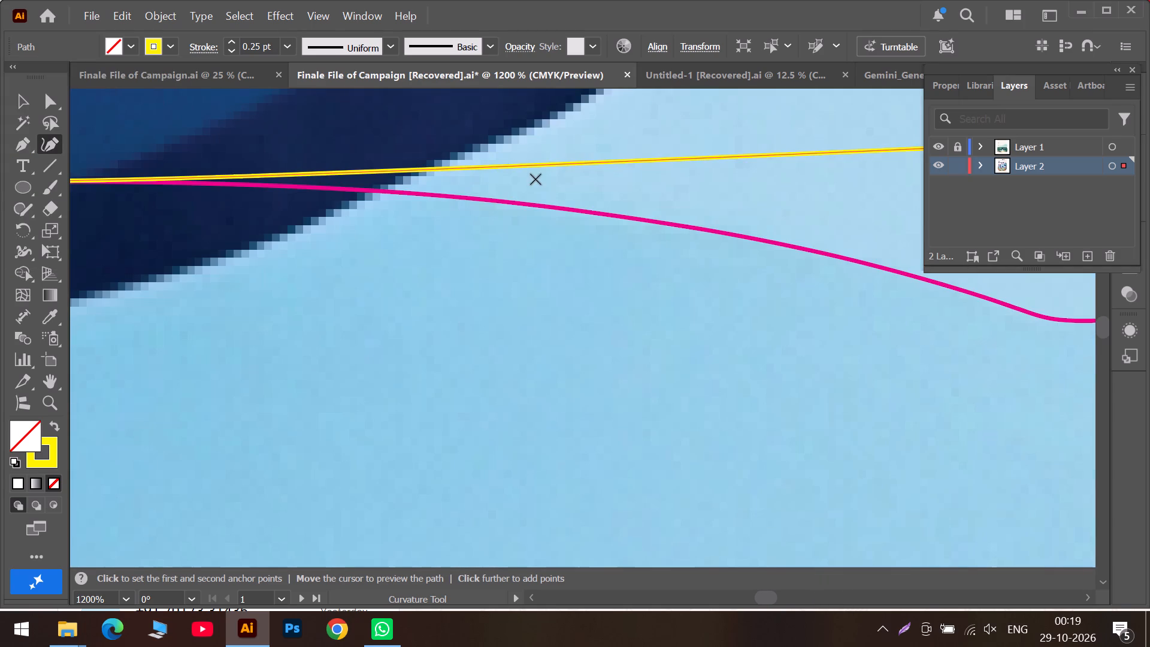
pyautogui.moveTo(537, 165); pyautogui.dragTo(355, 194)
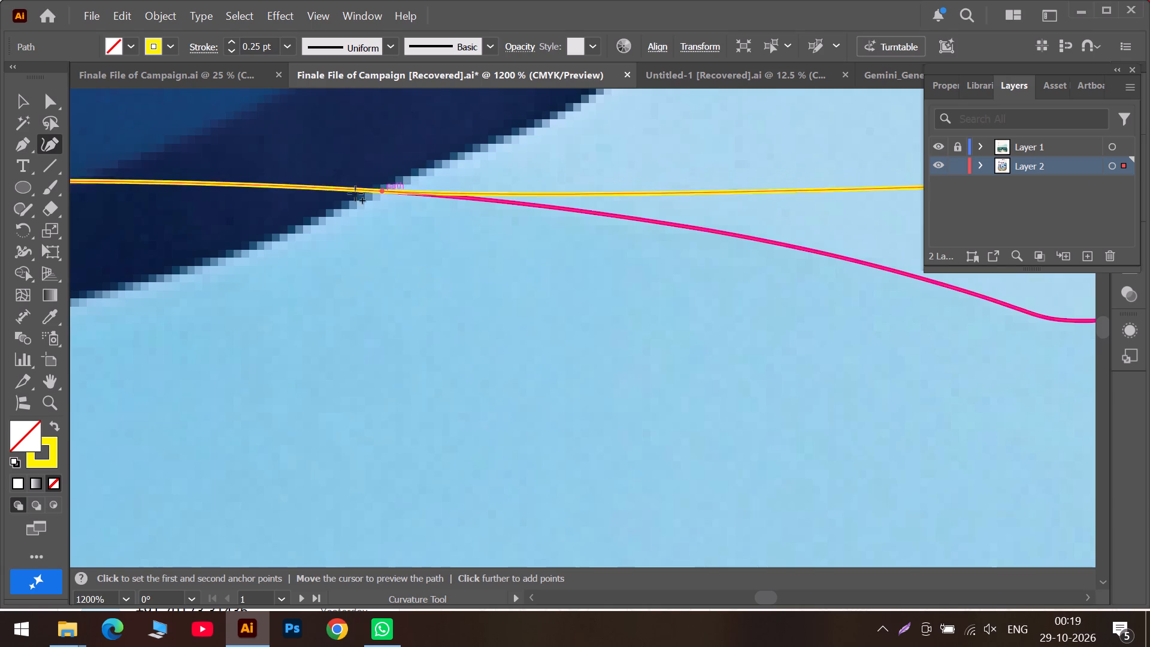
pyautogui.moveTo(355, 194); pyautogui.dragTo(304, 189)
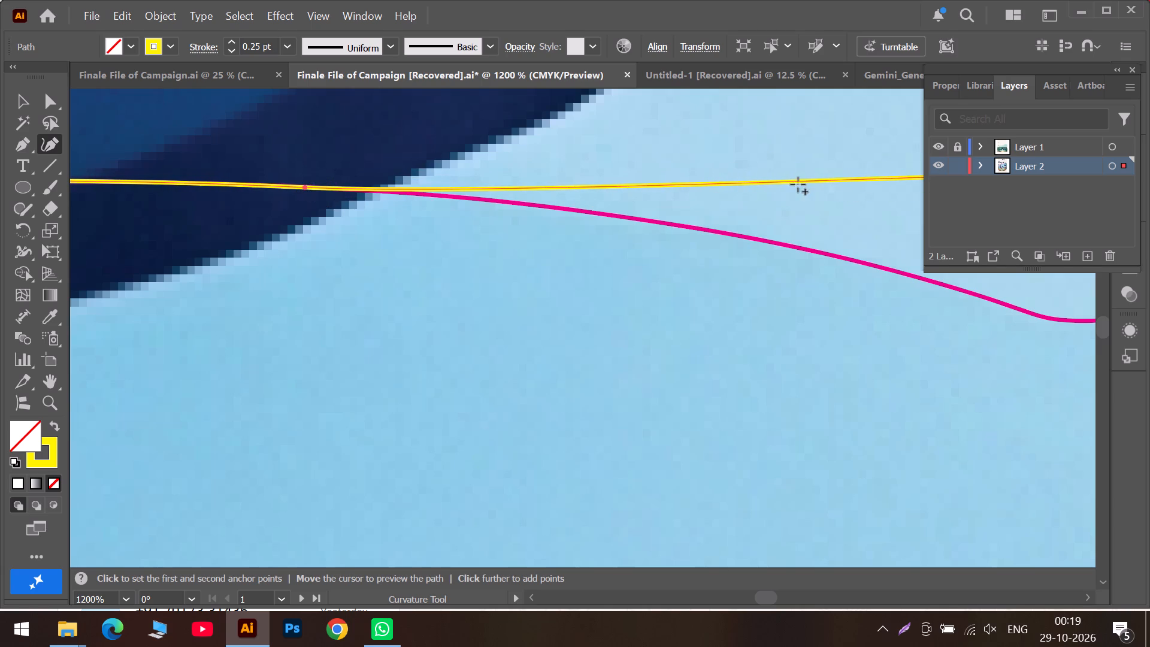
# Add two points to the yellow path along the magenta line's gentle descent just beyond the glasses frame.
pyautogui.moveTo(820, 177); pyautogui.dragTo(774, 271)
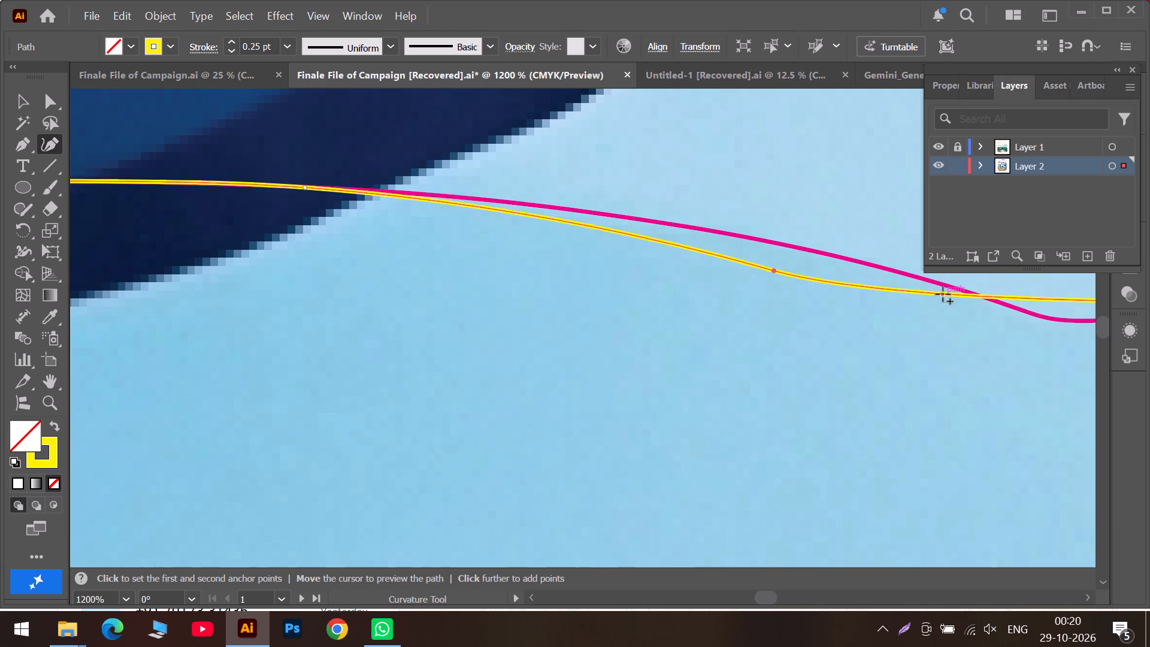
pyautogui.moveTo(775, 271); pyautogui.dragTo(631, 214)
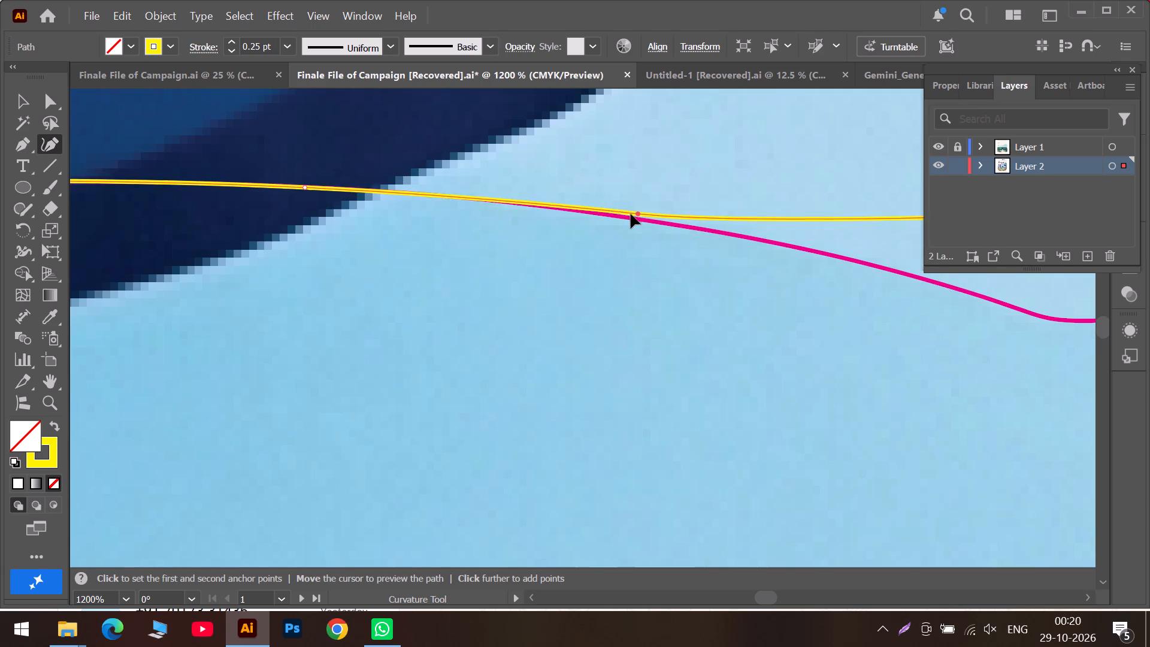
pyautogui.moveTo(631, 214); pyautogui.dragTo(479, 197)
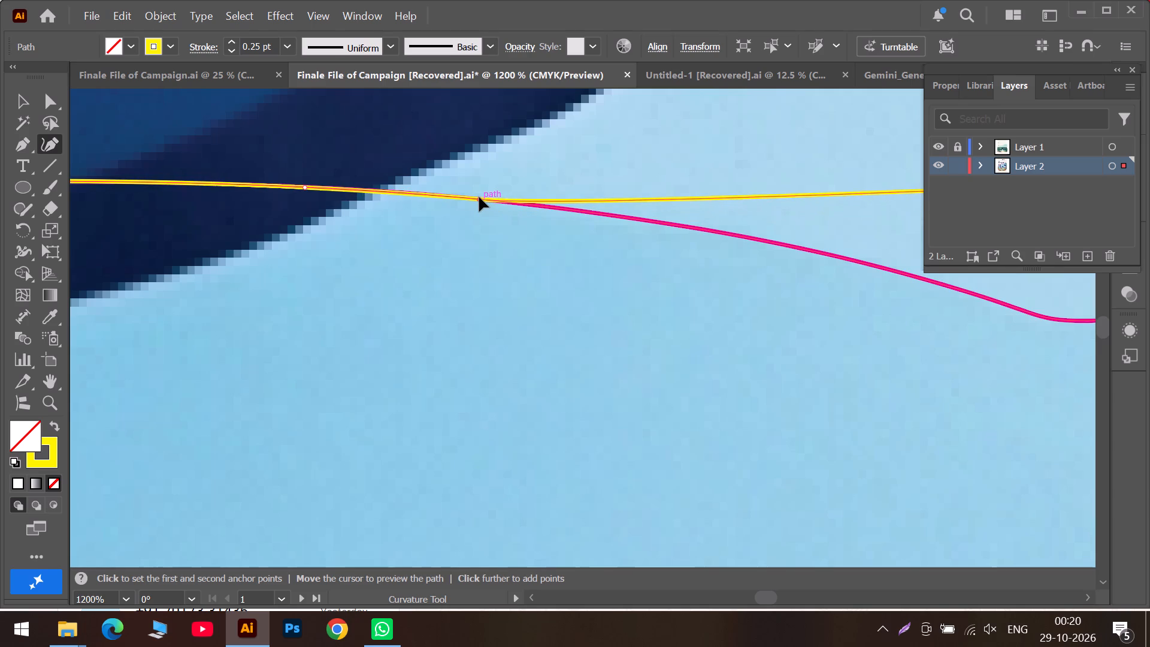
pyautogui.moveTo(479, 197); pyautogui.dragTo(479, 198)
pyautogui.moveTo(879, 191); pyautogui.dragTo(737, 233)
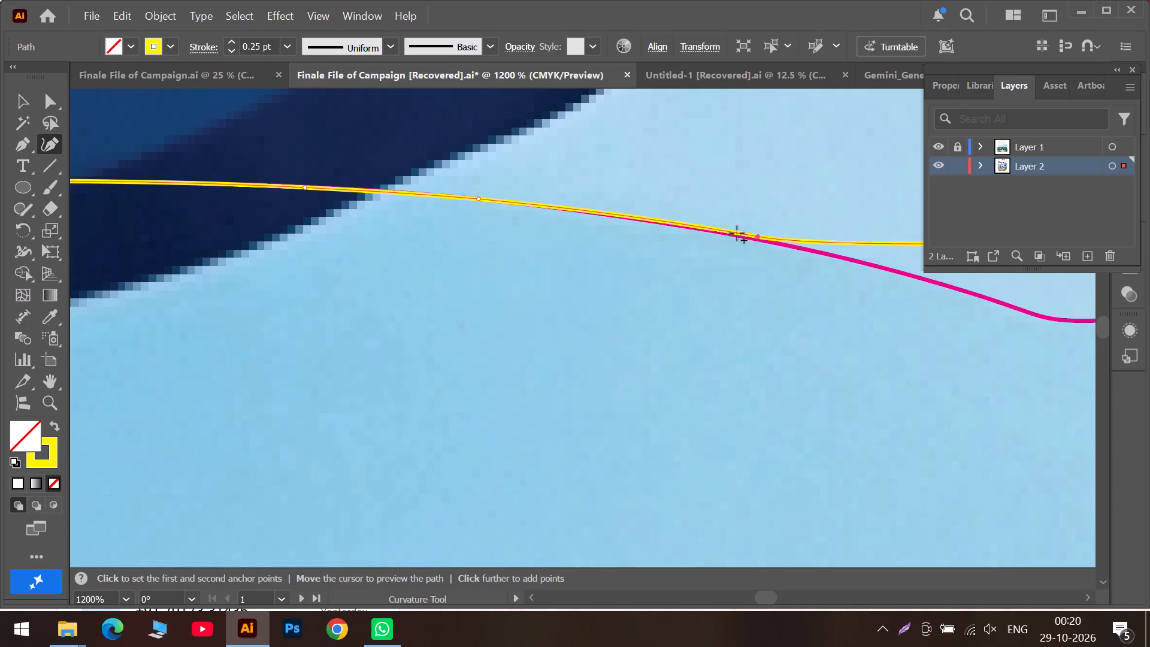
pyautogui.moveTo(737, 233); pyautogui.dragTo(718, 231)
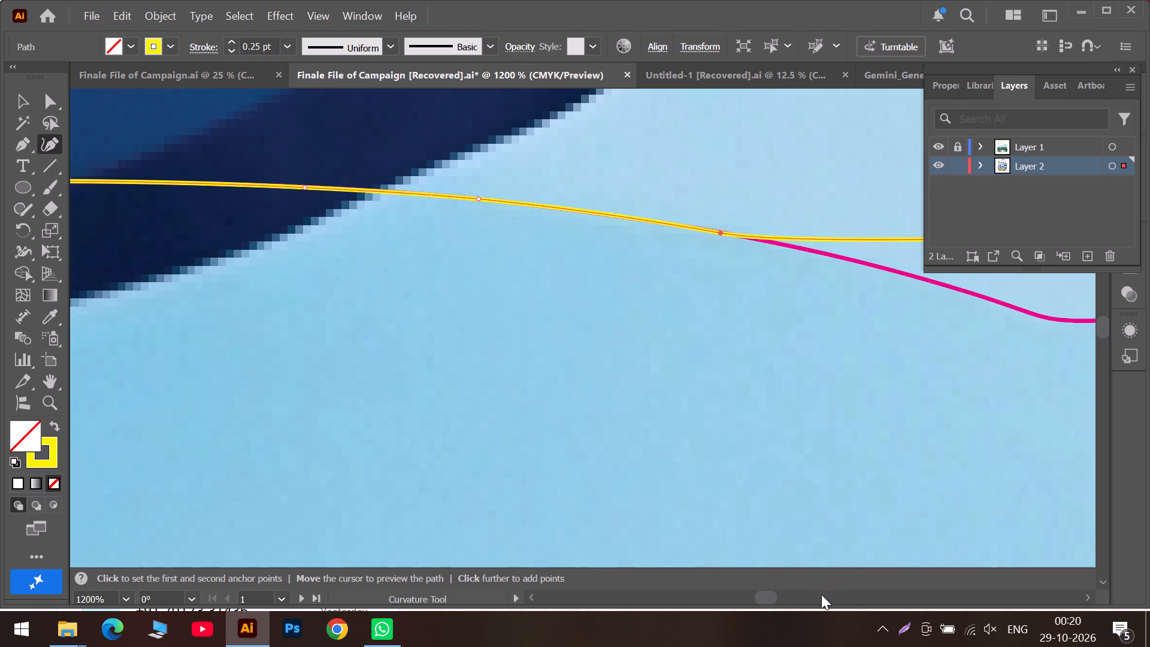
# Add two points to the yellow path and fit them to the rising side of the magenta line's dip.
pyautogui.click(821, 594)
pyautogui.moveTo(591, 235); pyautogui.dragTo(549, 295)
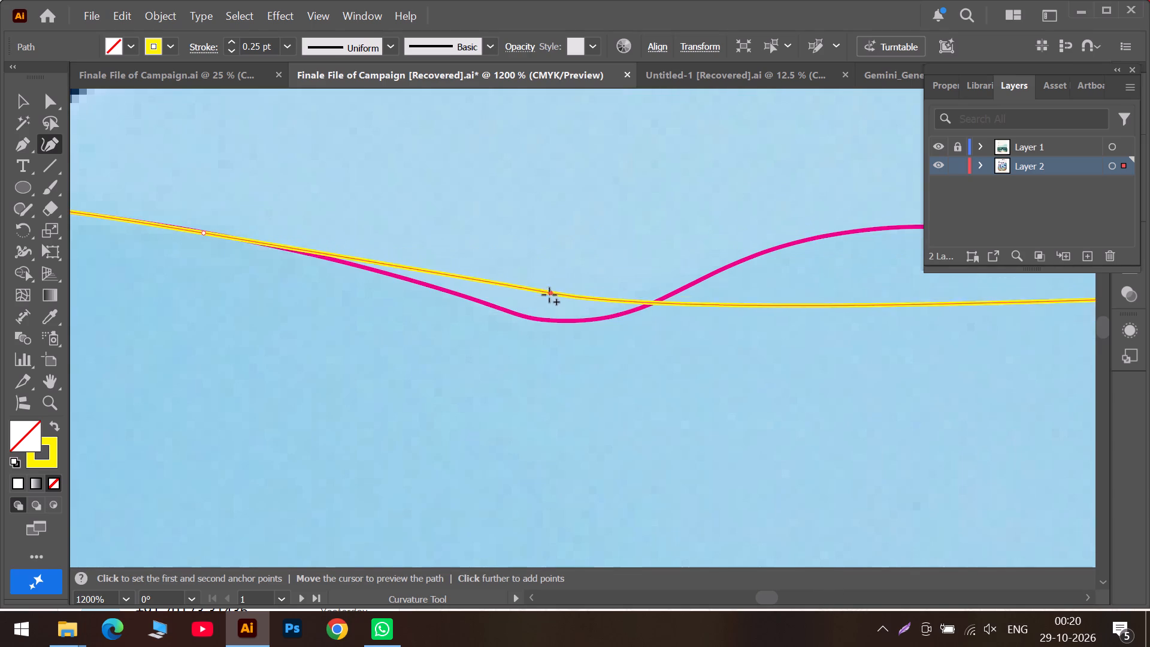
pyautogui.moveTo(549, 295); pyautogui.dragTo(497, 335)
pyautogui.moveTo(831, 376); pyautogui.dragTo(789, 343)
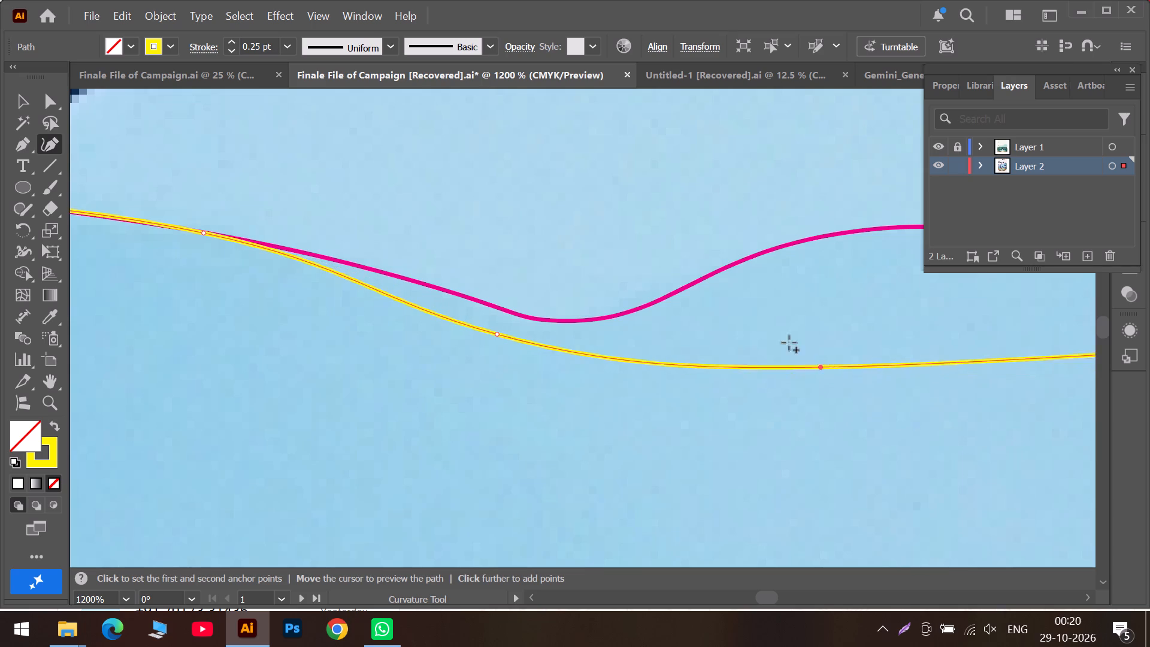
pyautogui.moveTo(789, 343); pyautogui.dragTo(676, 298)
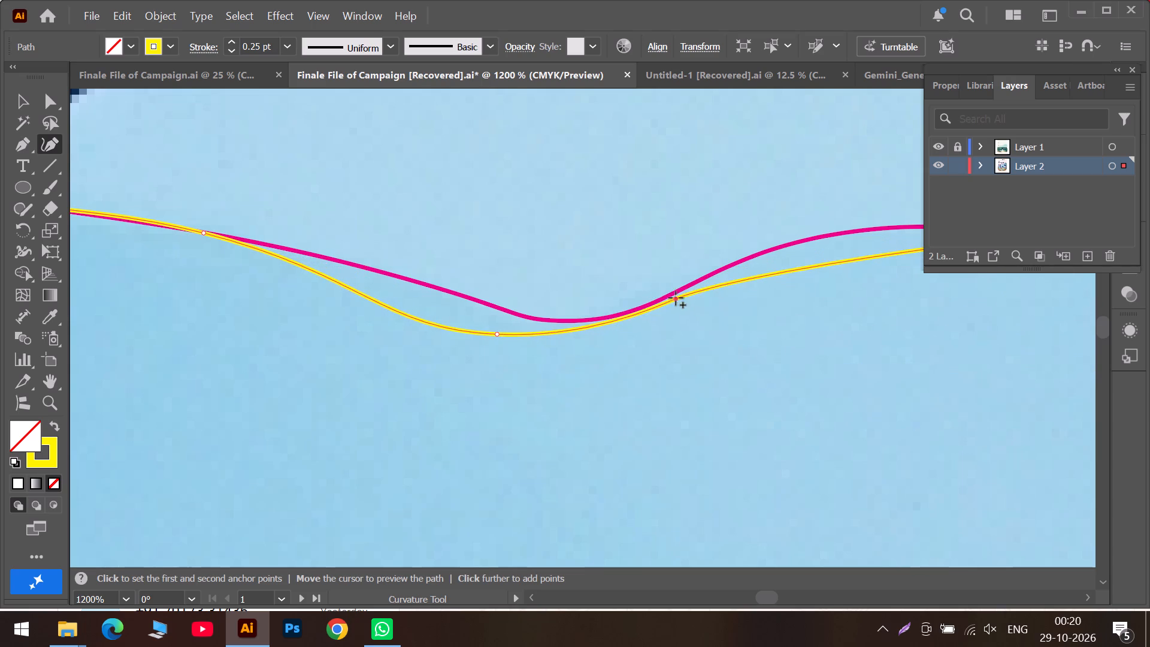
pyautogui.moveTo(676, 298); pyautogui.dragTo(676, 293)
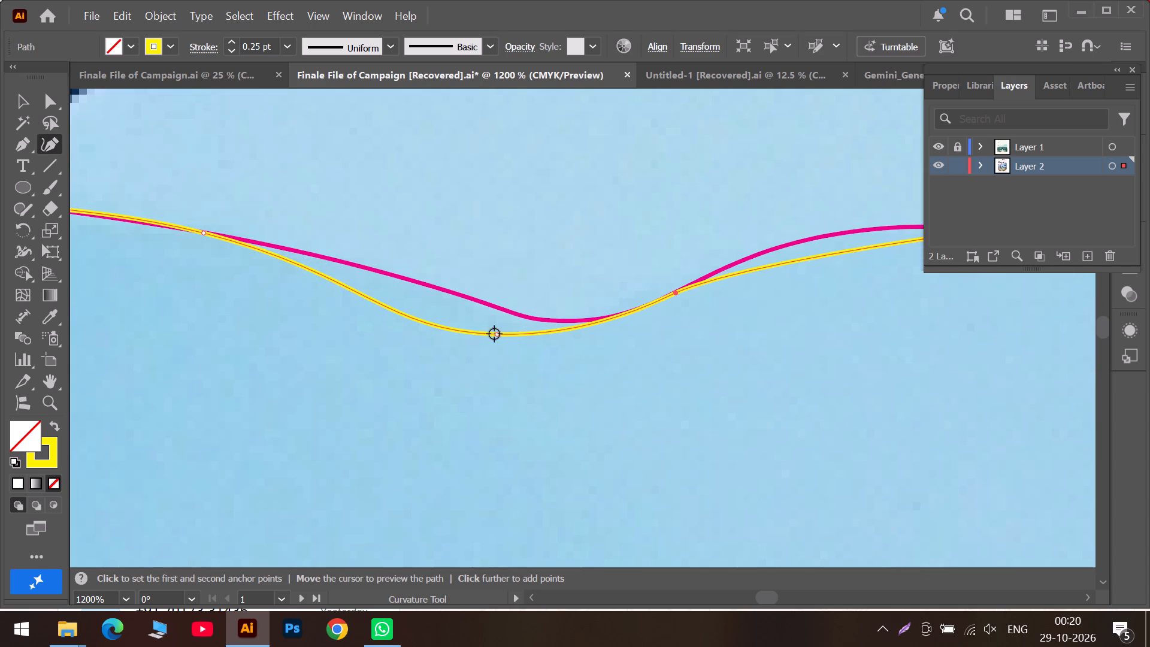
pyautogui.moveTo(494, 334); pyautogui.dragTo(619, 316)
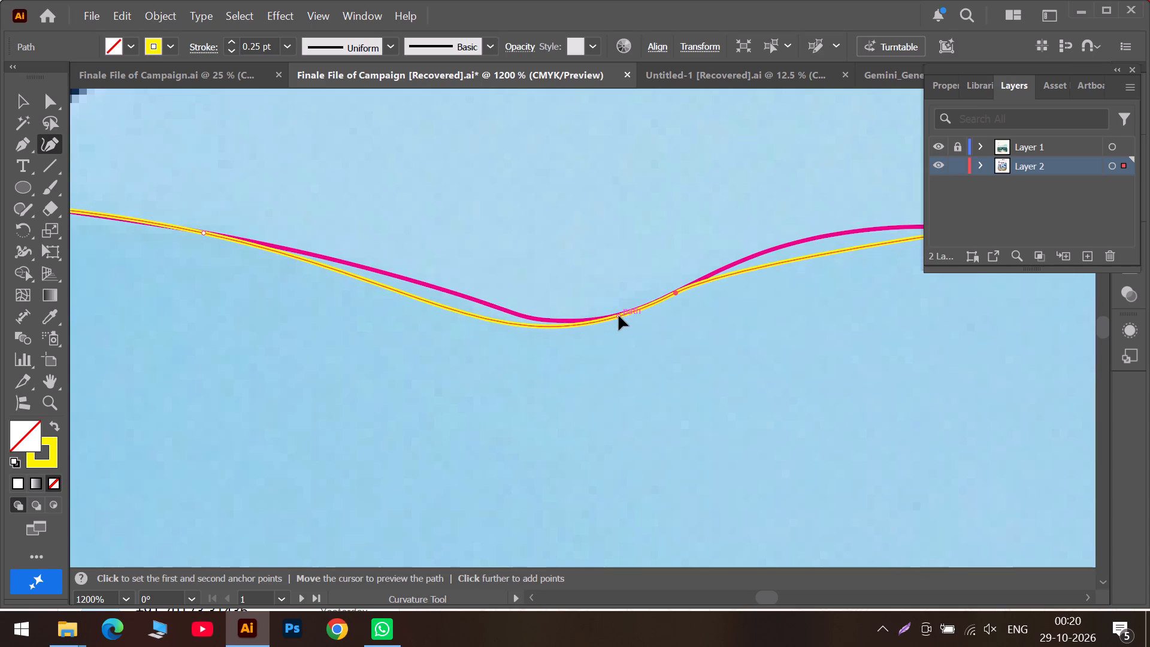
pyautogui.moveTo(619, 316); pyautogui.dragTo(619, 315)
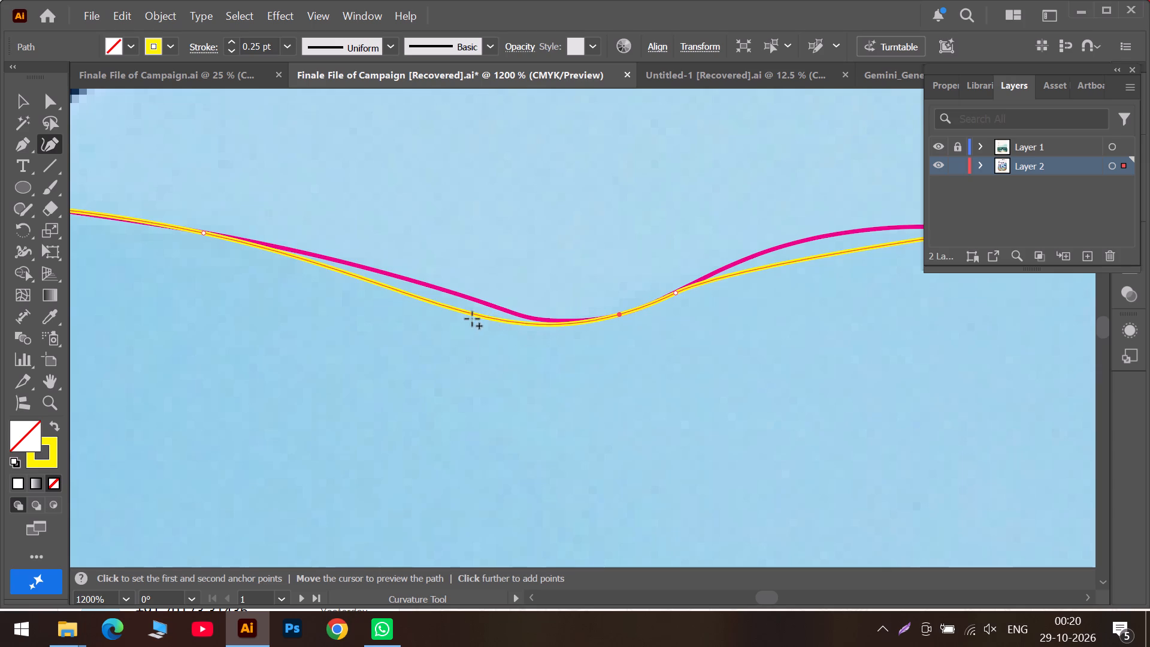
# Add three points to the yellow path along the descending side and bottom of the magenta line's dip.
pyautogui.moveTo(466, 312); pyautogui.dragTo(495, 306)
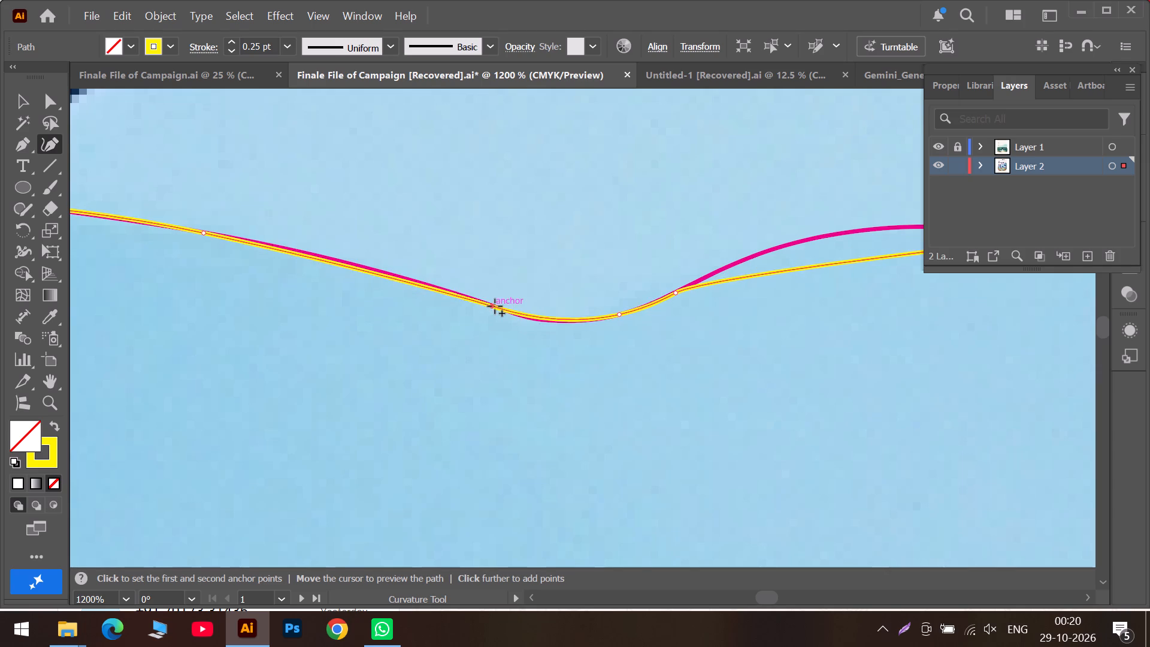
pyautogui.moveTo(495, 306); pyautogui.dragTo(548, 320)
pyautogui.moveTo(407, 291); pyautogui.dragTo(431, 283)
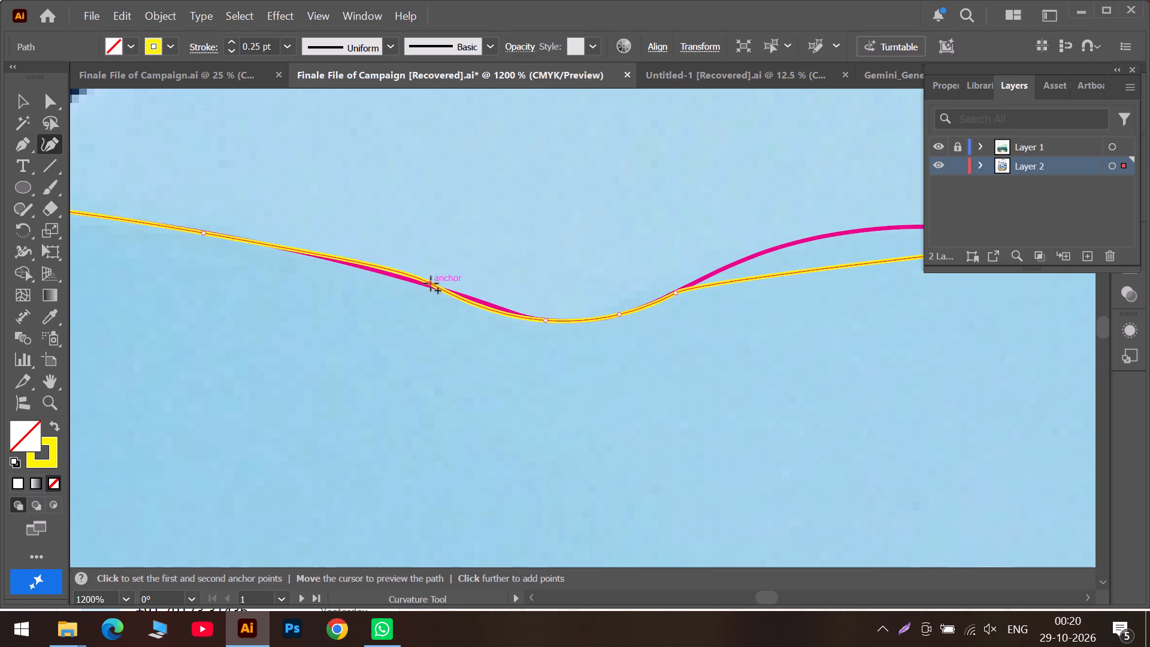
pyautogui.moveTo(431, 283); pyautogui.dragTo(366, 270)
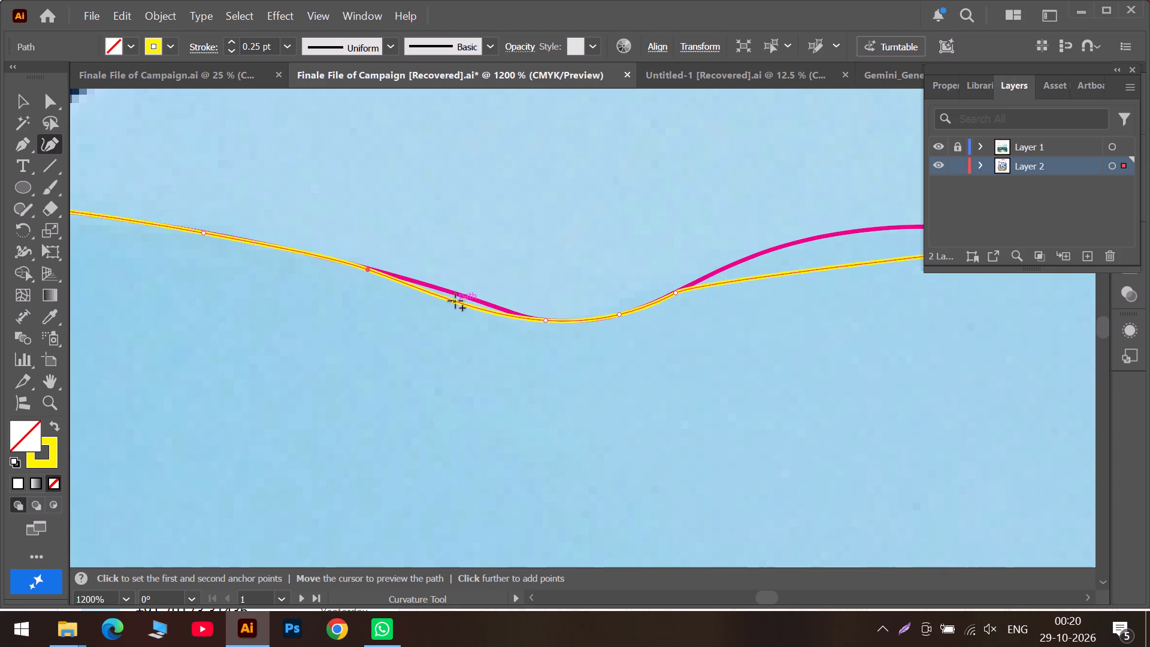
pyautogui.moveTo(455, 301); pyautogui.dragTo(476, 300)
pyautogui.moveTo(367, 270); pyautogui.dragTo(374, 270)
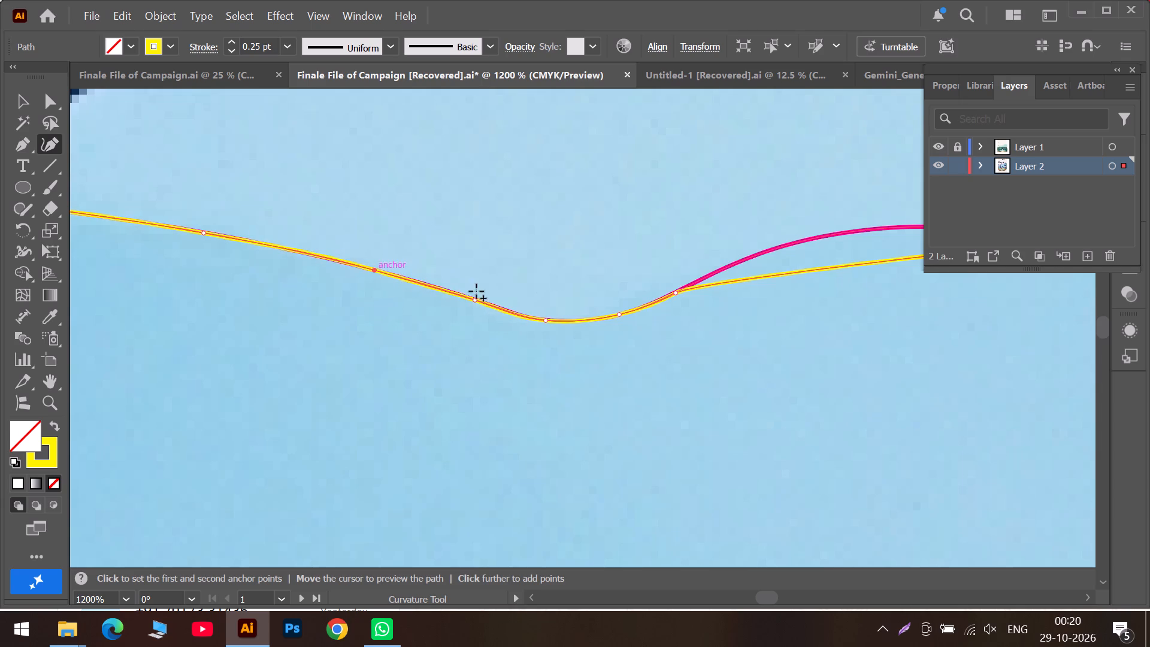
# Add two points to the yellow path along the magenta line's rise from the dip toward the next crest.
pyautogui.scroll(4, 733, 310)
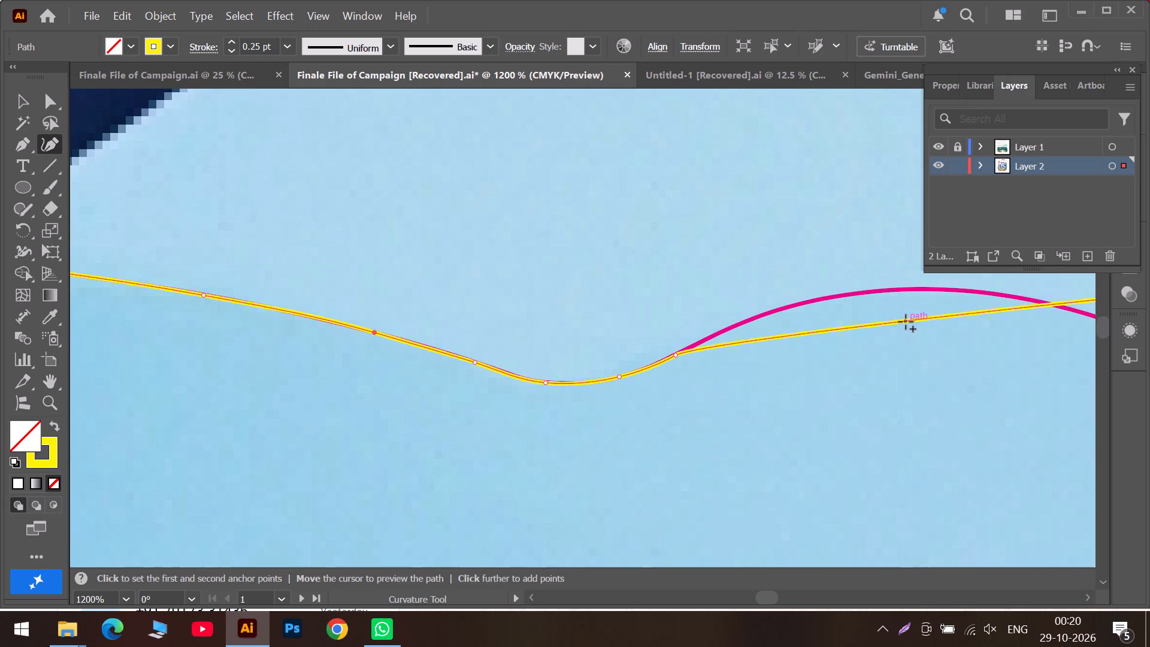
pyautogui.moveTo(904, 321); pyautogui.dragTo(724, 330)
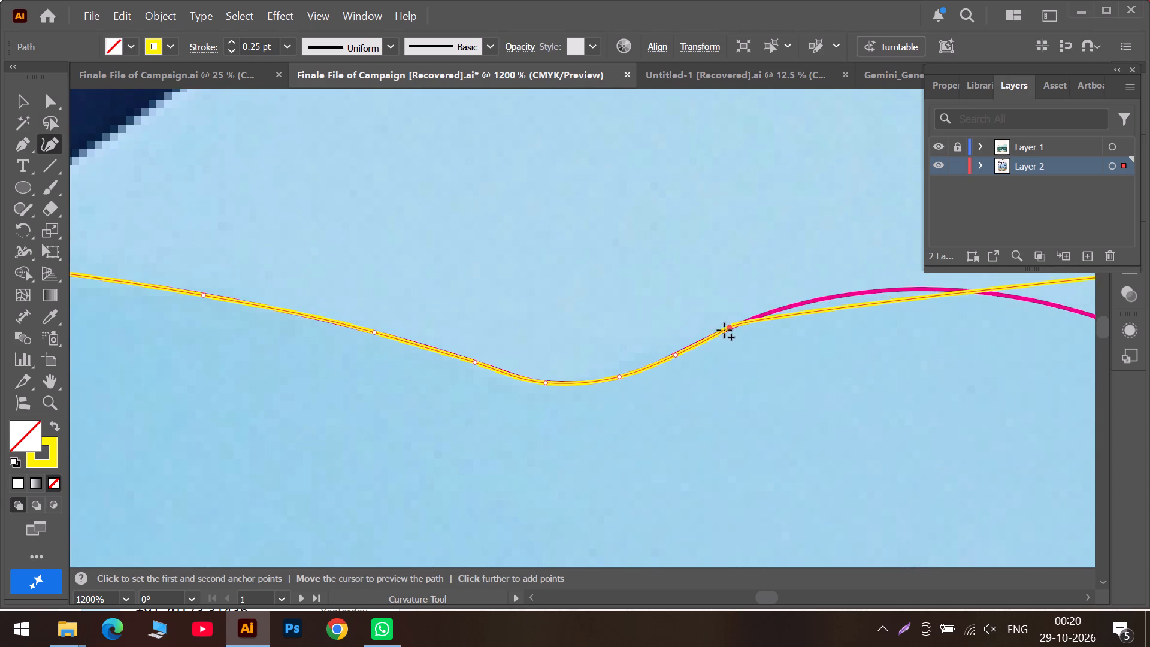
pyautogui.moveTo(724, 330); pyautogui.dragTo(721, 333)
pyautogui.moveTo(878, 305); pyautogui.dragTo(825, 301)
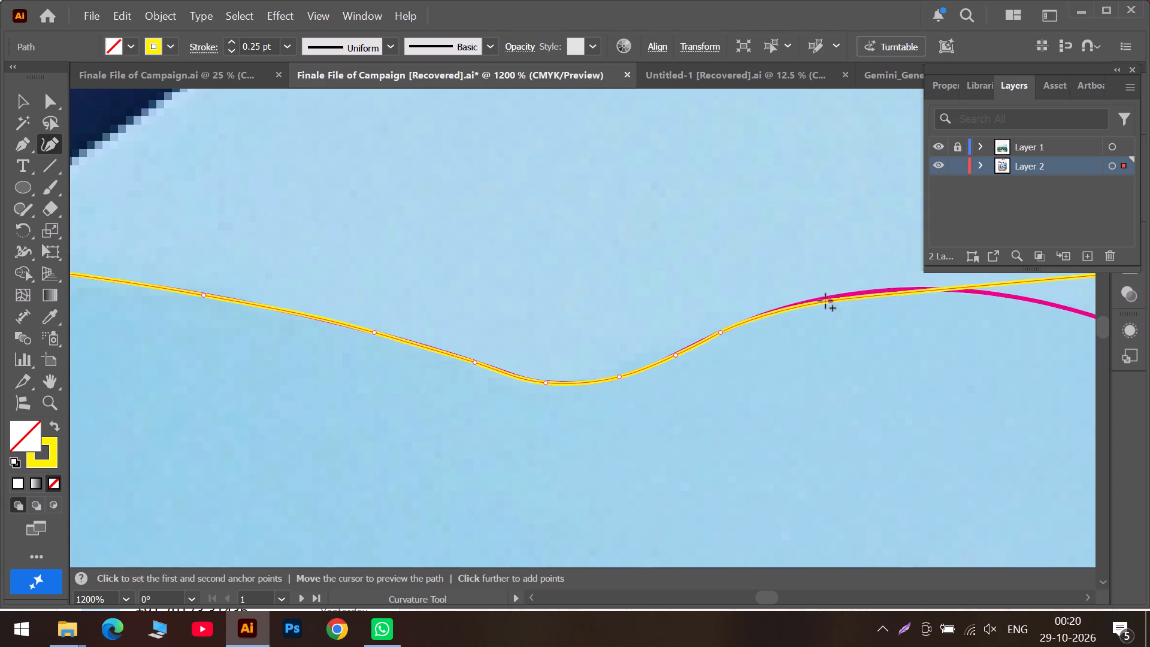
pyautogui.moveTo(825, 301); pyautogui.dragTo(819, 300)
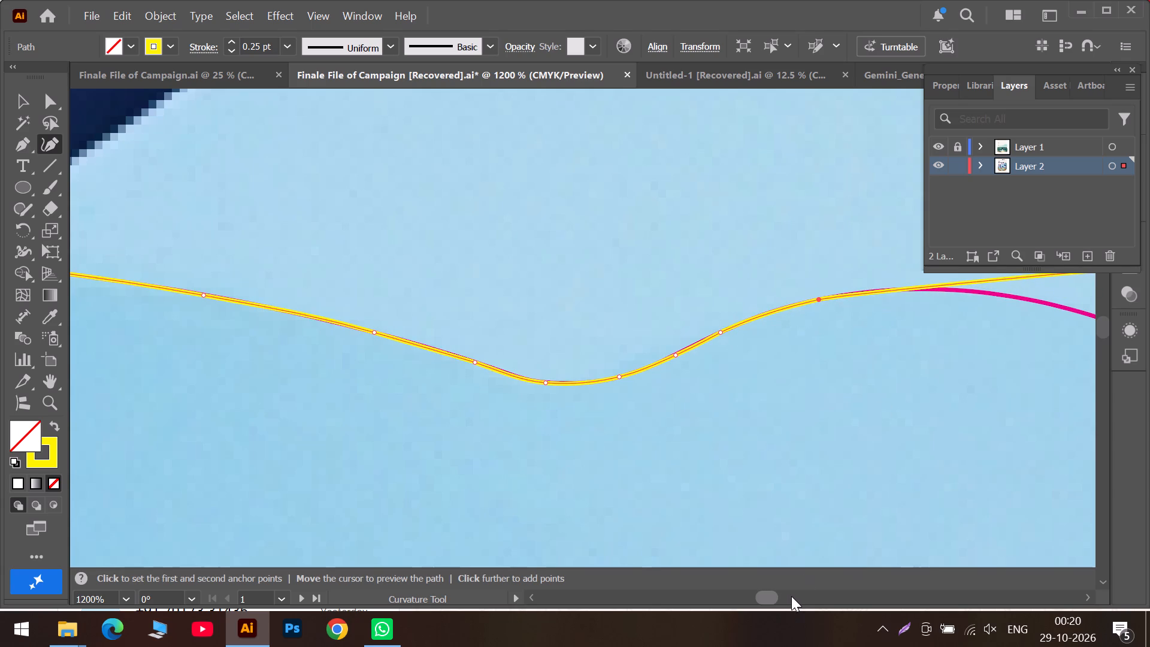
# Add two points to the yellow path and fit them over the magenta line's crest inside the glasses lens.
pyautogui.click(791, 596)
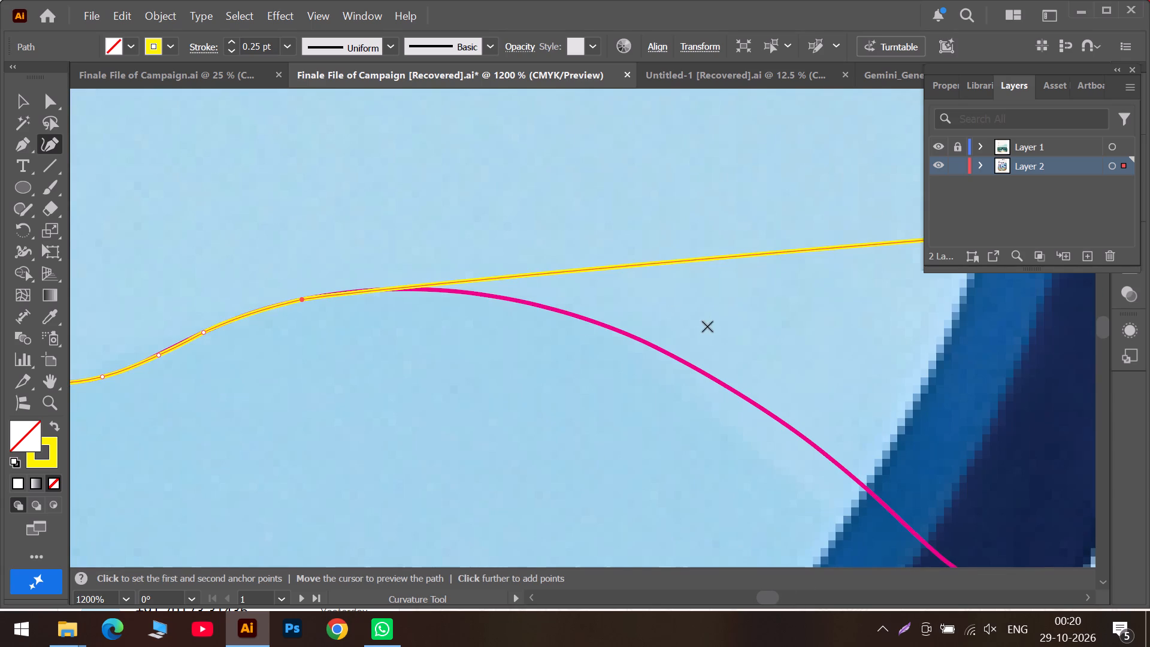
pyautogui.moveTo(767, 253); pyautogui.dragTo(538, 317)
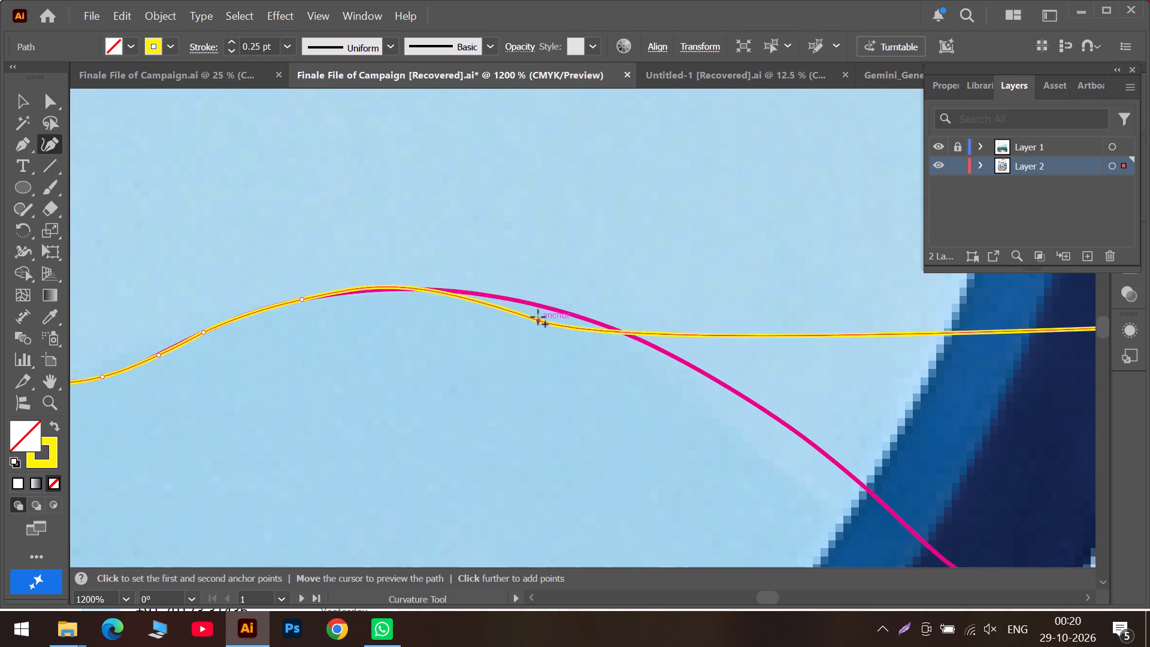
pyautogui.moveTo(538, 317); pyautogui.dragTo(571, 315)
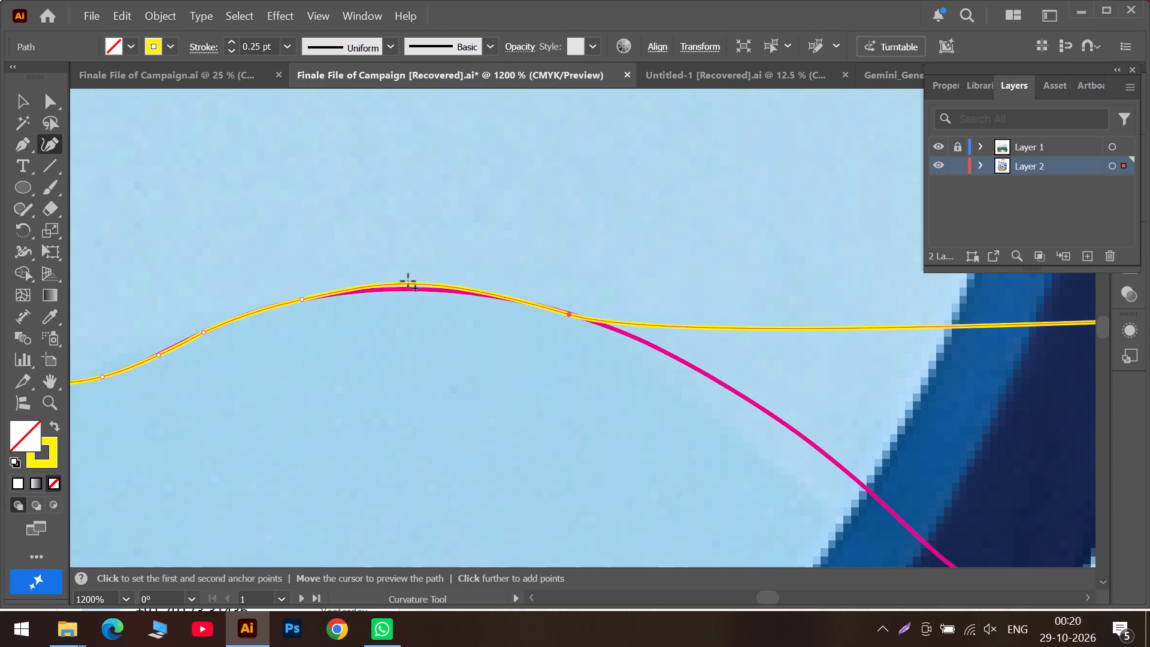
pyautogui.moveTo(415, 285); pyautogui.dragTo(416, 285)
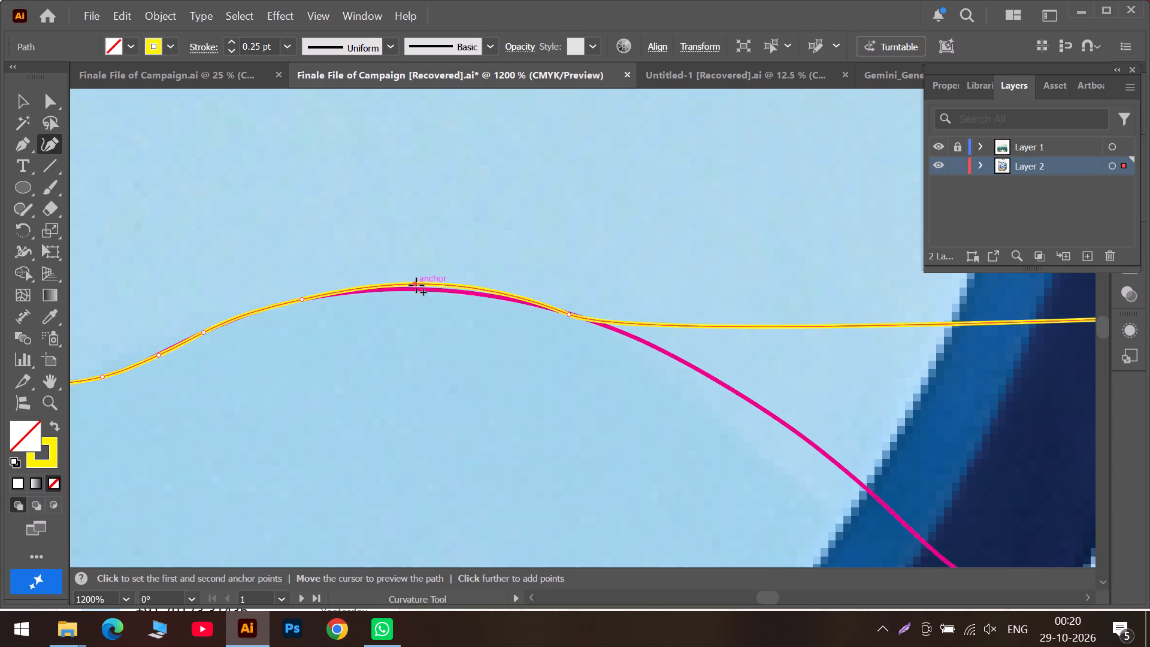
pyautogui.moveTo(416, 285); pyautogui.dragTo(426, 292)
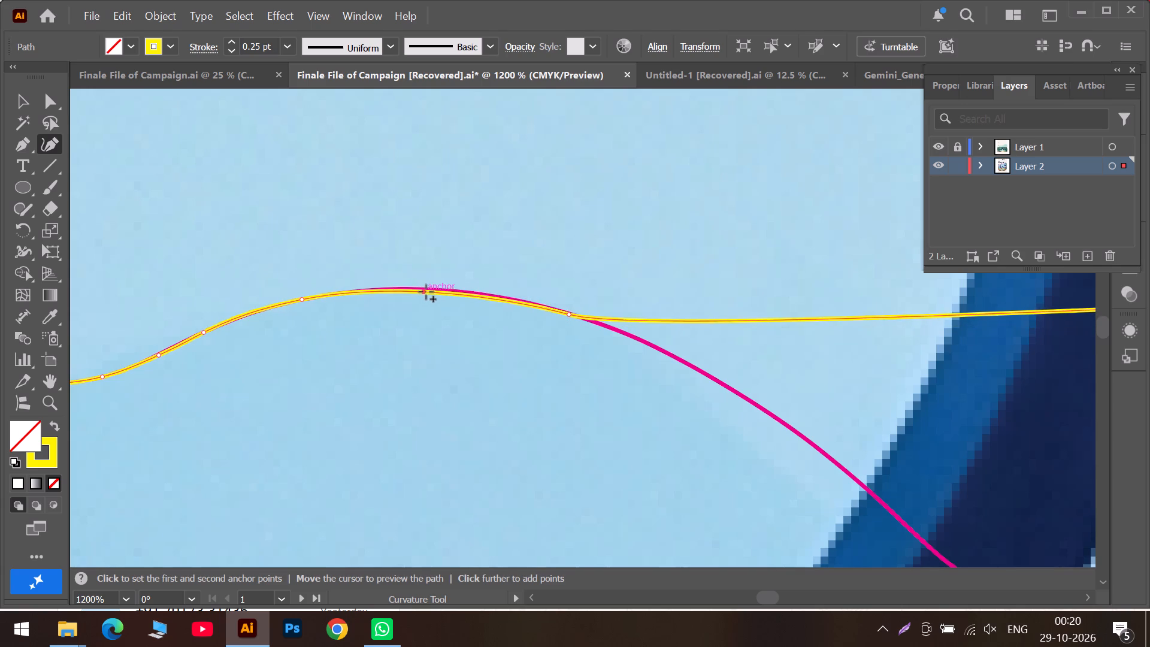
pyautogui.moveTo(426, 292); pyautogui.dragTo(434, 291)
# Add two points to the yellow path along the magenta line's descent from the crest to the glasses frame's inner edge.
pyautogui.moveTo(976, 316); pyautogui.dragTo(868, 488)
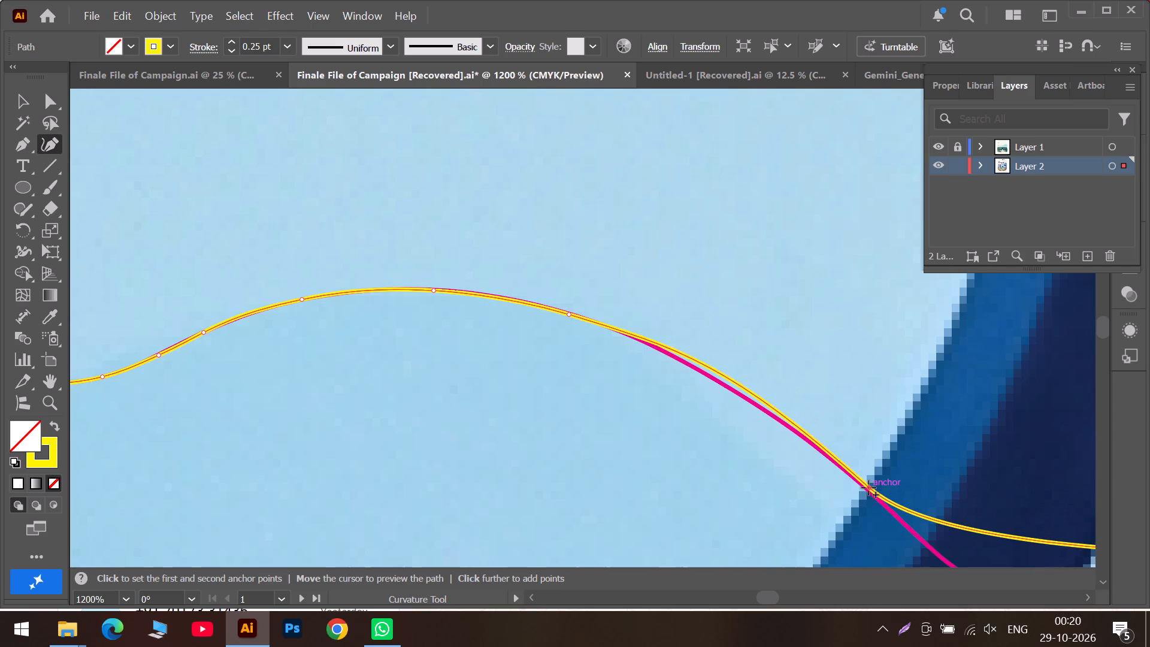
pyautogui.moveTo(868, 488); pyautogui.dragTo(863, 485)
pyautogui.moveTo(750, 395); pyautogui.dragTo(746, 395)
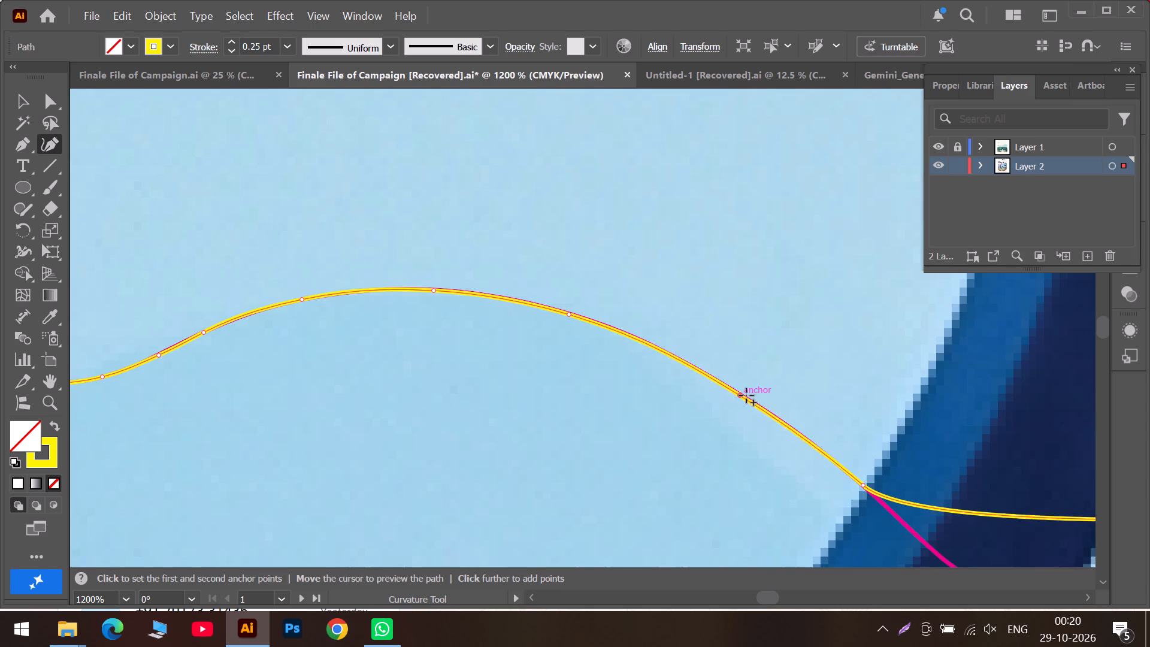
pyautogui.moveTo(746, 395); pyautogui.dragTo(753, 403)
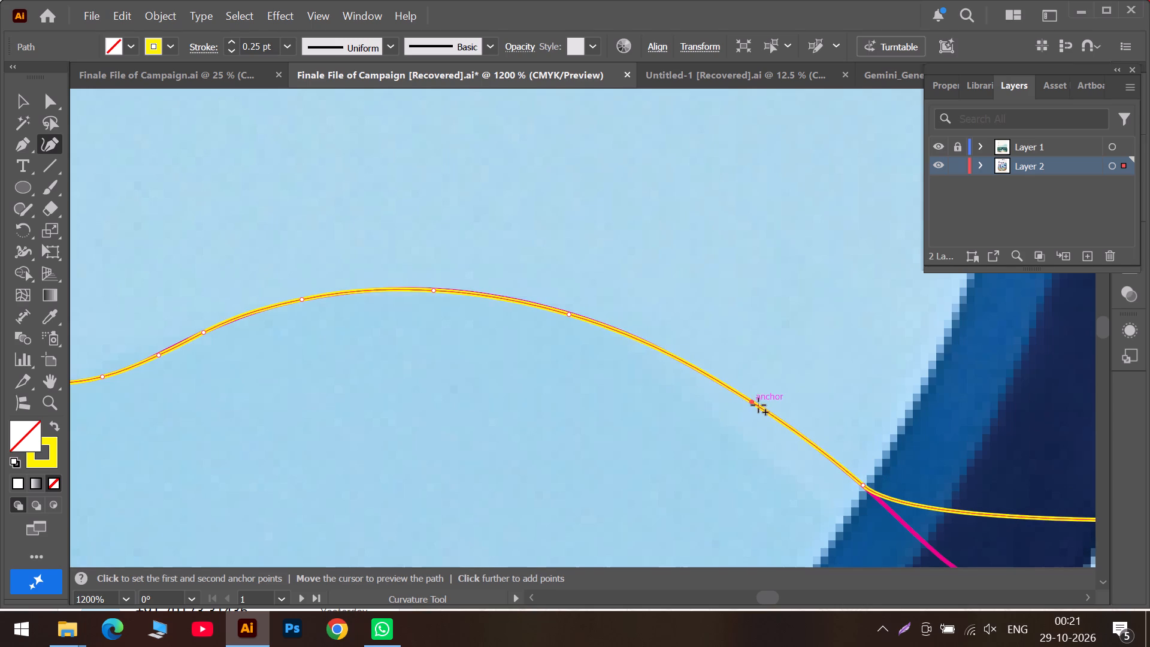
# Add three points to the yellow path where the magenta line crosses the glasses frame and bottoms out in its dip.
pyautogui.keyDown('alt'); pyautogui.scroll(-3, 765, 412); pyautogui.keyUp('alt')
pyautogui.click(827, 597)
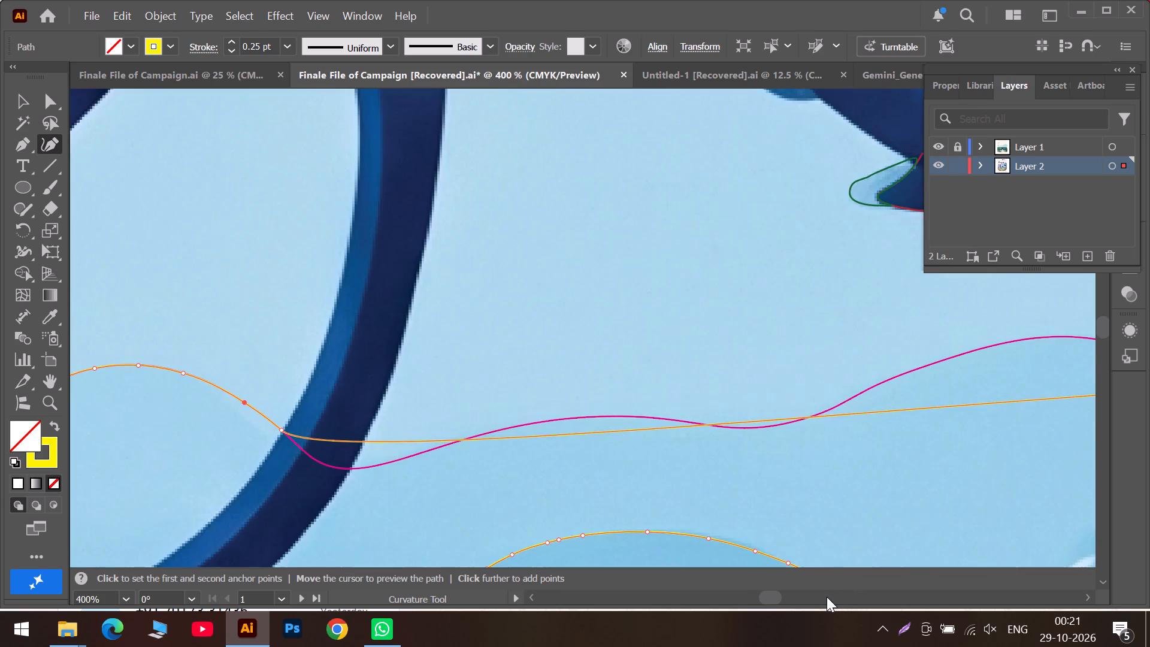
pyautogui.moveTo(372, 442); pyautogui.dragTo(355, 451)
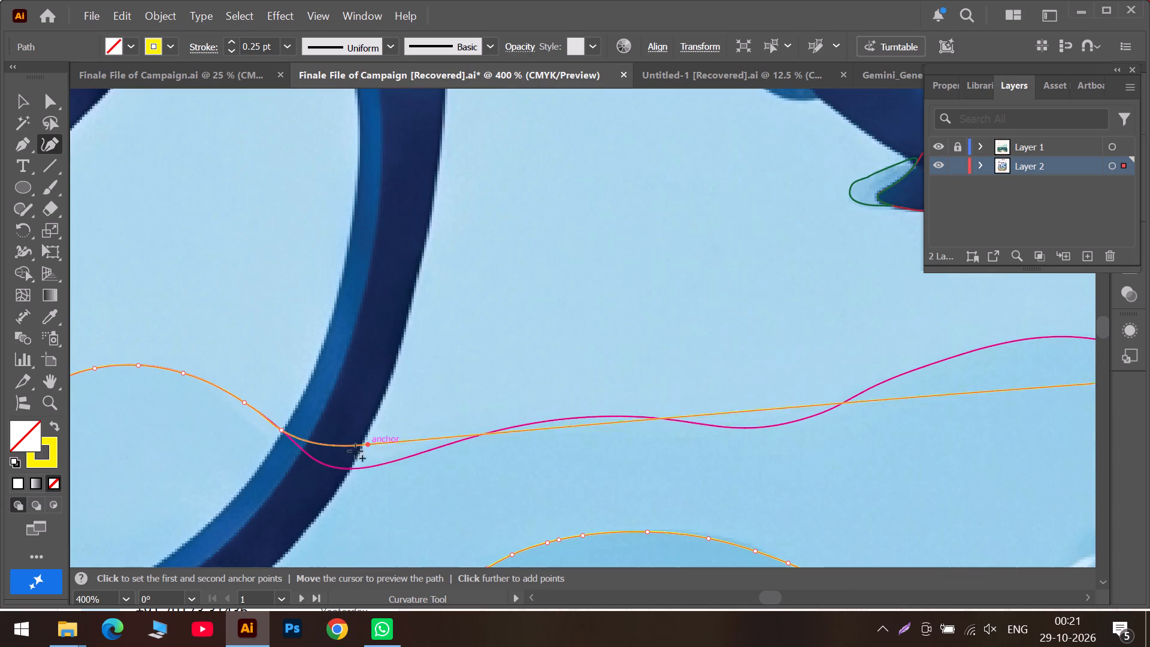
pyautogui.moveTo(355, 451); pyautogui.dragTo(304, 456)
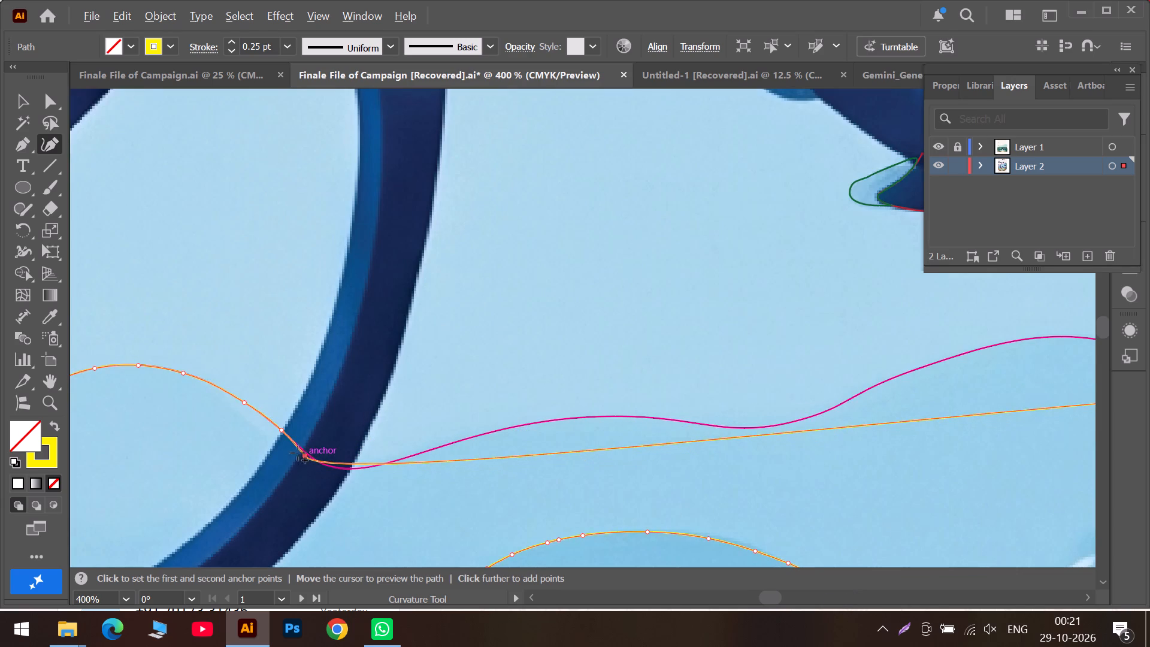
pyautogui.keyDown('alt'); pyautogui.scroll(4, 292, 451); pyautogui.keyUp('alt')
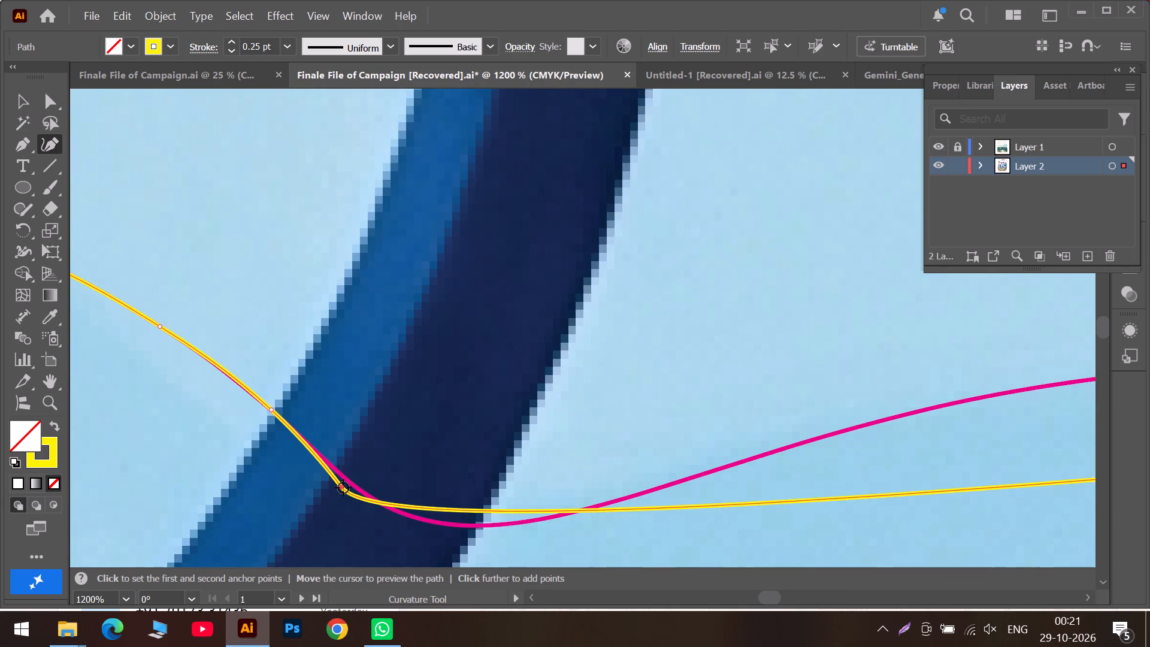
pyautogui.moveTo(343, 488); pyautogui.dragTo(358, 487)
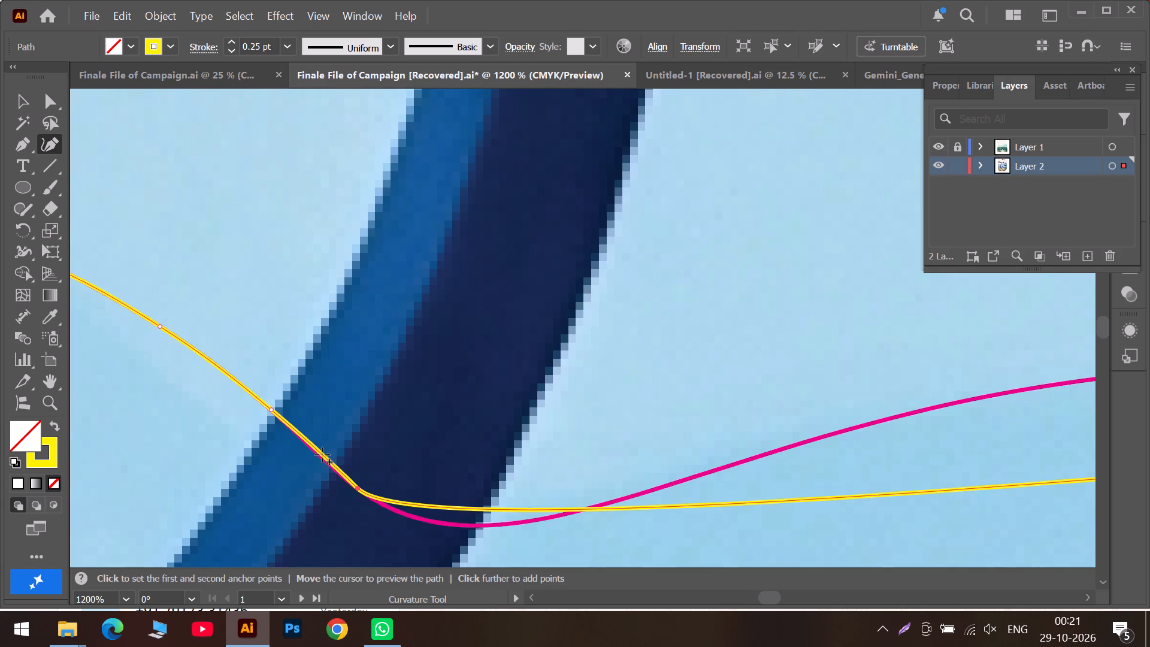
pyautogui.moveTo(322, 455); pyautogui.dragTo(325, 460)
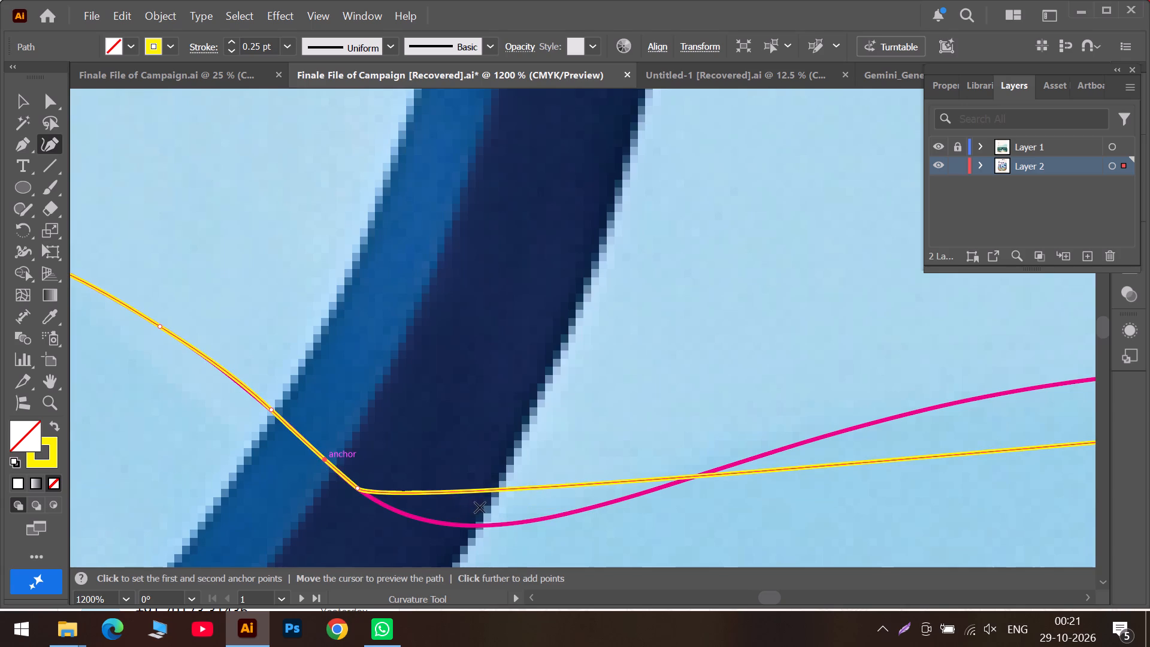
pyautogui.moveTo(501, 488); pyautogui.dragTo(457, 524)
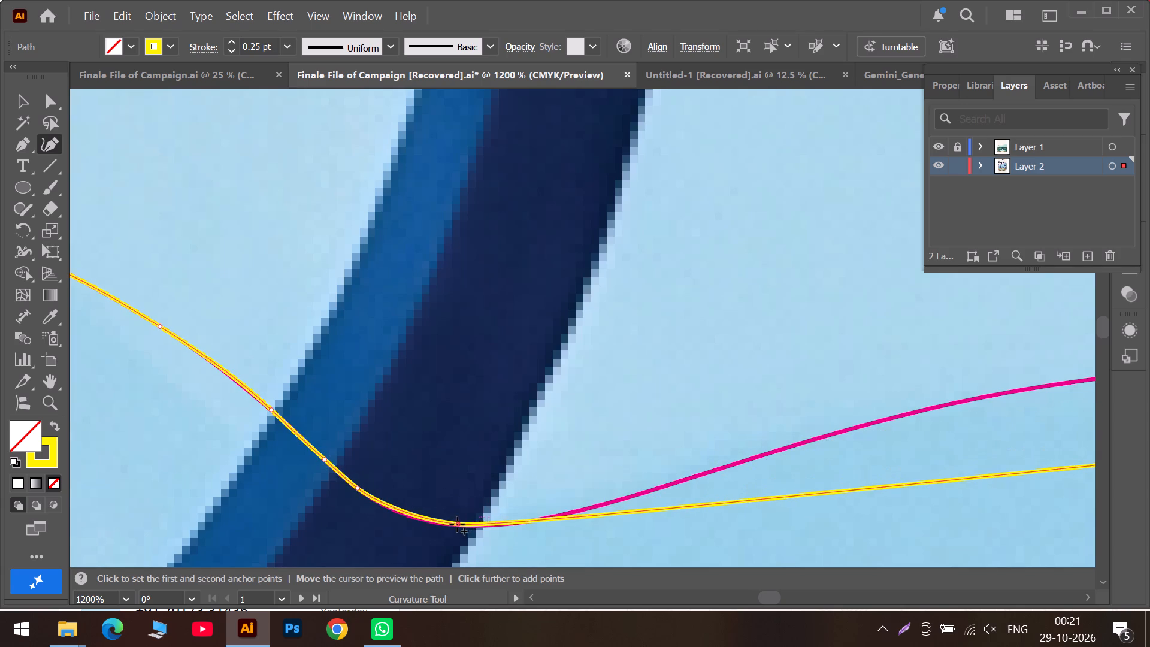
pyautogui.moveTo(457, 524); pyautogui.dragTo(456, 524)
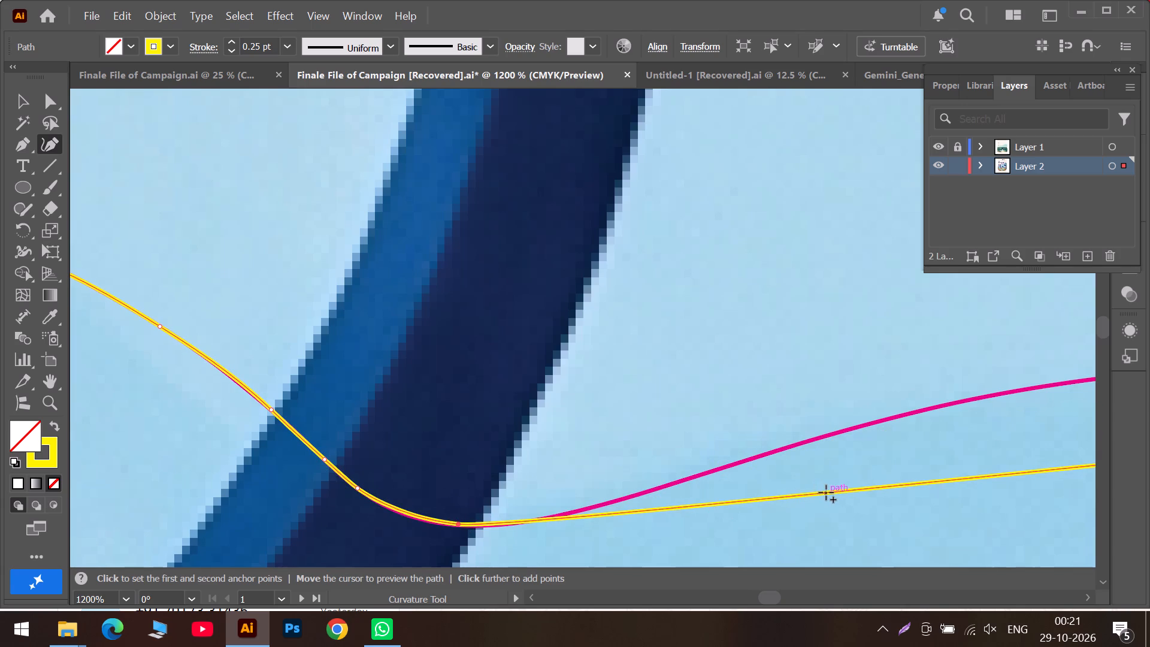
# Add four points to the yellow path and fit them to the magenta line's rise just outside the glasses frame.
pyautogui.moveTo(826, 492); pyautogui.dragTo(708, 475)
pyautogui.moveTo(604, 518); pyautogui.dragTo(601, 509)
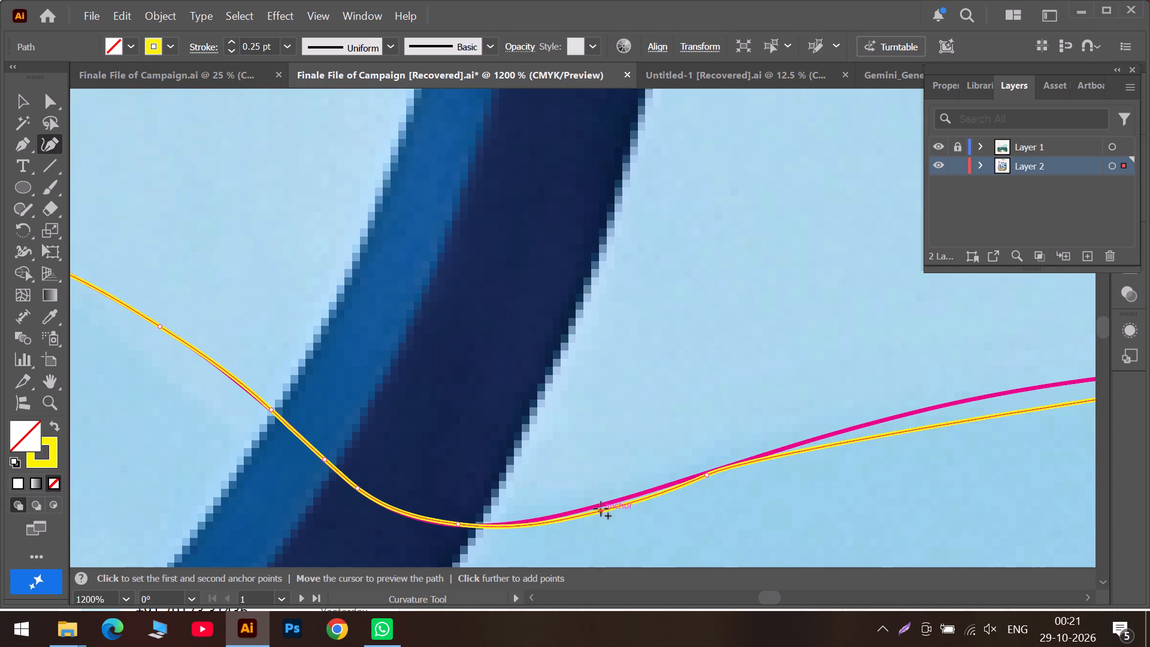
pyautogui.moveTo(601, 509); pyautogui.dragTo(608, 503)
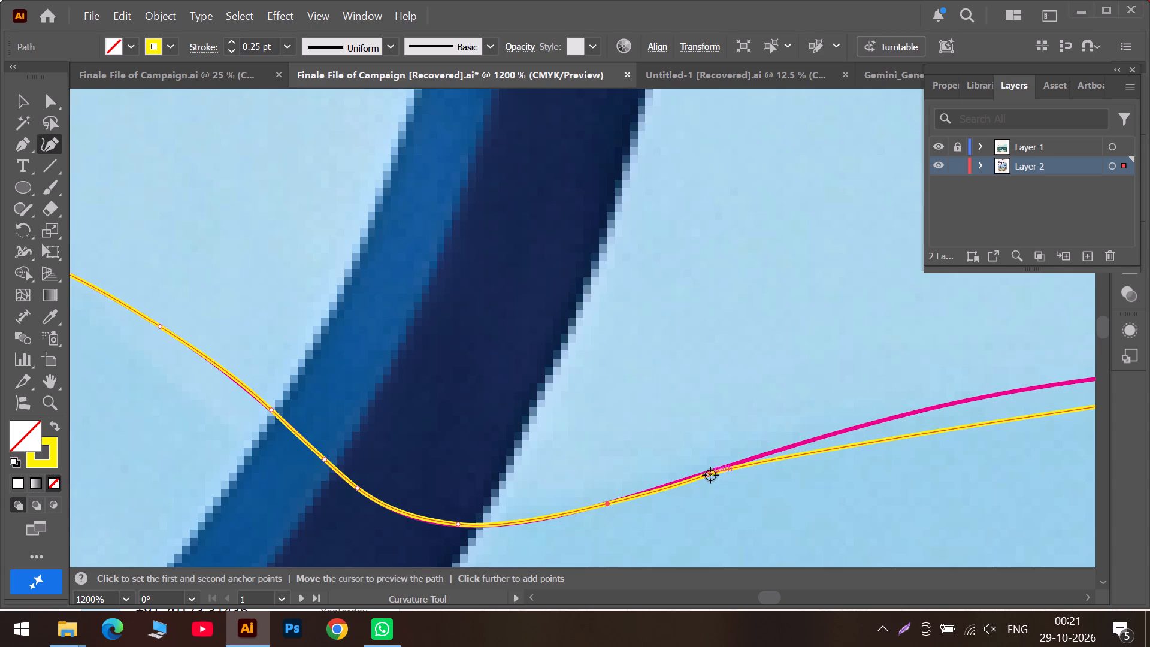
pyautogui.moveTo(709, 475); pyautogui.dragTo(715, 471)
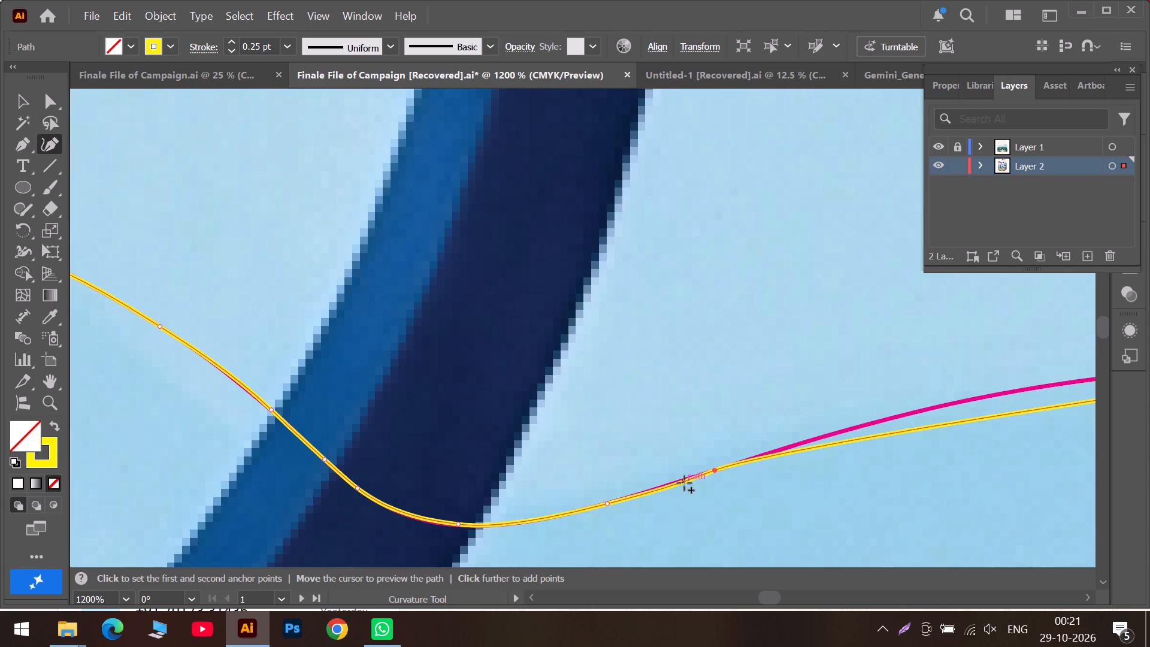
pyautogui.moveTo(684, 483); pyautogui.dragTo(682, 482)
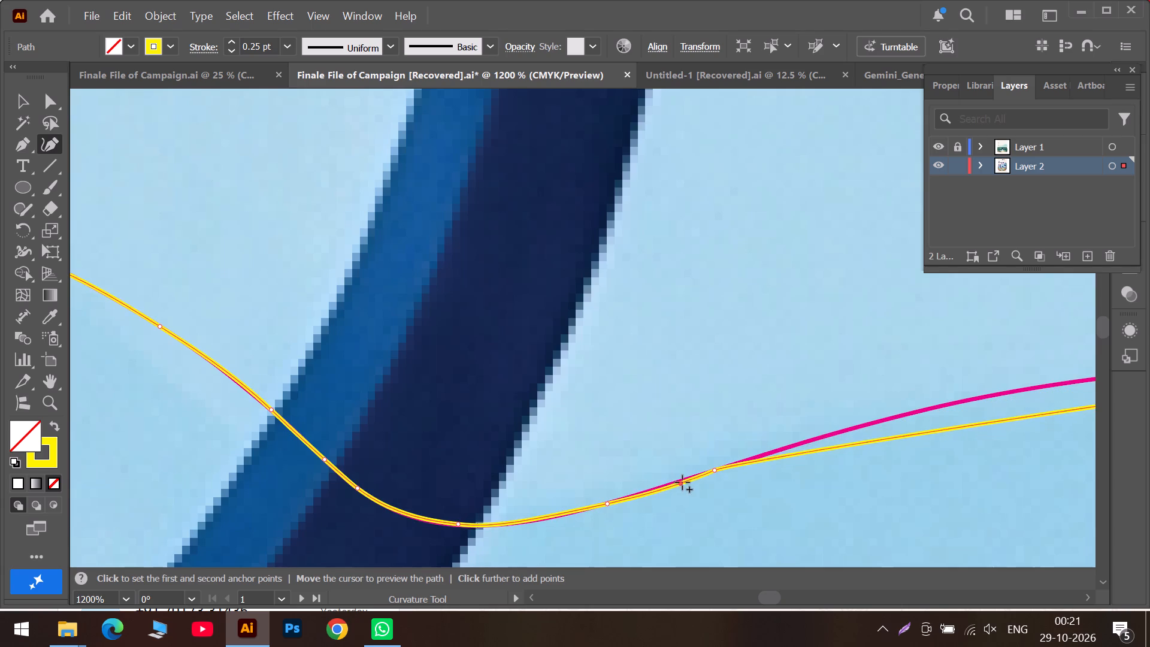
pyautogui.moveTo(682, 482); pyautogui.dragTo(673, 483)
pyautogui.moveTo(562, 516); pyautogui.dragTo(554, 516)
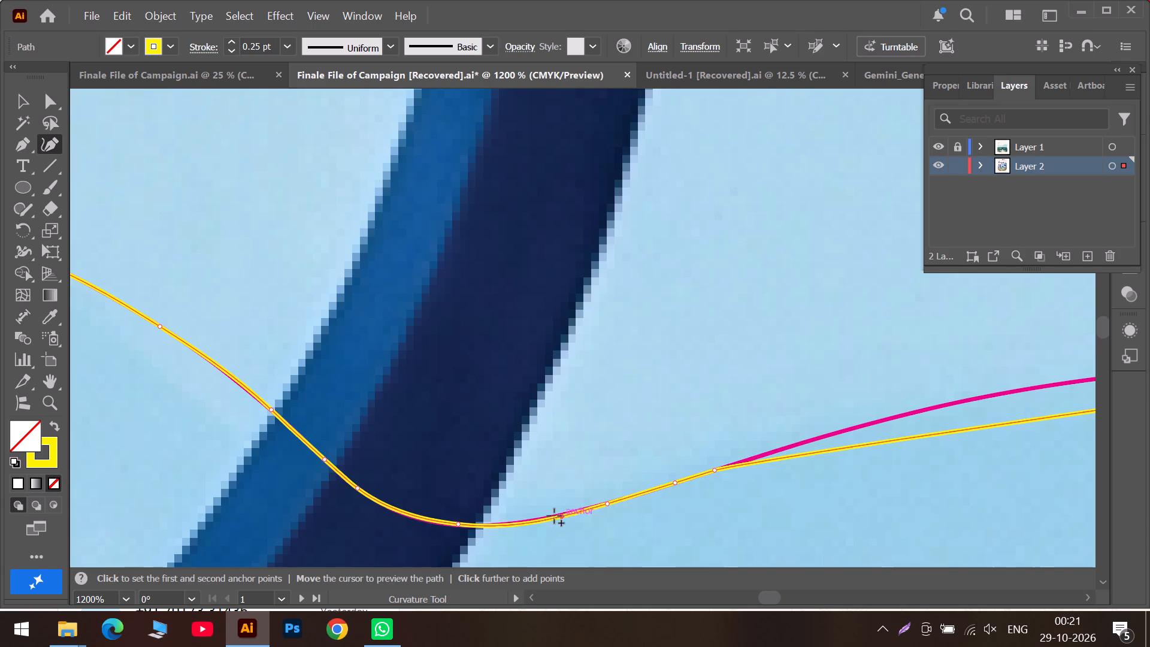
pyautogui.moveTo(554, 516); pyautogui.dragTo(548, 519)
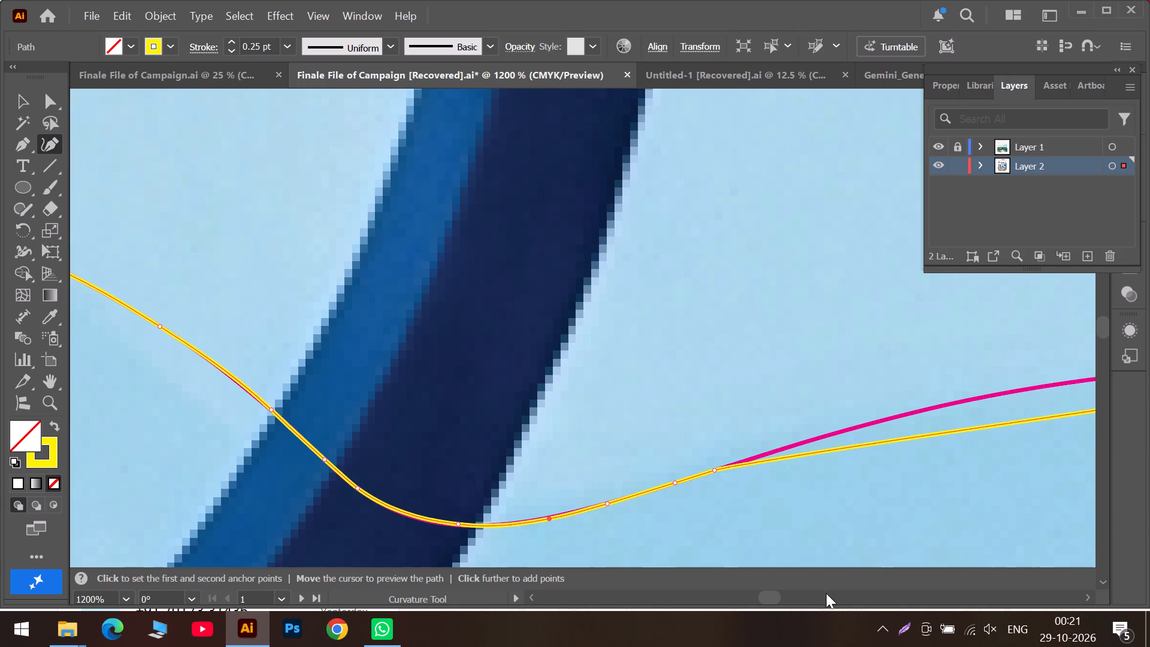
# Add four points to the yellow path along the magenta line's continuing rise and over its low crest beyond the glasses frame.
pyautogui.click(830, 594)
pyautogui.moveTo(637, 400); pyautogui.dragTo(589, 392)
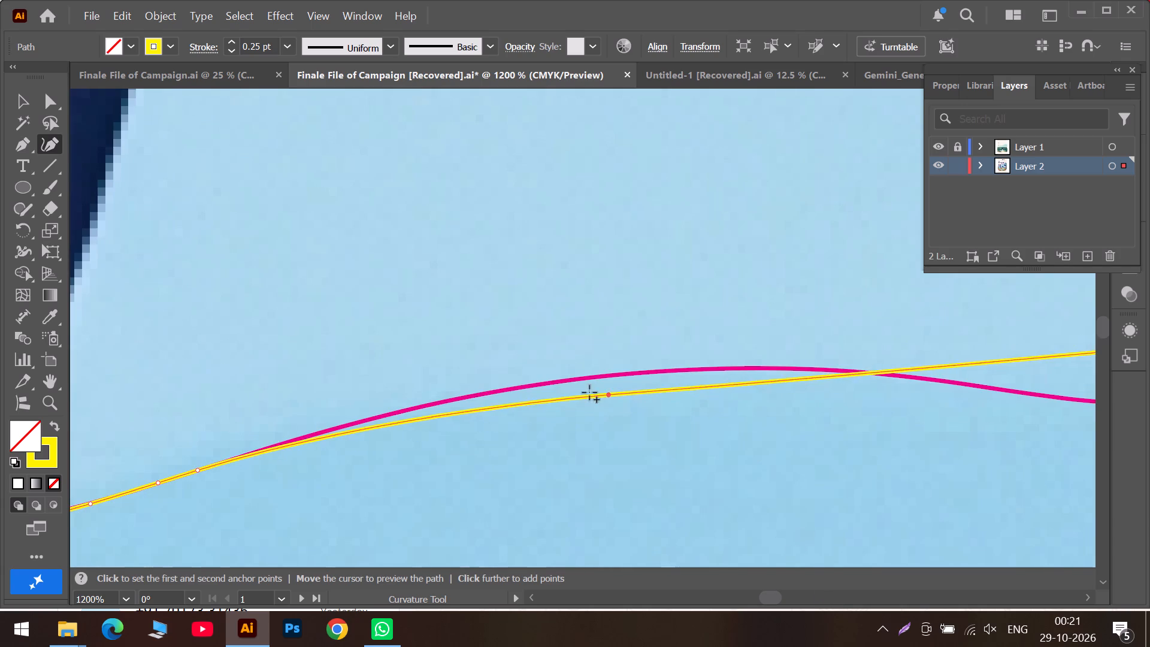
pyautogui.moveTo(589, 392); pyautogui.dragTo(376, 419)
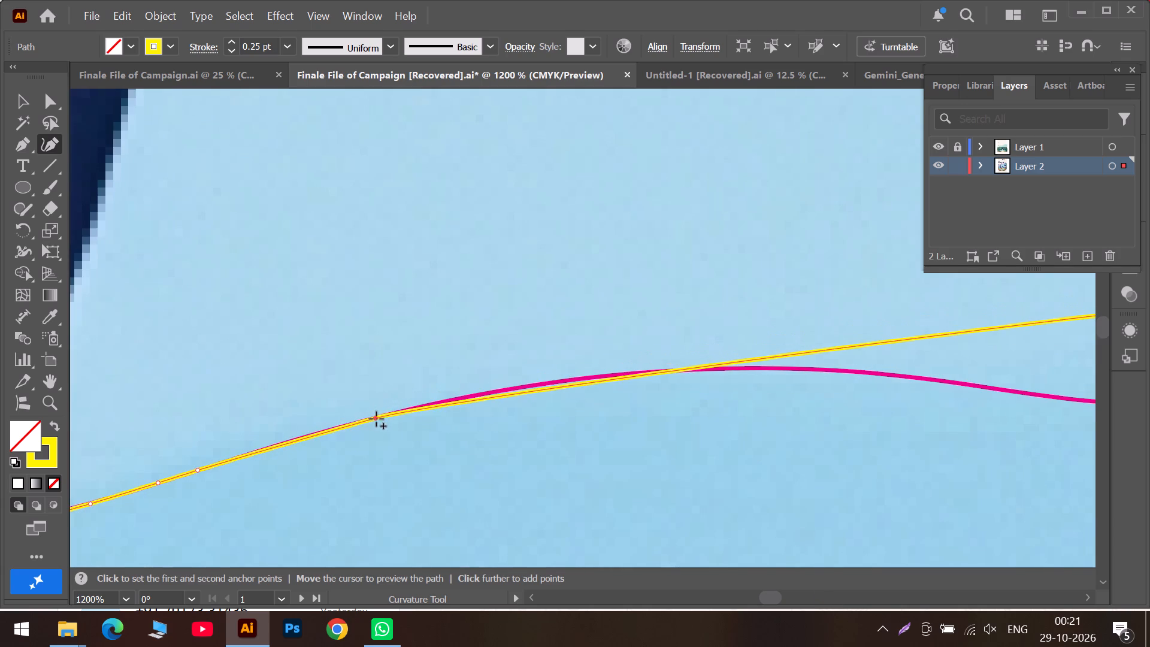
pyautogui.moveTo(376, 419); pyautogui.dragTo(401, 412)
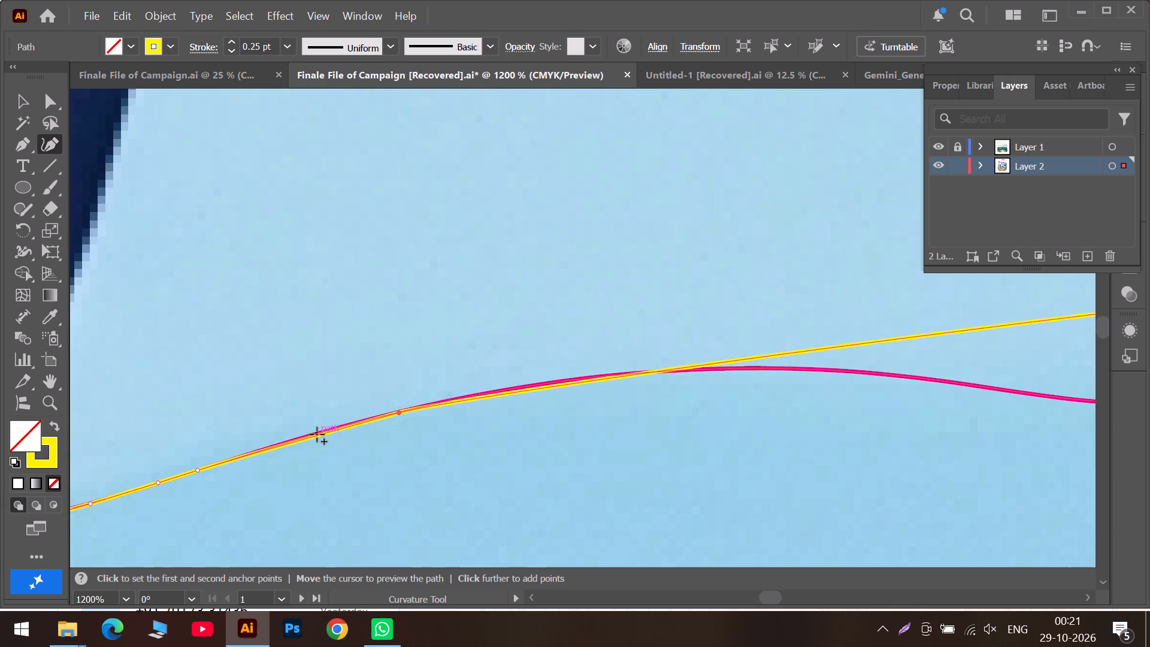
pyautogui.moveTo(317, 434); pyautogui.dragTo(322, 434)
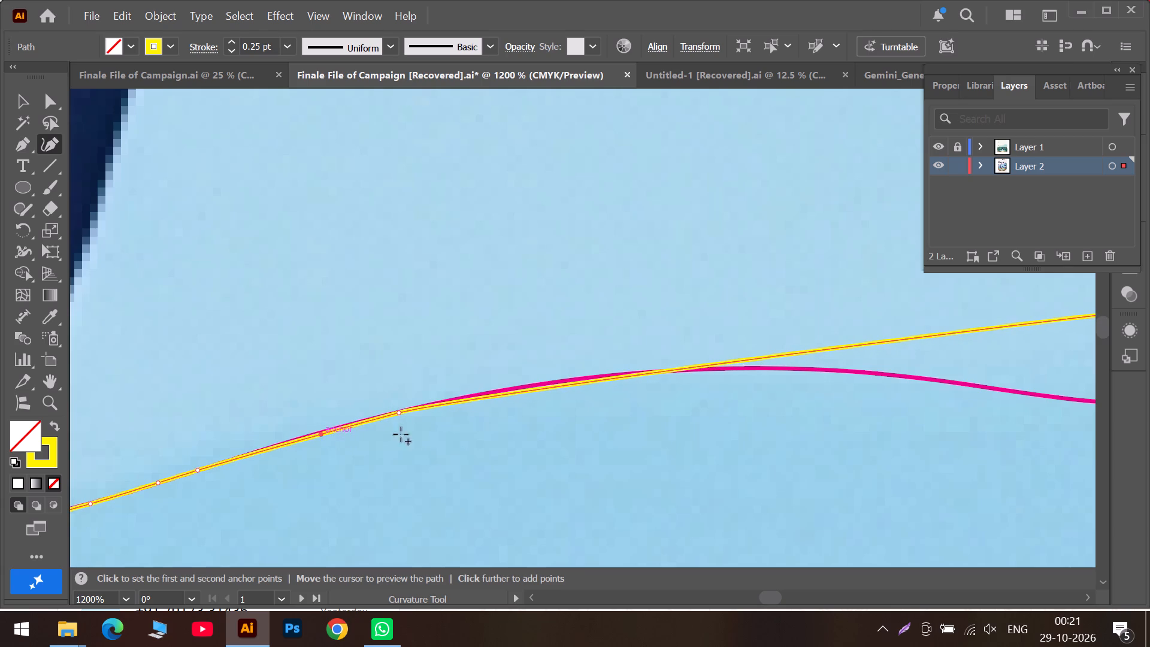
pyautogui.moveTo(518, 392); pyautogui.dragTo(526, 388)
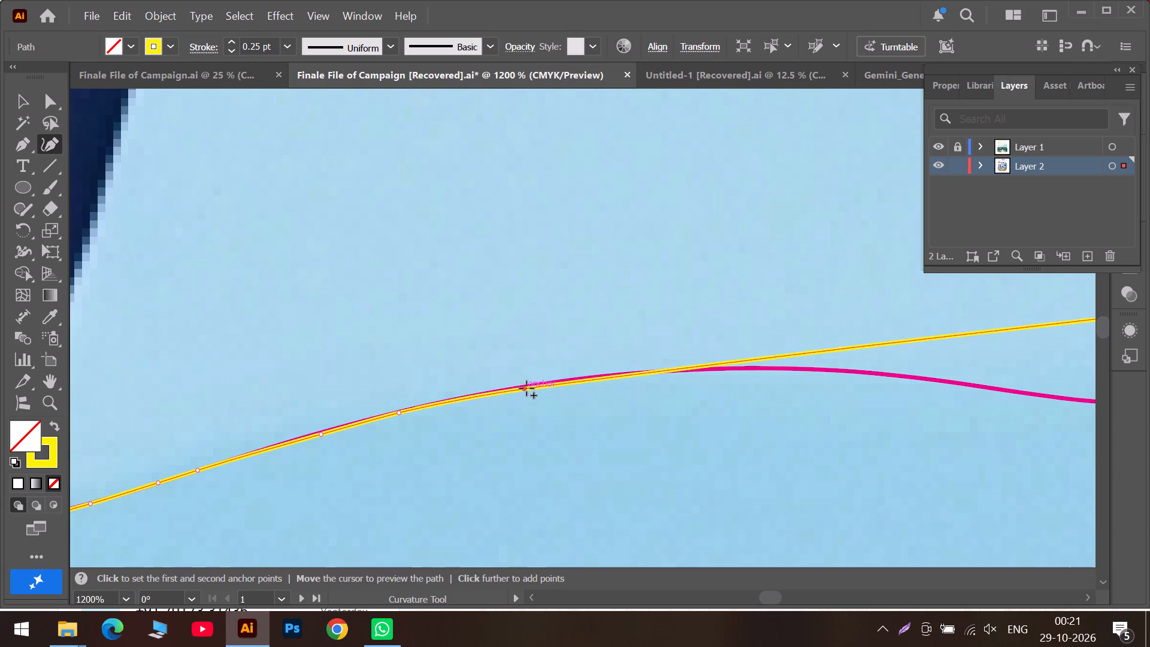
pyautogui.moveTo(526, 388); pyautogui.dragTo(537, 384)
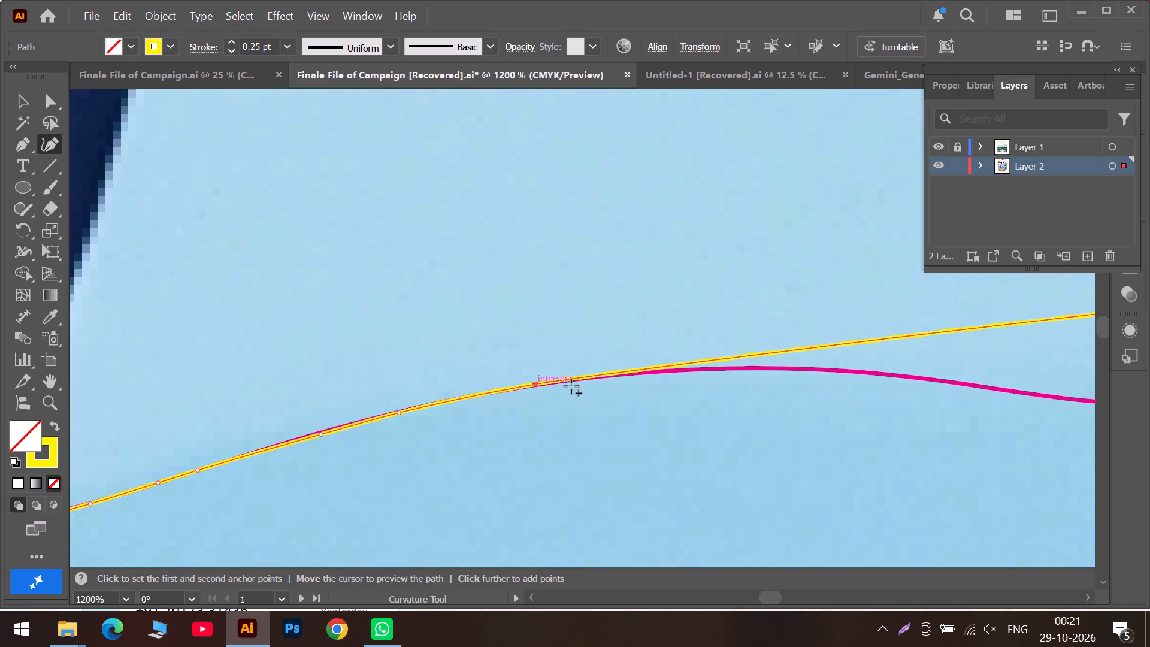
pyautogui.moveTo(908, 336); pyautogui.dragTo(830, 368)
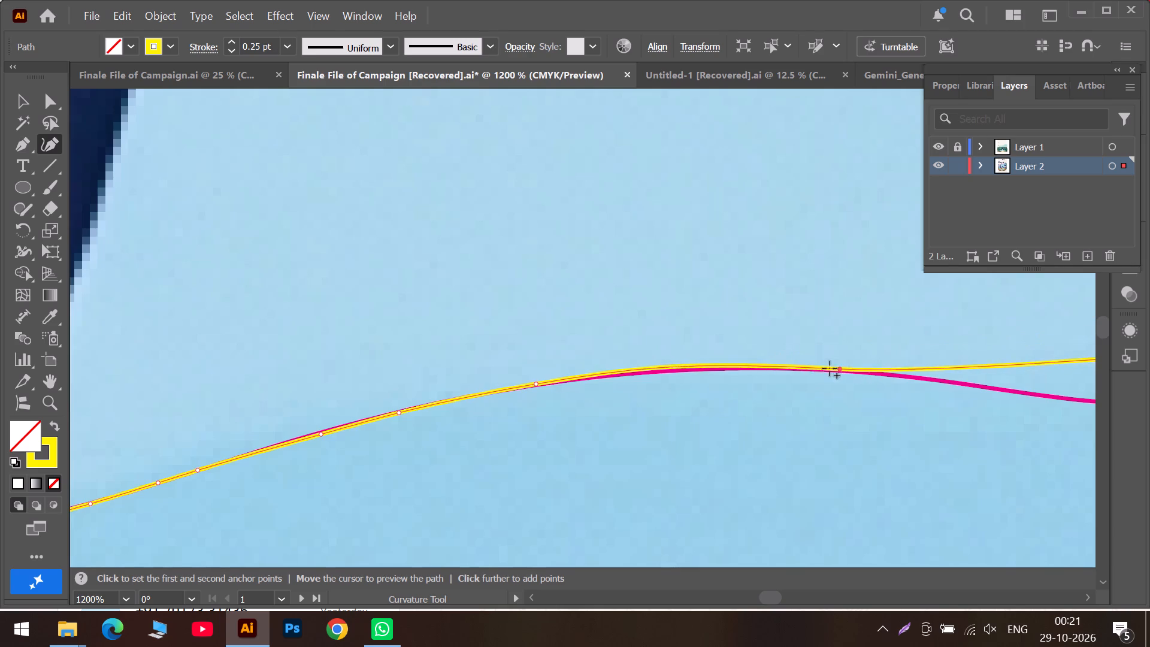
pyautogui.moveTo(830, 368); pyautogui.dragTo(798, 368)
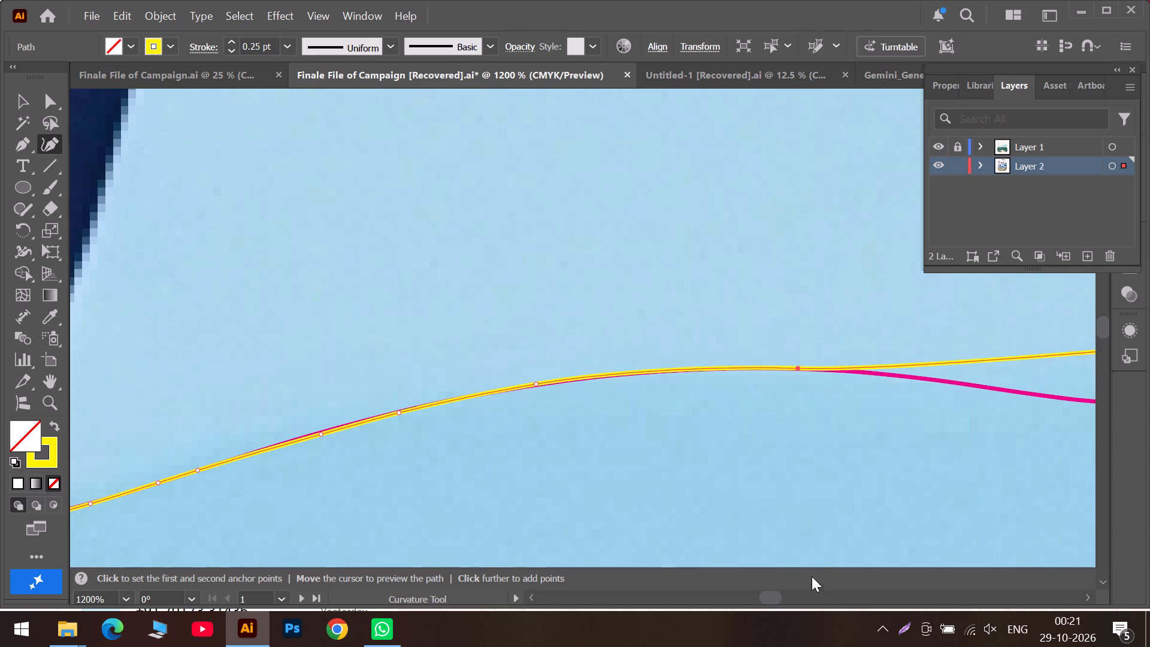
# Add two points to the yellow path along the magenta line's gentle descent from its low crest into the shallow dip.
pyautogui.click(819, 593)
pyautogui.moveTo(742, 340); pyautogui.dragTo(715, 350)
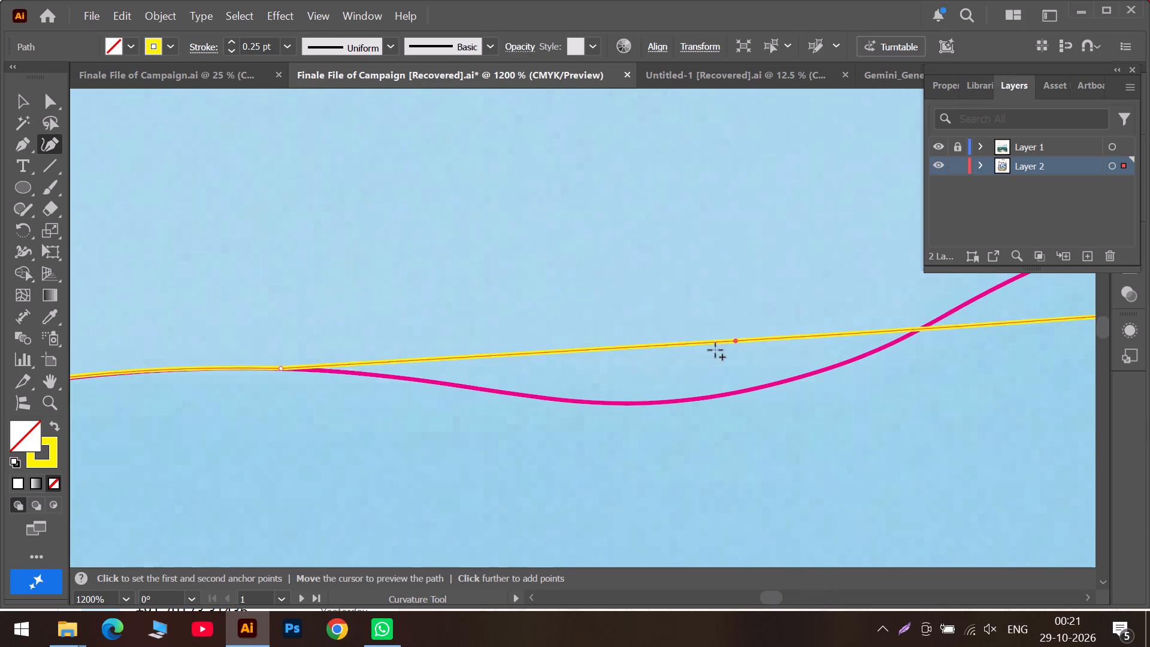
pyautogui.moveTo(715, 350); pyautogui.dragTo(464, 386)
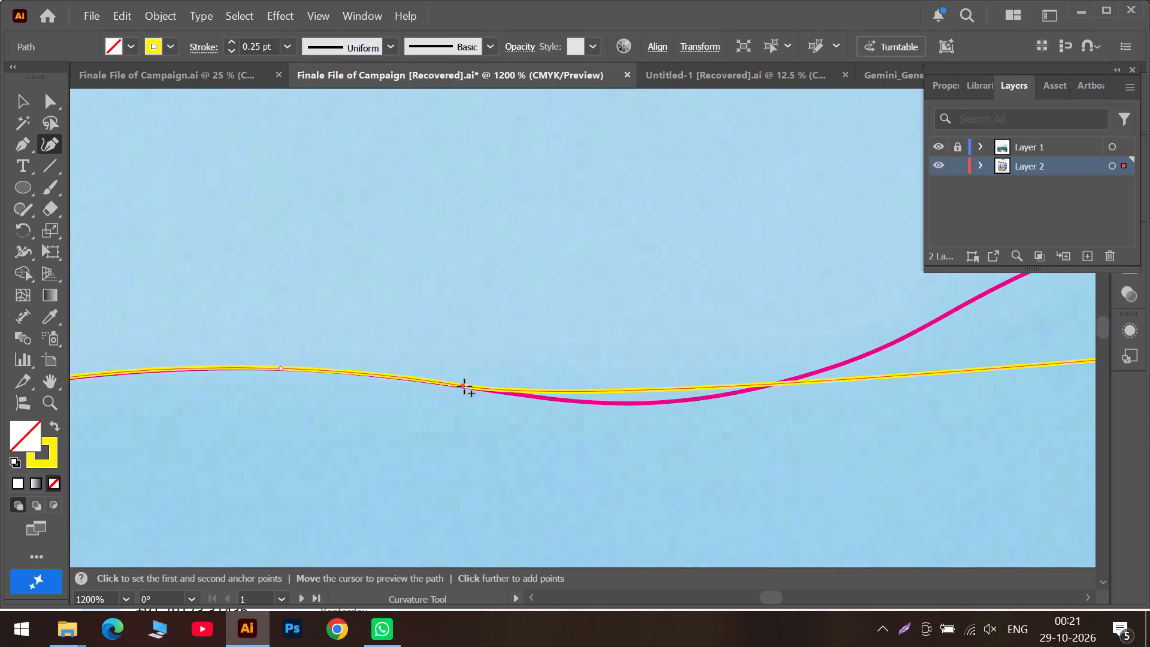
pyautogui.moveTo(464, 386); pyautogui.dragTo(464, 387)
pyautogui.moveTo(671, 387); pyautogui.dragTo(606, 401)
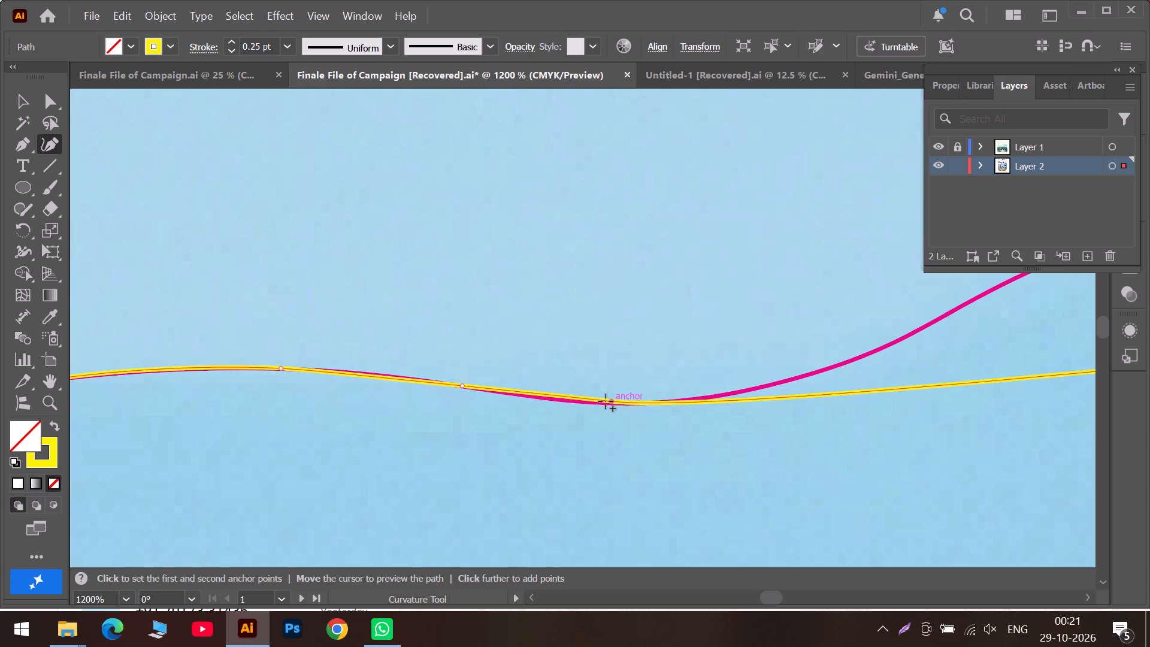
pyautogui.moveTo(606, 401); pyautogui.dragTo(568, 403)
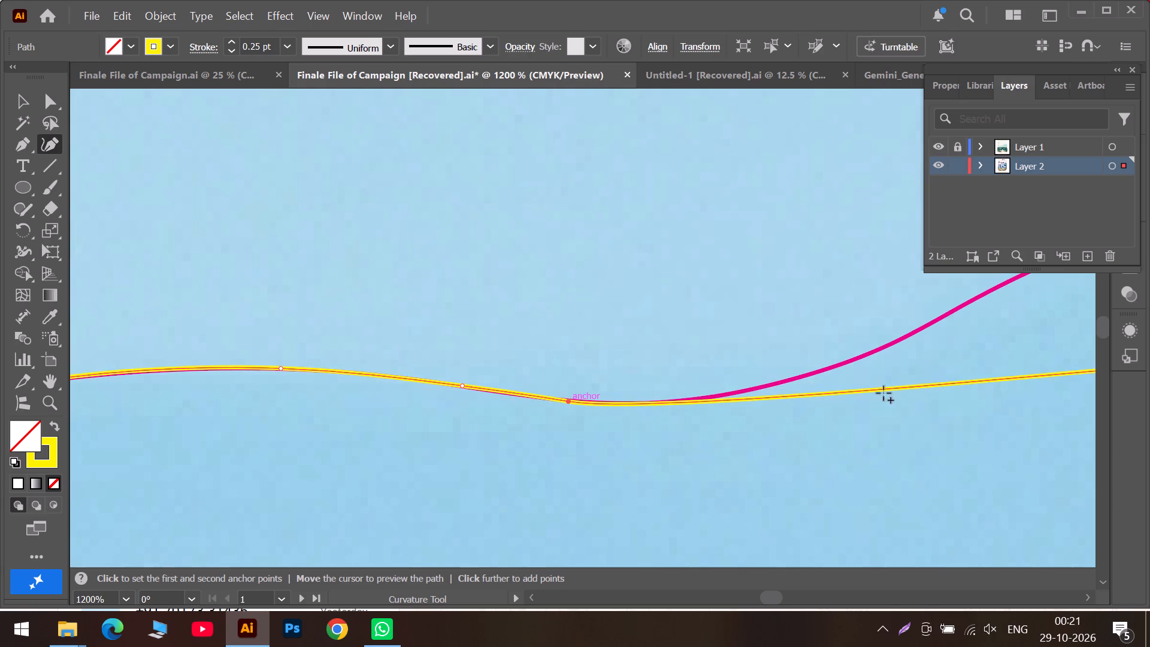
# Add three points to the yellow path and fit them to the magenta line's rise out of the shallow dip.
pyautogui.moveTo(1008, 378); pyautogui.dragTo(848, 366)
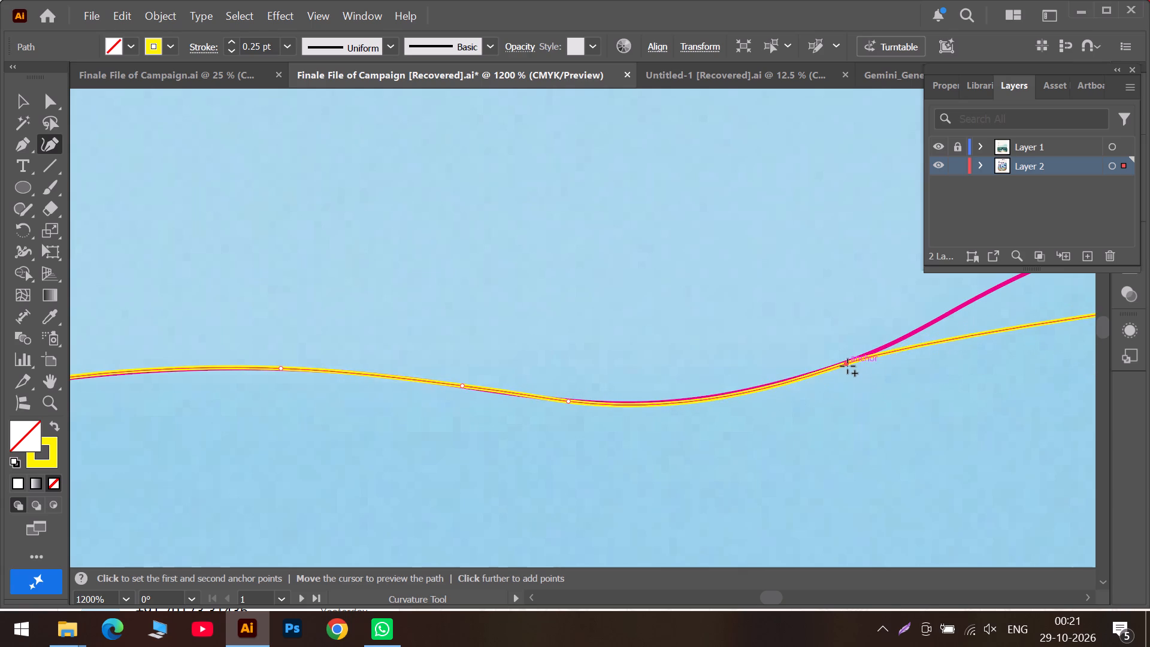
pyautogui.moveTo(848, 366); pyautogui.dragTo(836, 364)
pyautogui.moveTo(692, 403); pyautogui.dragTo(706, 397)
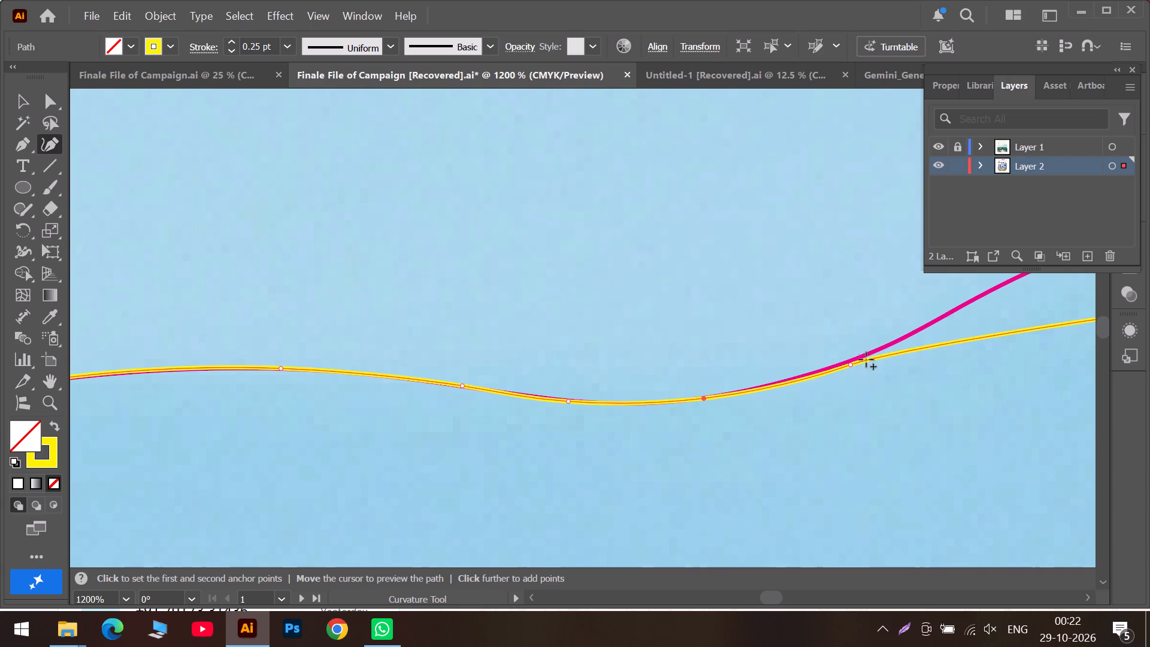
pyautogui.click(851, 364)
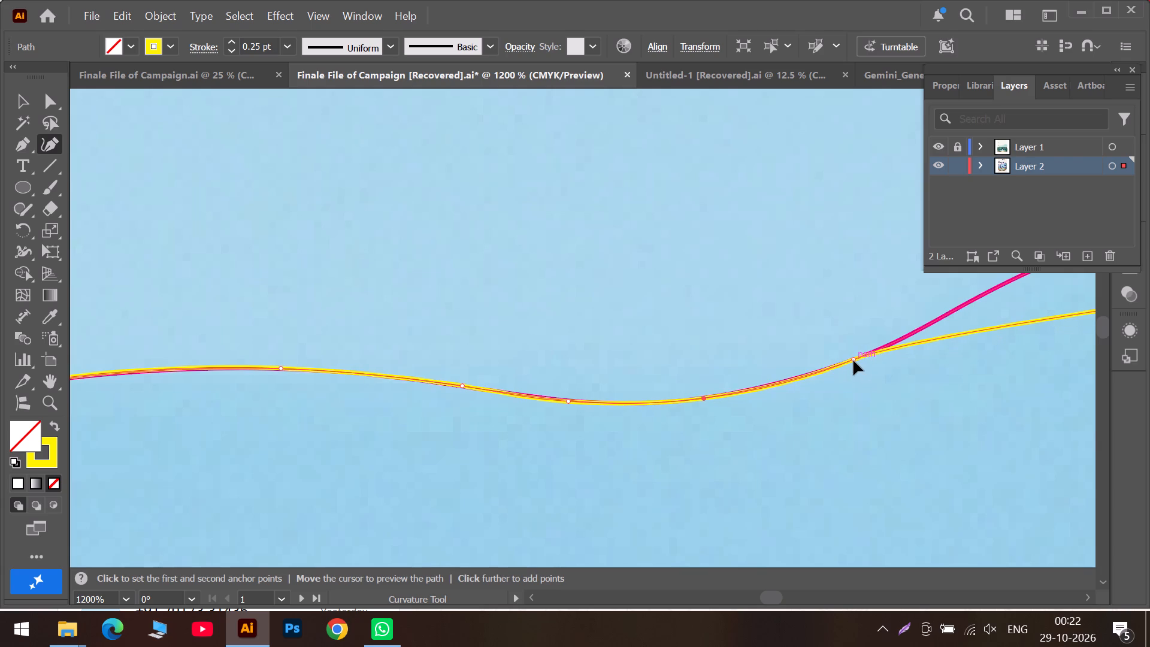
pyautogui.click(836, 595)
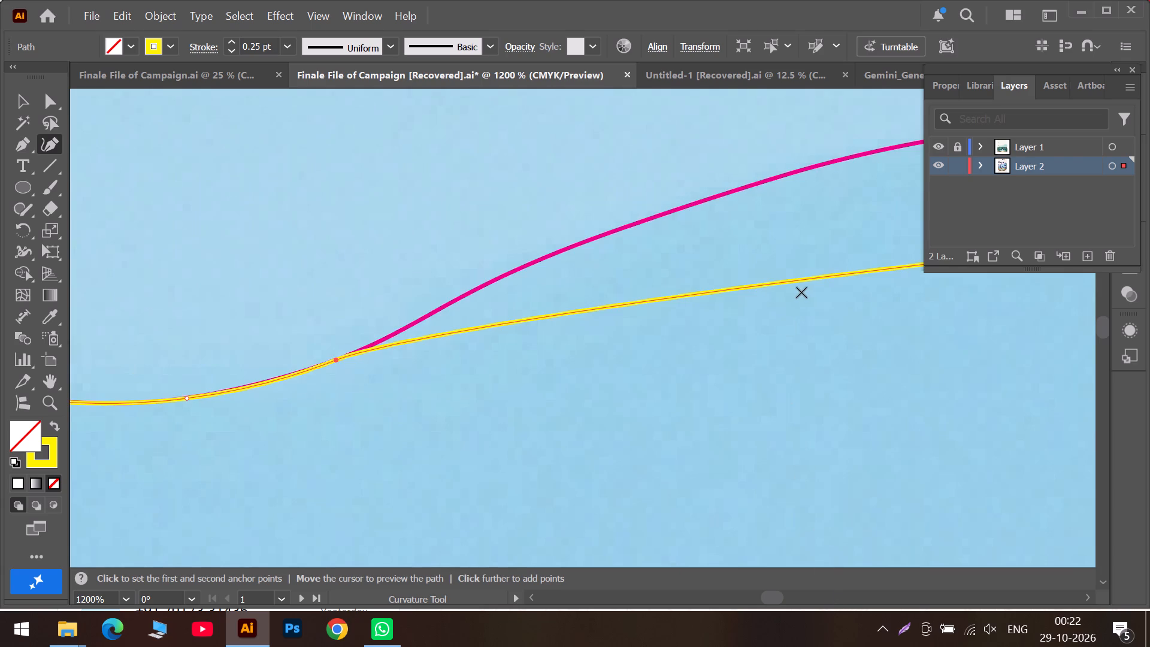
pyautogui.scroll(3, 803, 292)
pyautogui.moveTo(845, 321); pyautogui.dragTo(638, 274)
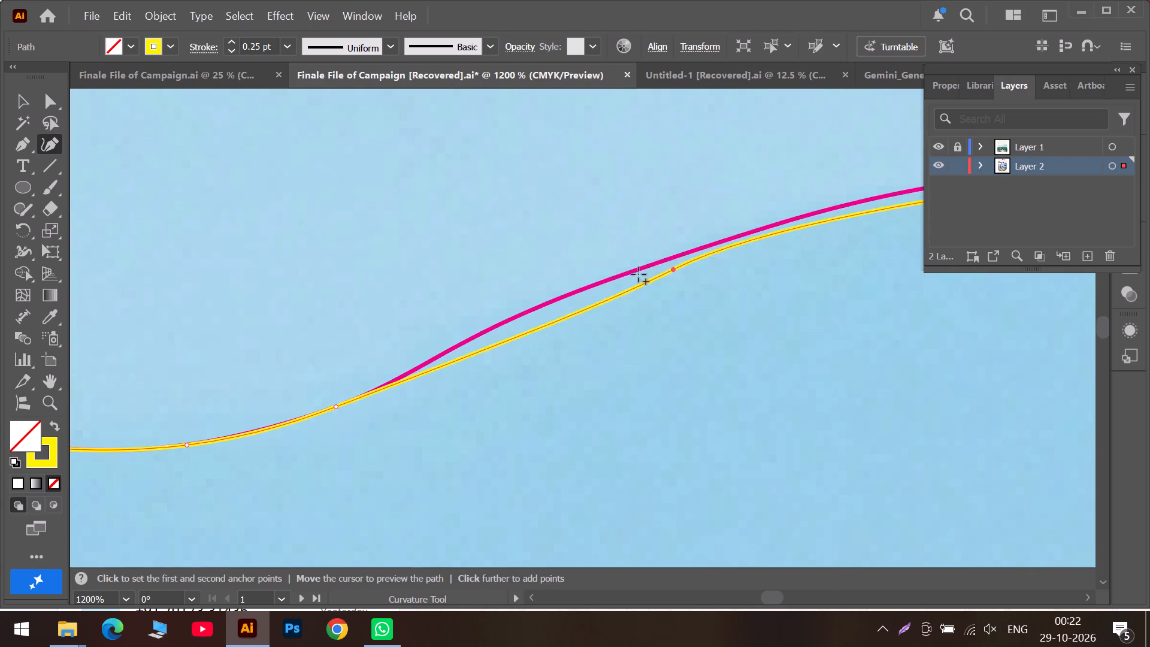
pyautogui.moveTo(638, 274); pyautogui.dragTo(471, 340)
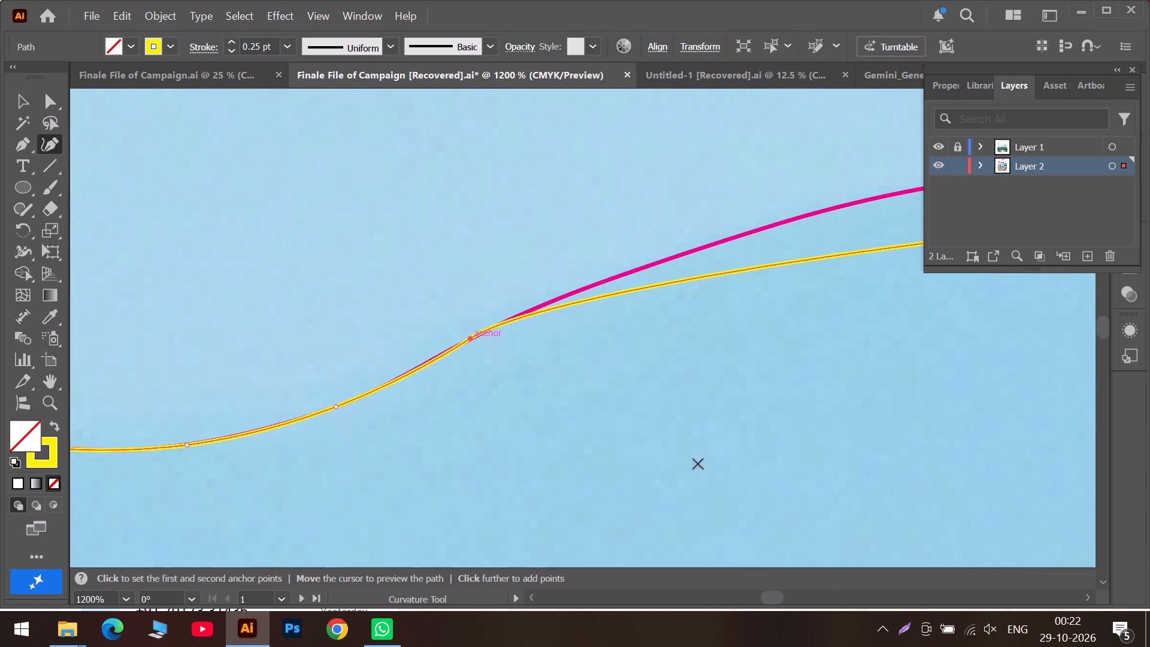
# Add corner points to the yellow path at the right-hand tentacle's edge and at the magenta line's V beside the small bubble.
pyautogui.click(827, 592)
pyautogui.keyDown('alt'); pyautogui.scroll(-3, 801, 525); pyautogui.keyUp('alt')
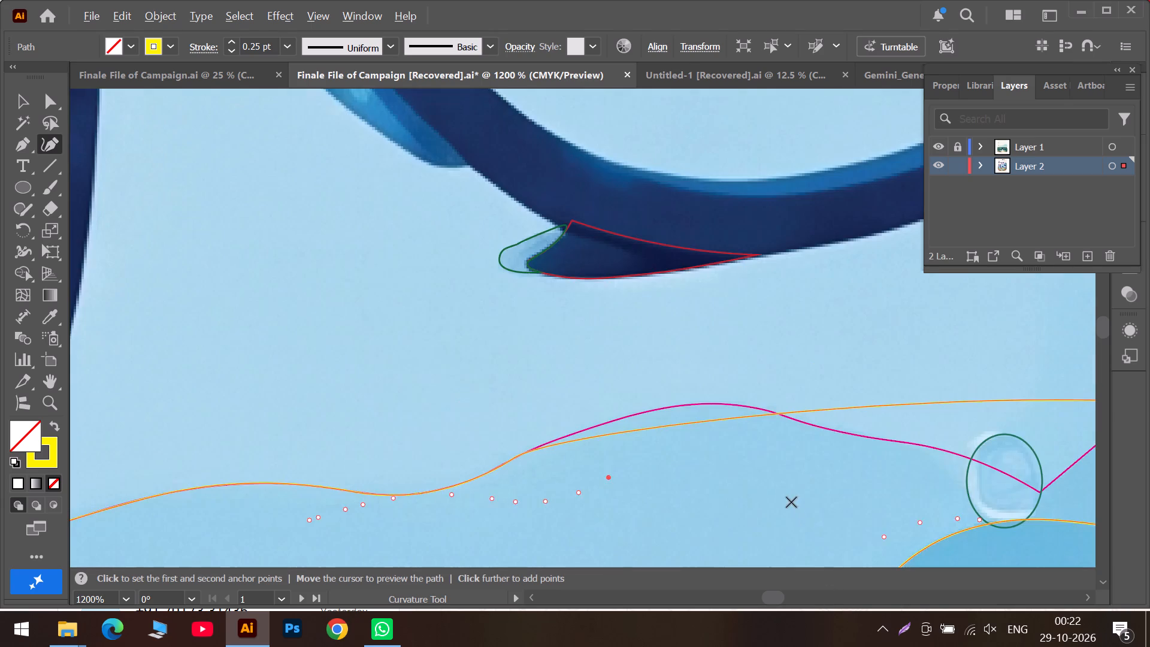
pyautogui.keyDown('alt'); pyautogui.scroll(-3, 791, 500); pyautogui.keyUp('alt')
pyautogui.scroll(-1, 873, 488)
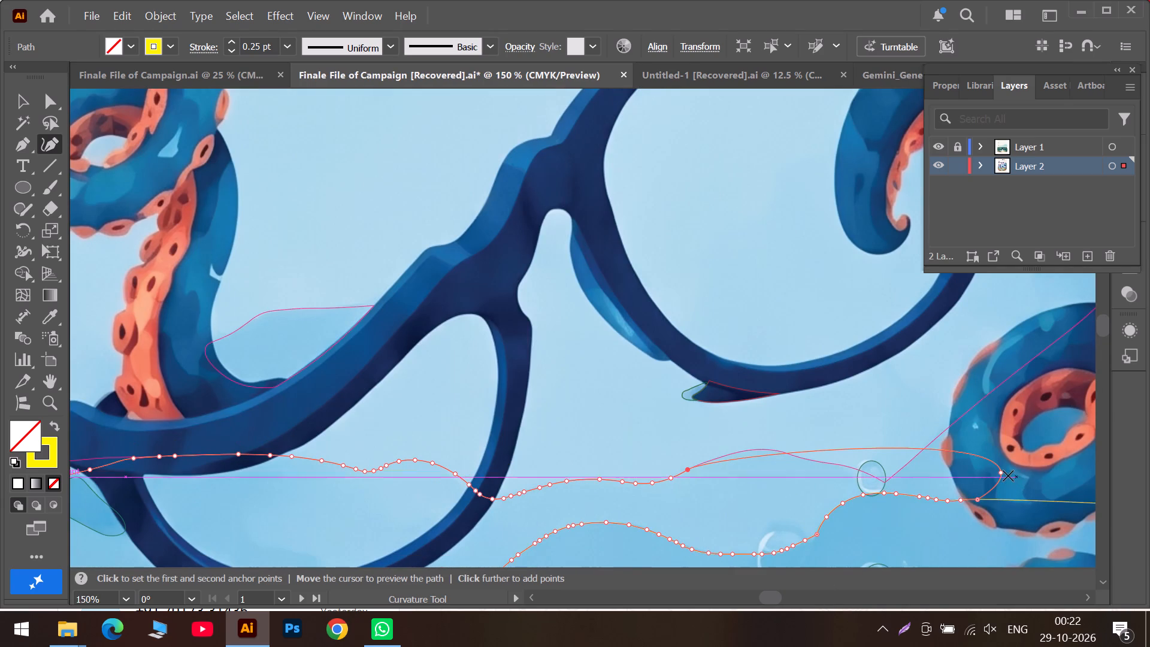
pyautogui.doubleClick(953, 449)
pyautogui.moveTo(953, 448); pyautogui.dragTo(953, 437)
pyautogui.moveTo(877, 442); pyautogui.dragTo(883, 489)
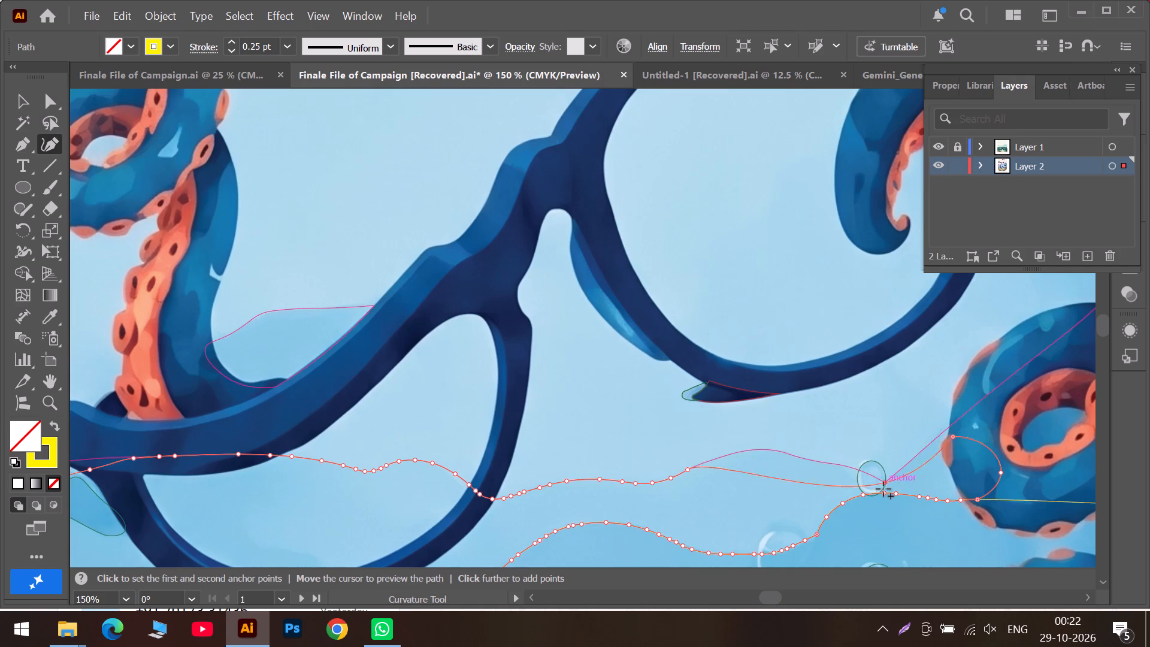
pyautogui.moveTo(883, 489); pyautogui.dragTo(890, 484)
pyautogui.tripleClick(890, 484)
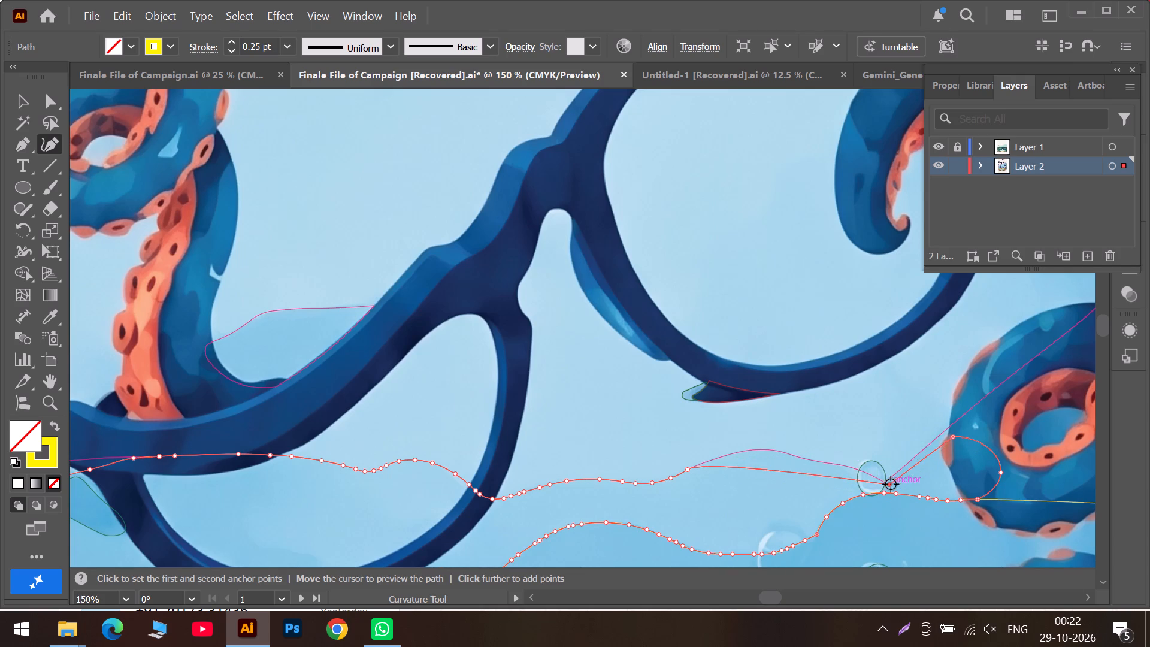
# Move the yellow path's two corner points onto the magenta line at the tentacle's edge and at the V by the bubble.
pyautogui.keyDown('alt'); pyautogui.scroll(3, 897, 482); pyautogui.keyUp('alt')
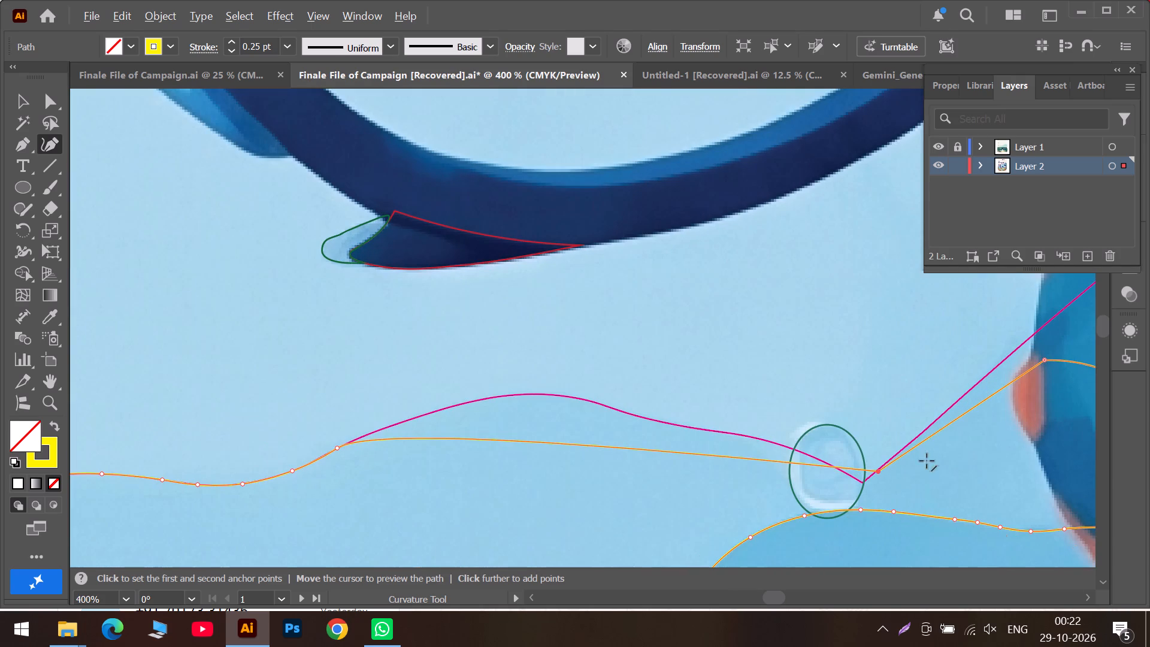
pyautogui.moveTo(1045, 362); pyautogui.dragTo(1039, 331)
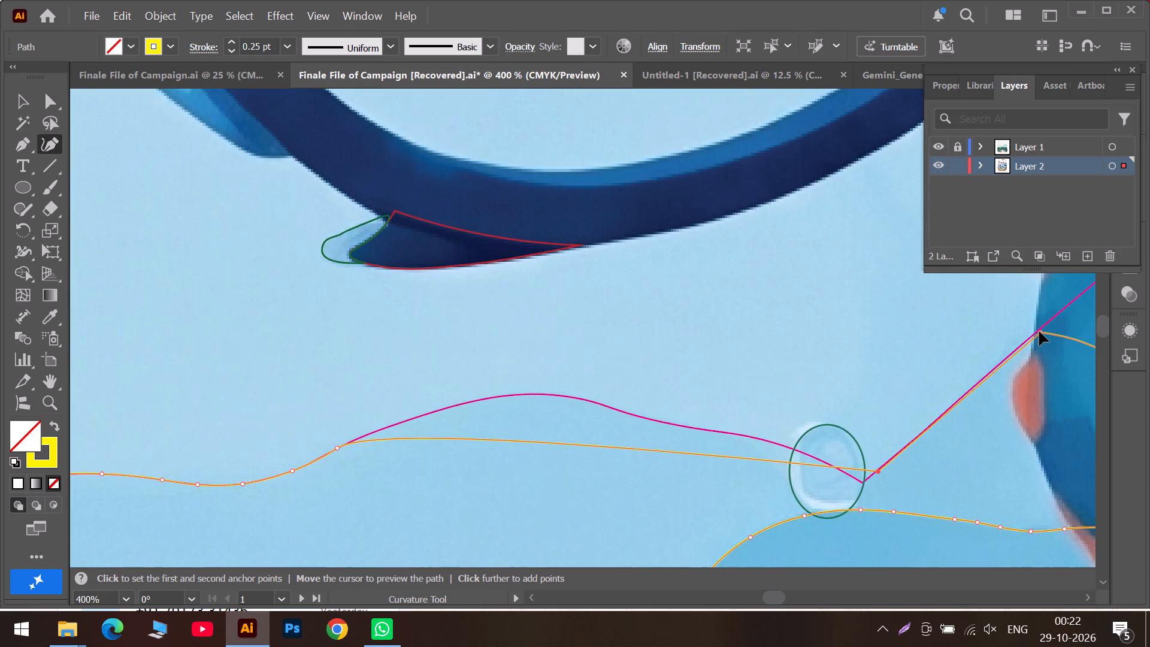
pyautogui.moveTo(1039, 331); pyautogui.dragTo(1040, 331)
pyautogui.keyDown('alt'); pyautogui.scroll(3, 878, 473); pyautogui.keyUp('alt')
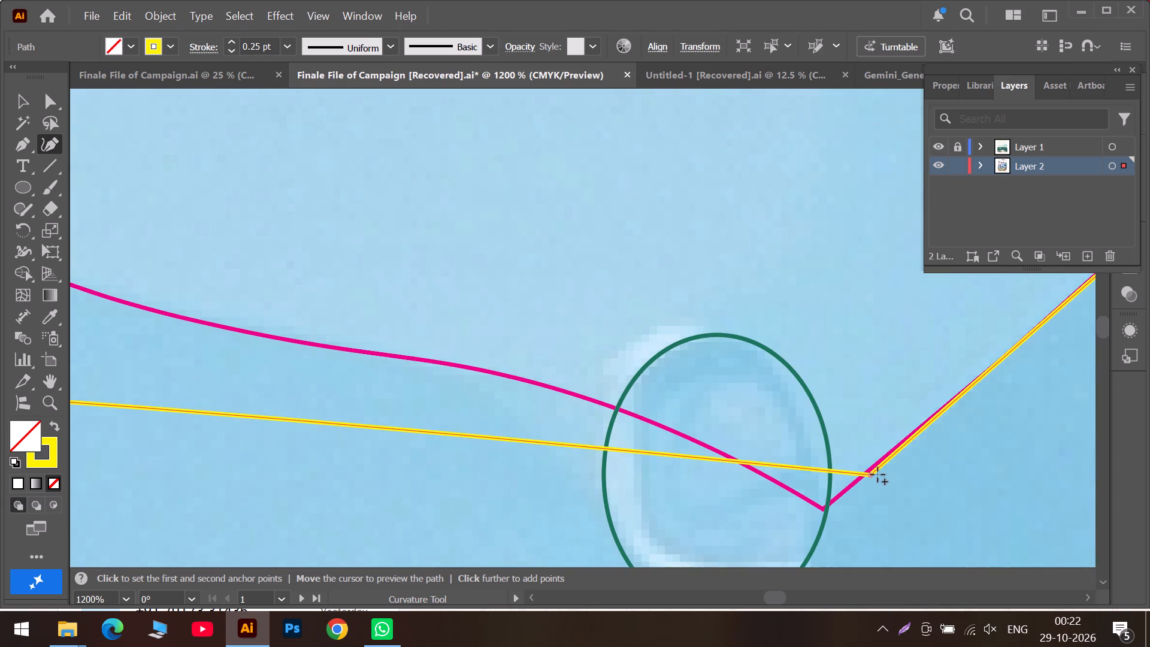
pyautogui.moveTo(869, 474); pyautogui.dragTo(824, 507)
# Add two points to the yellow path along the magenta line's straight stretch between the V and the tentacle.
pyautogui.click(1028, 333)
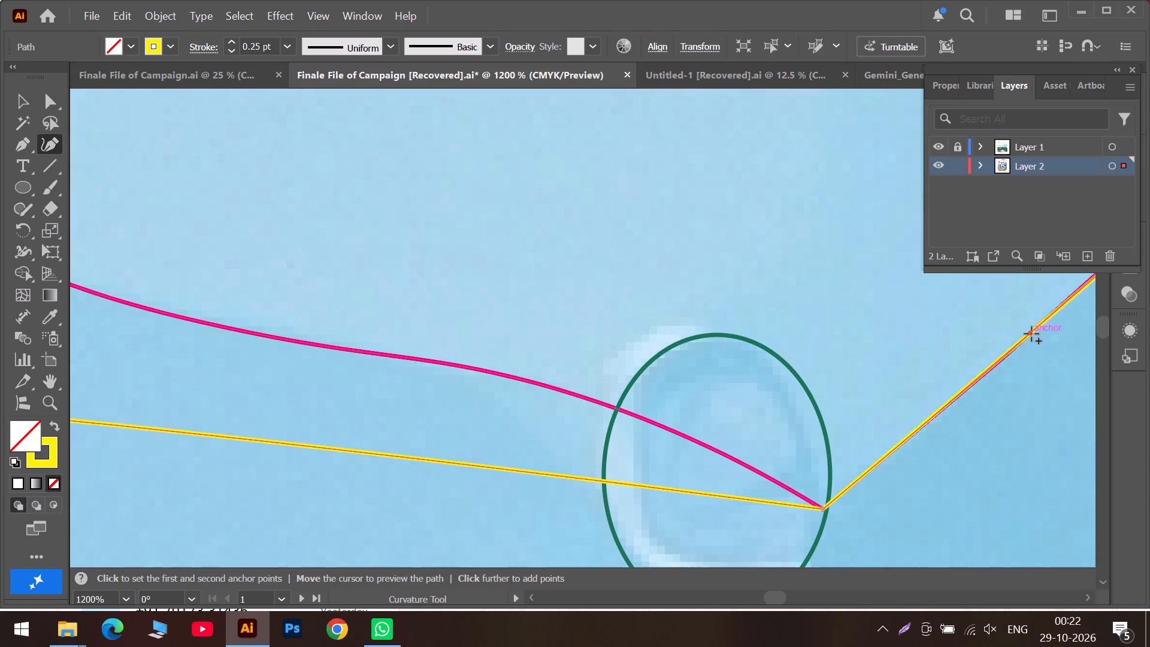
pyautogui.click(885, 592)
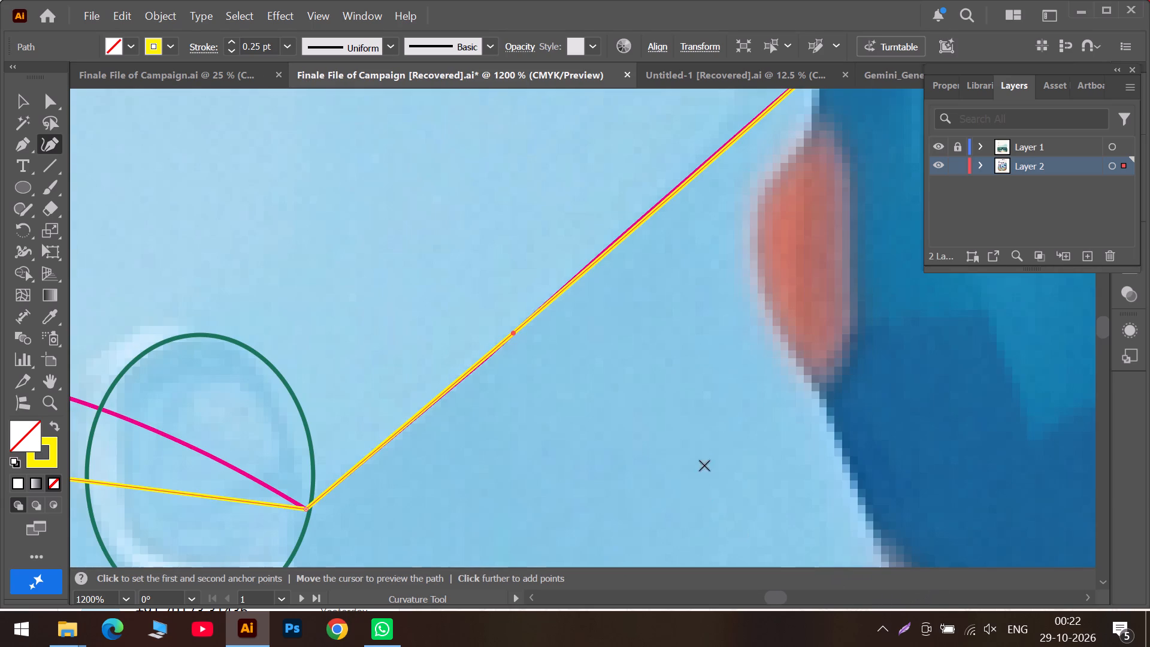
pyautogui.scroll(3, 745, 310)
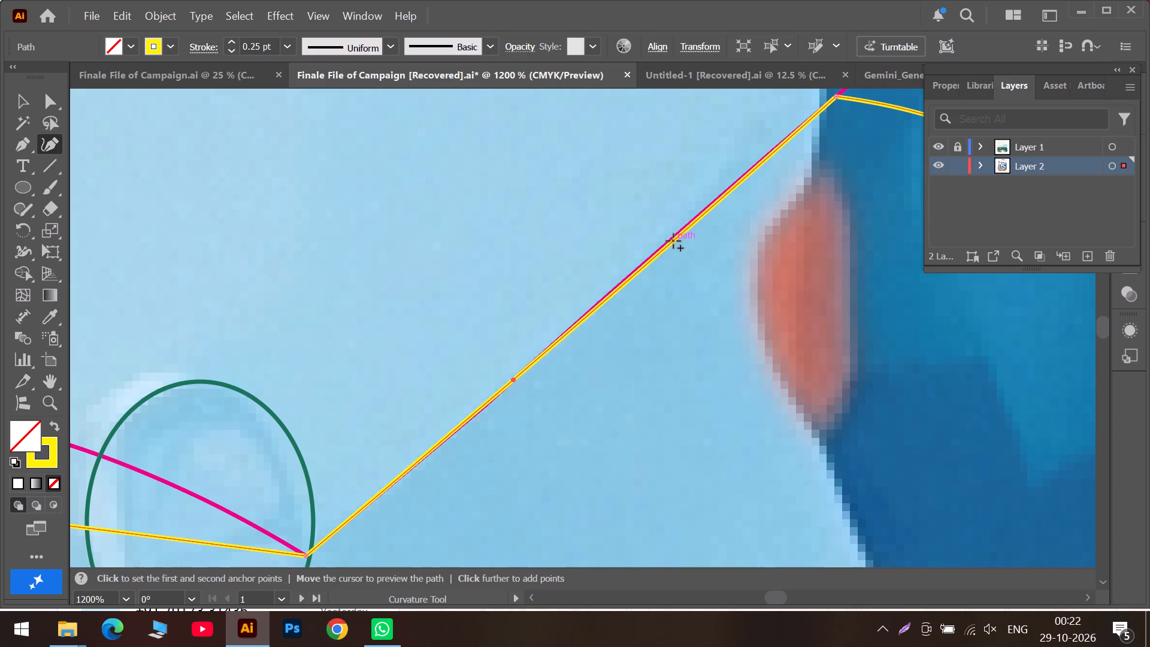
pyautogui.click(673, 241)
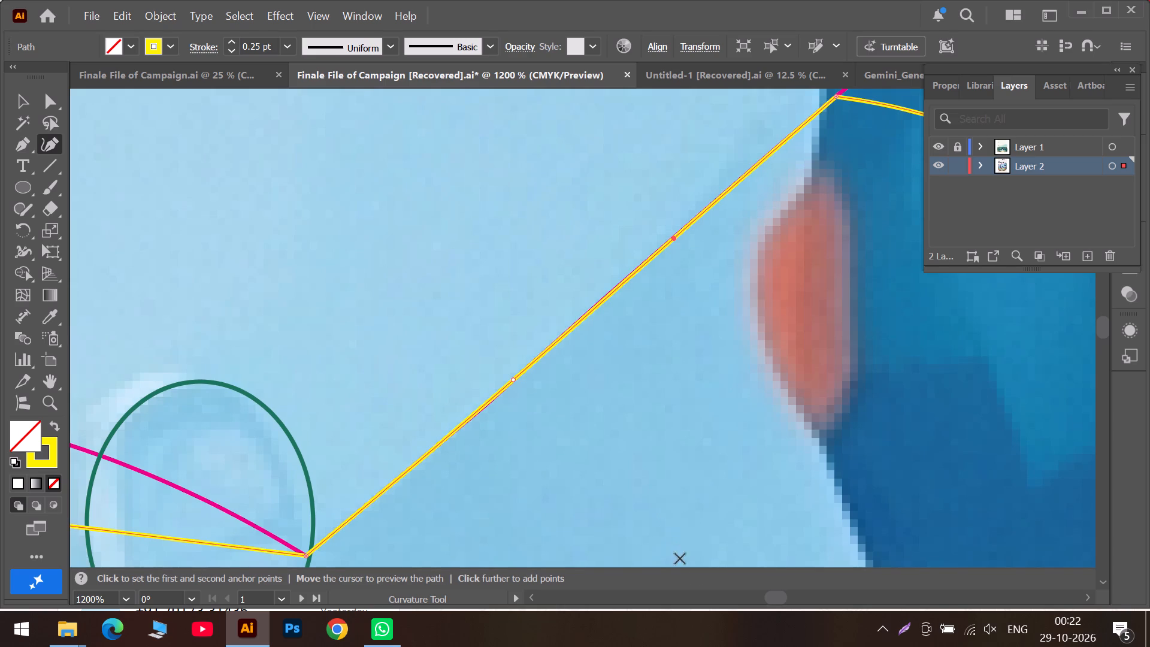
# Add three points to the yellow path and fit them to the magenta line from inside the bubble back towards the crest.
pyautogui.click(715, 599)
pyautogui.moveTo(592, 523); pyautogui.dragTo(592, 524)
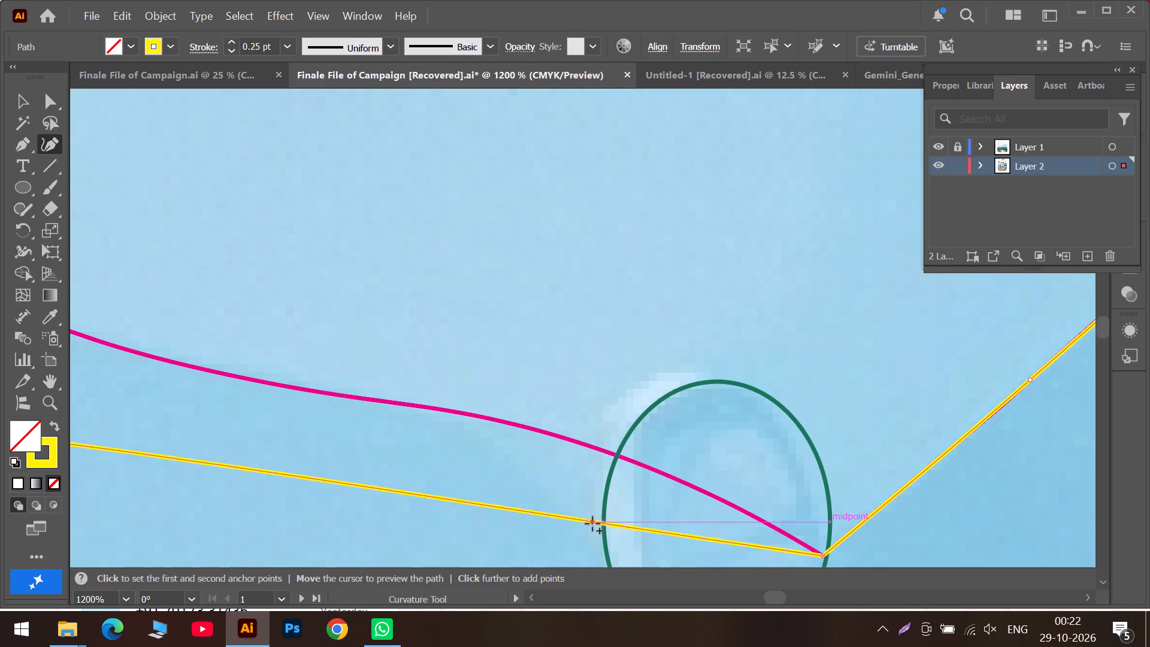
pyautogui.moveTo(592, 524); pyautogui.dragTo(688, 485)
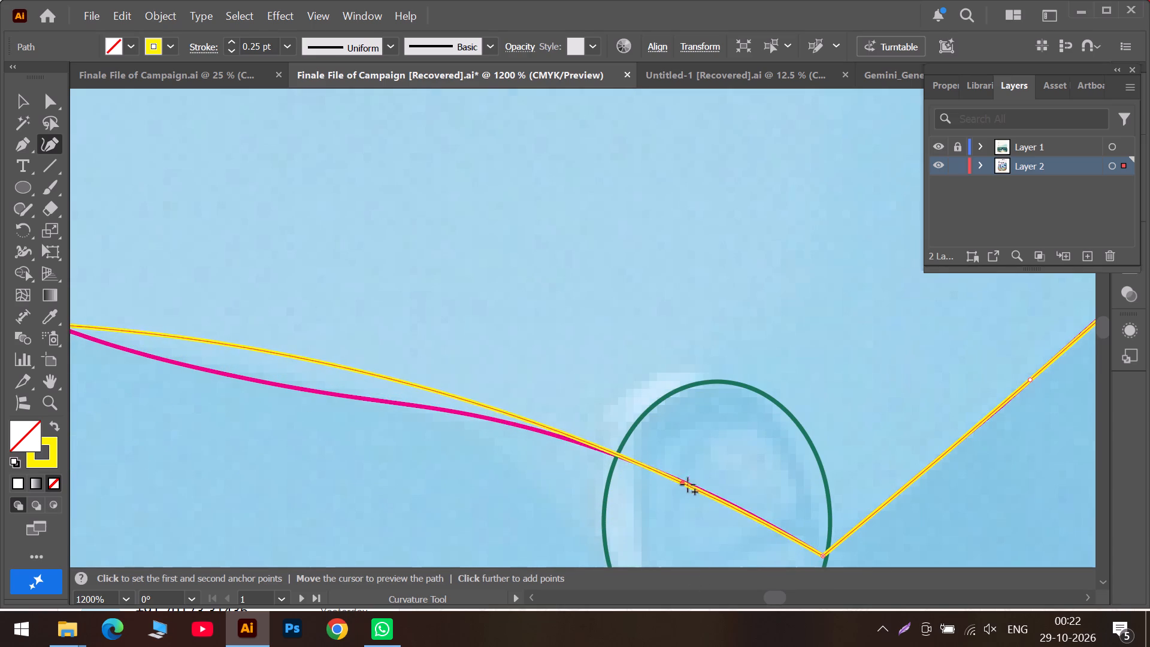
pyautogui.moveTo(688, 485); pyautogui.dragTo(709, 495)
pyautogui.moveTo(436, 385); pyautogui.dragTo(485, 418)
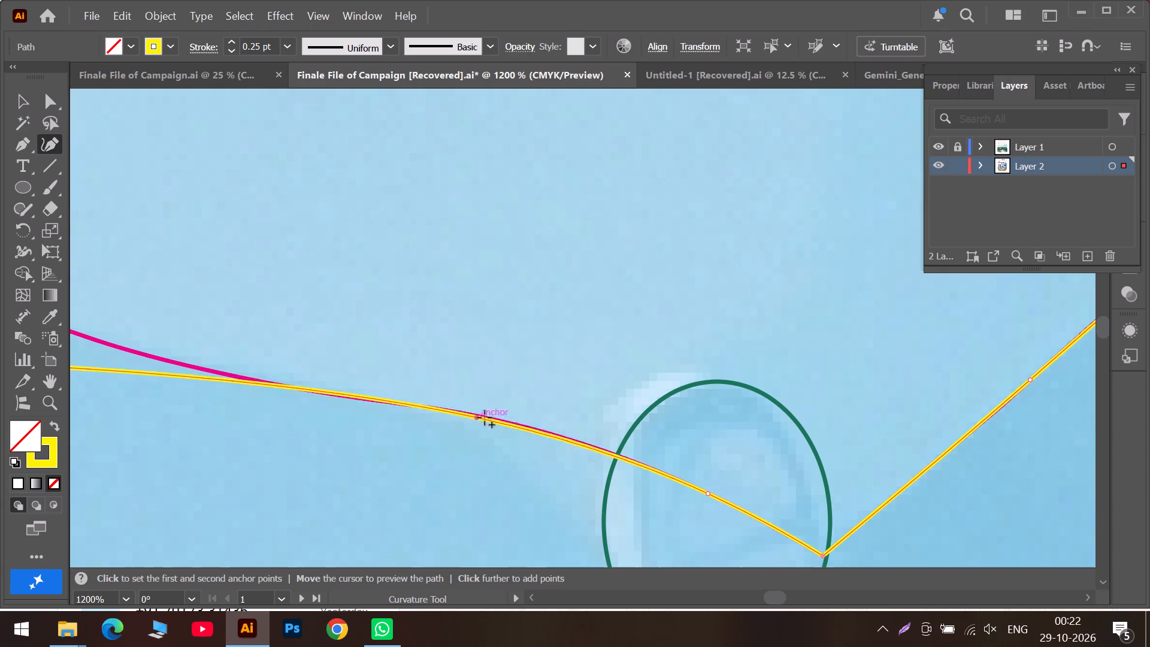
pyautogui.moveTo(485, 418); pyautogui.dragTo(518, 427)
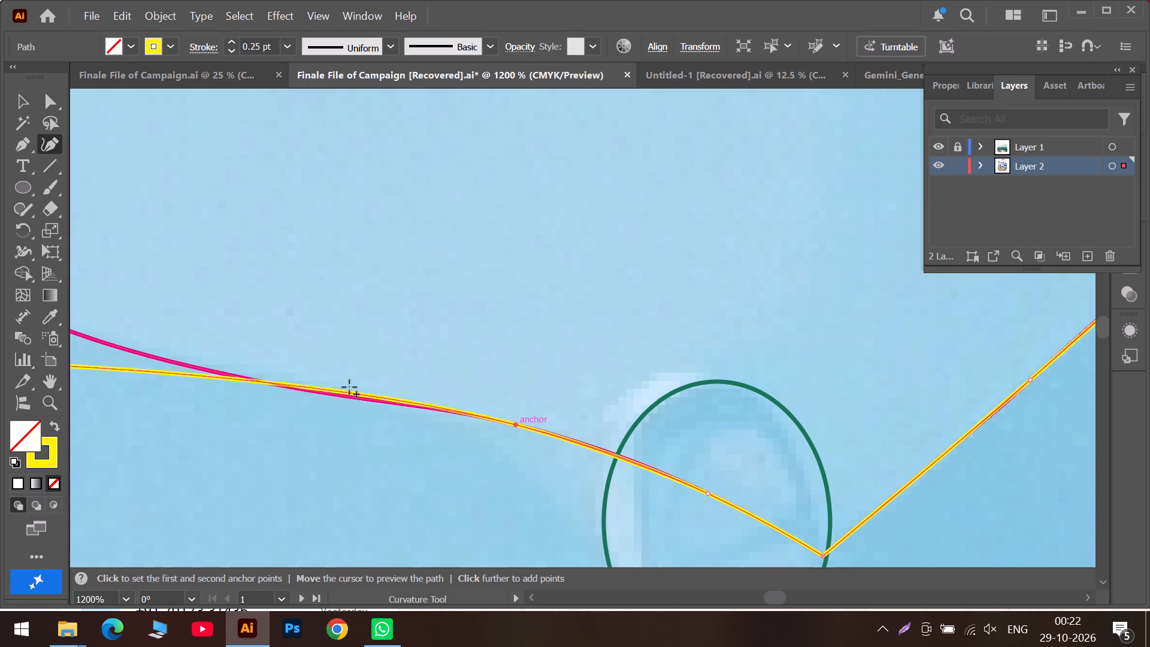
pyautogui.click(349, 392)
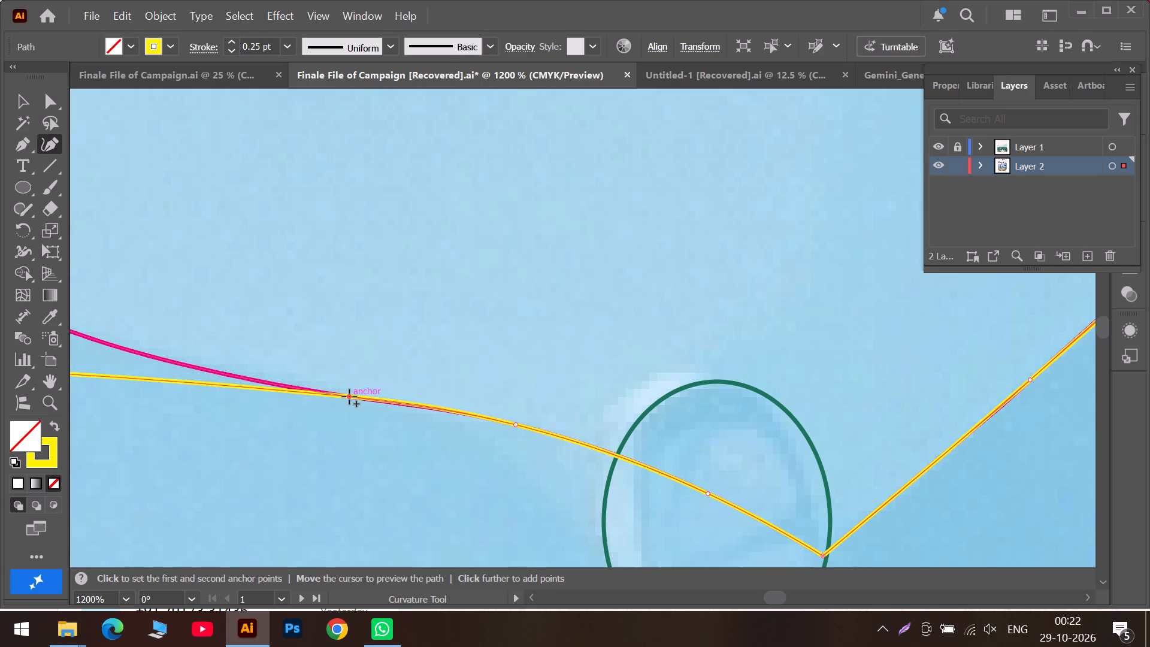
# Add two points to the yellow path and fit them to the magenta line's slope between its crest and the bubble.
pyautogui.click(717, 597)
pyautogui.moveTo(674, 381); pyautogui.dragTo(678, 367)
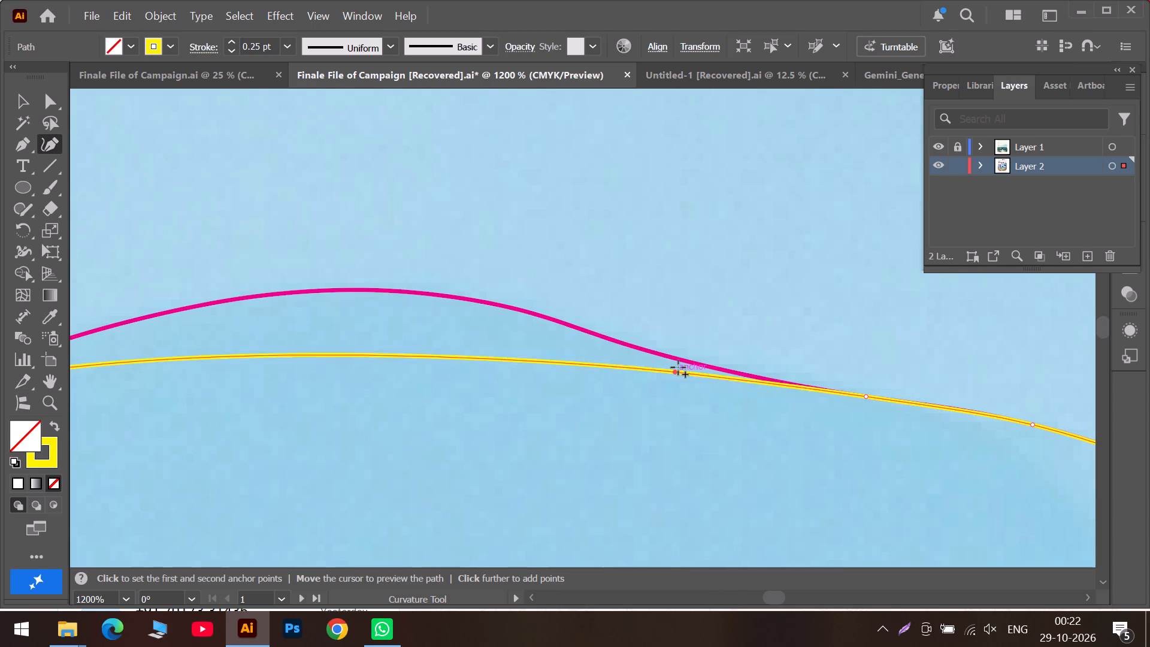
pyautogui.moveTo(678, 367); pyautogui.dragTo(692, 365)
pyautogui.moveTo(487, 340); pyautogui.dragTo(488, 340)
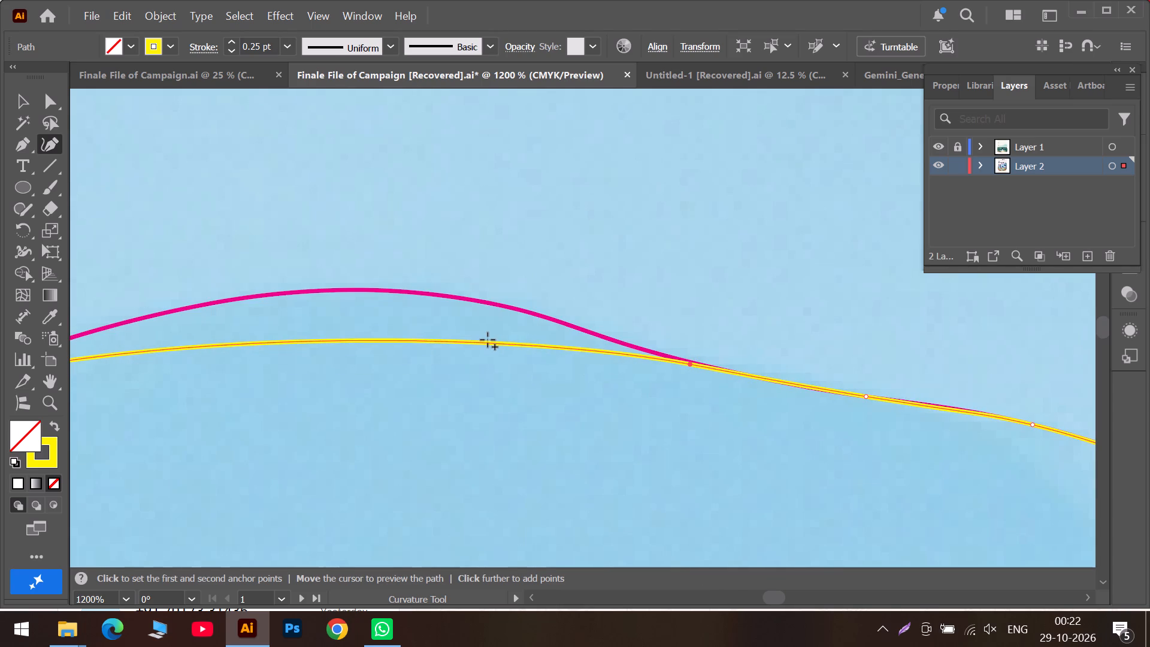
pyautogui.moveTo(488, 340); pyautogui.dragTo(571, 324)
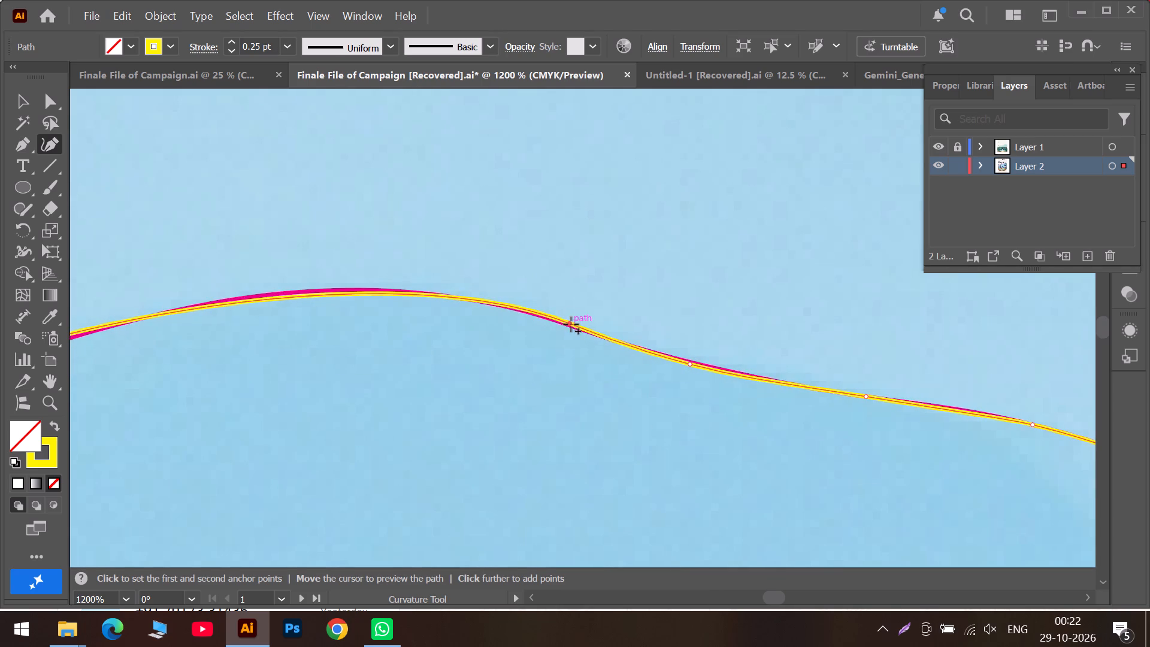
pyautogui.moveTo(571, 324); pyautogui.dragTo(546, 318)
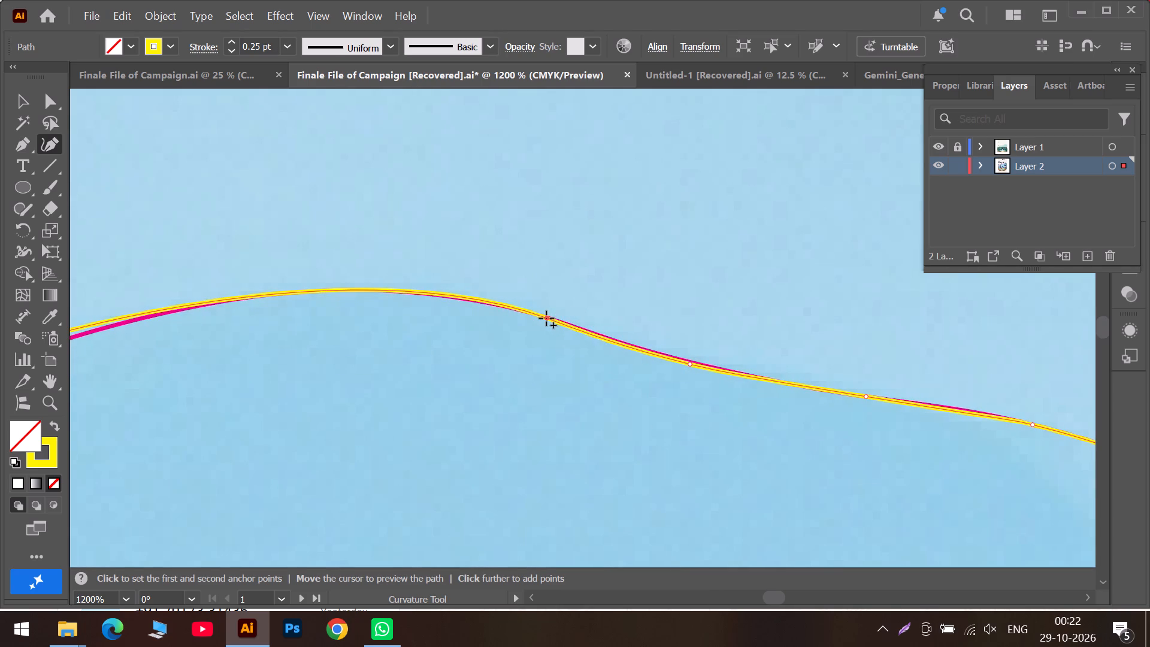
pyautogui.moveTo(546, 318); pyautogui.dragTo(568, 327)
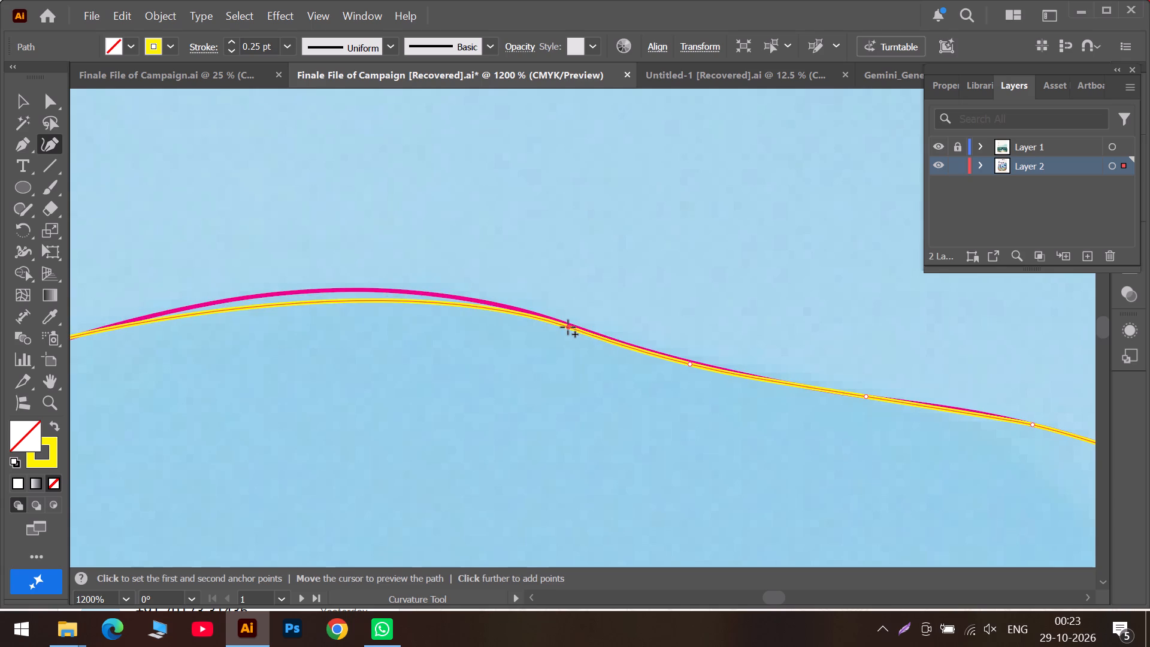
pyautogui.moveTo(568, 327); pyautogui.dragTo(563, 322)
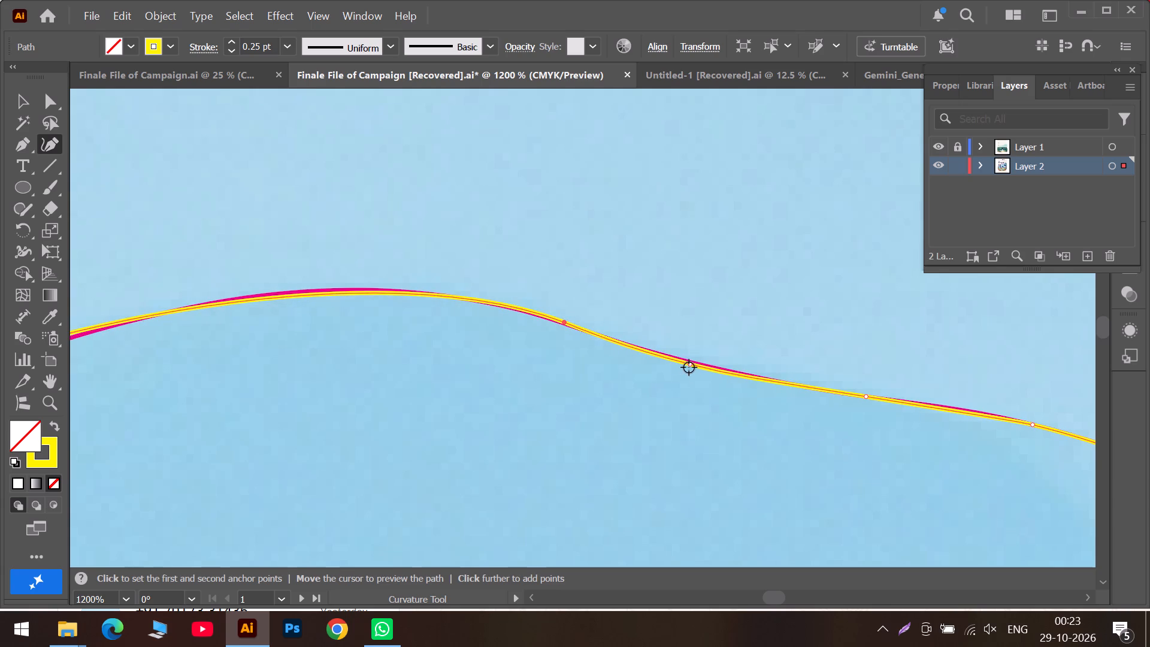
pyautogui.moveTo(691, 367); pyautogui.dragTo(702, 363)
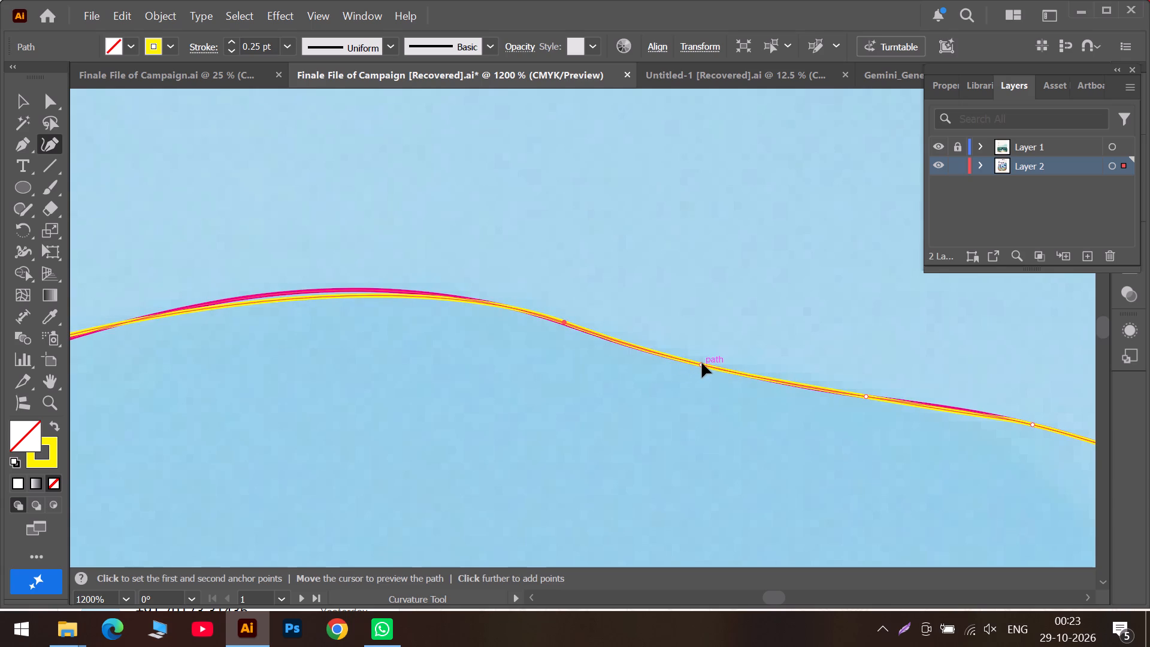
pyautogui.moveTo(702, 363); pyautogui.dragTo(703, 363)
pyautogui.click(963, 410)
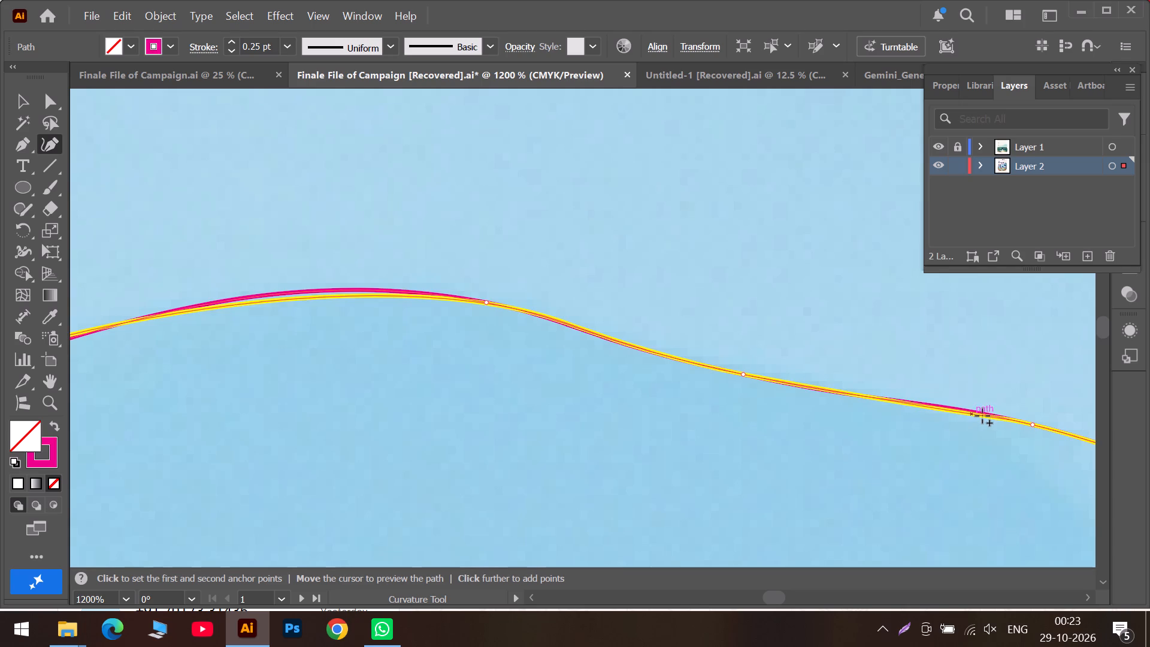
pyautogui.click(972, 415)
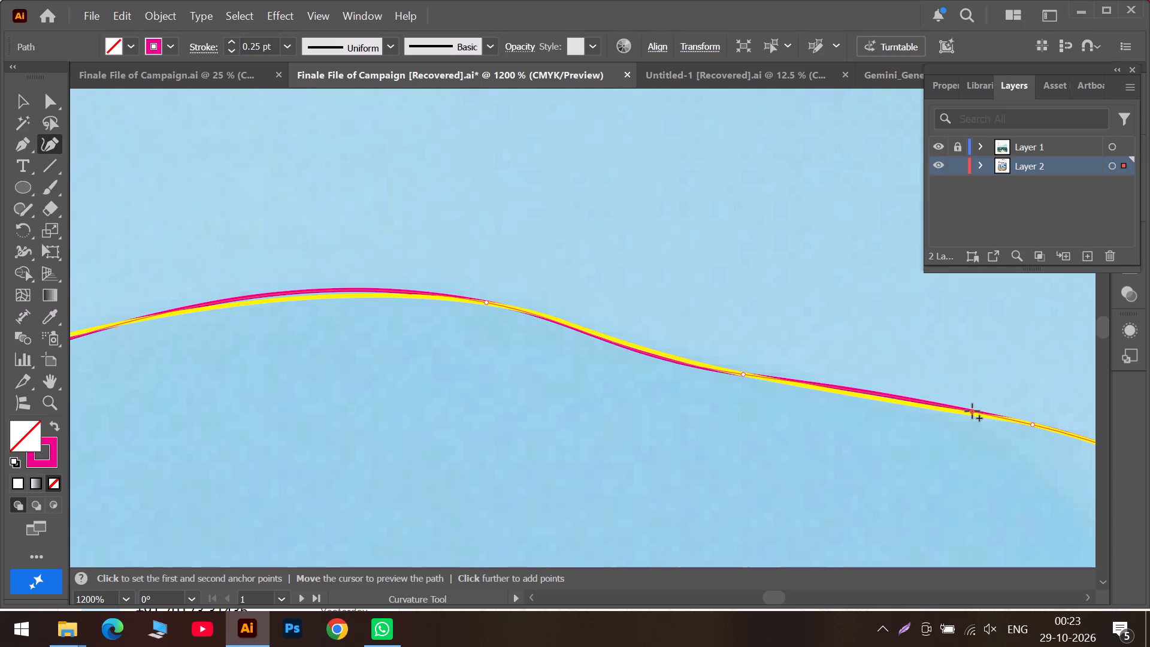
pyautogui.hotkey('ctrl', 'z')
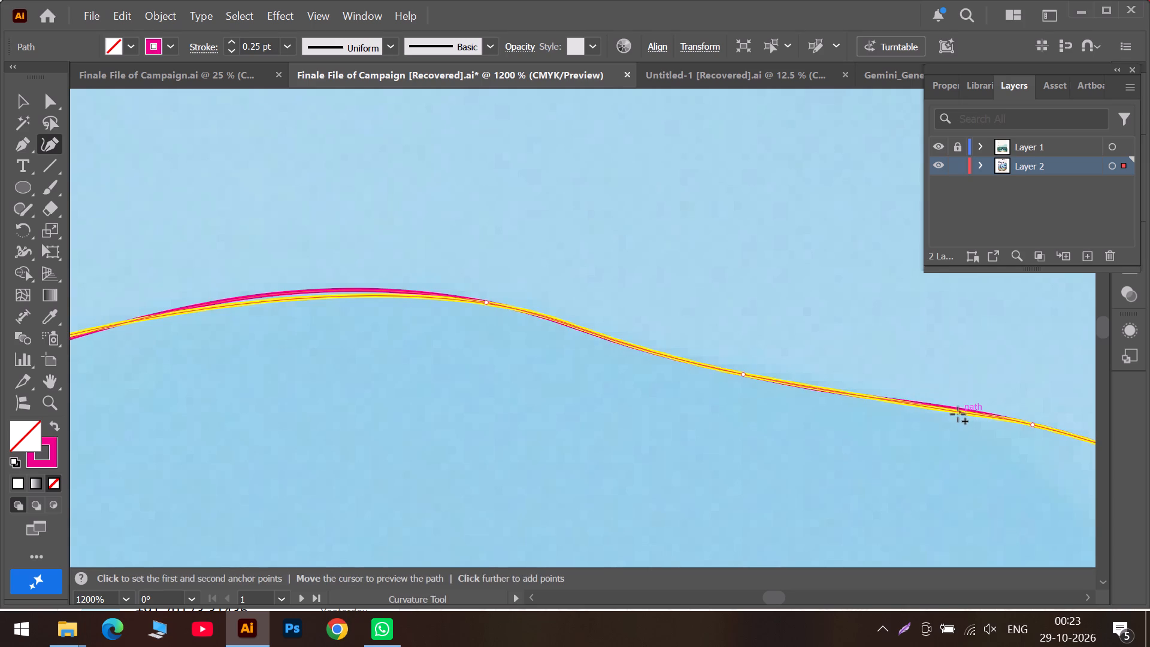
# Reselect the yellow path and add a point on its gentle slope down towards the bubble, just before the last existing point.
pyautogui.moveTo(958, 414); pyautogui.dragTo(967, 409)
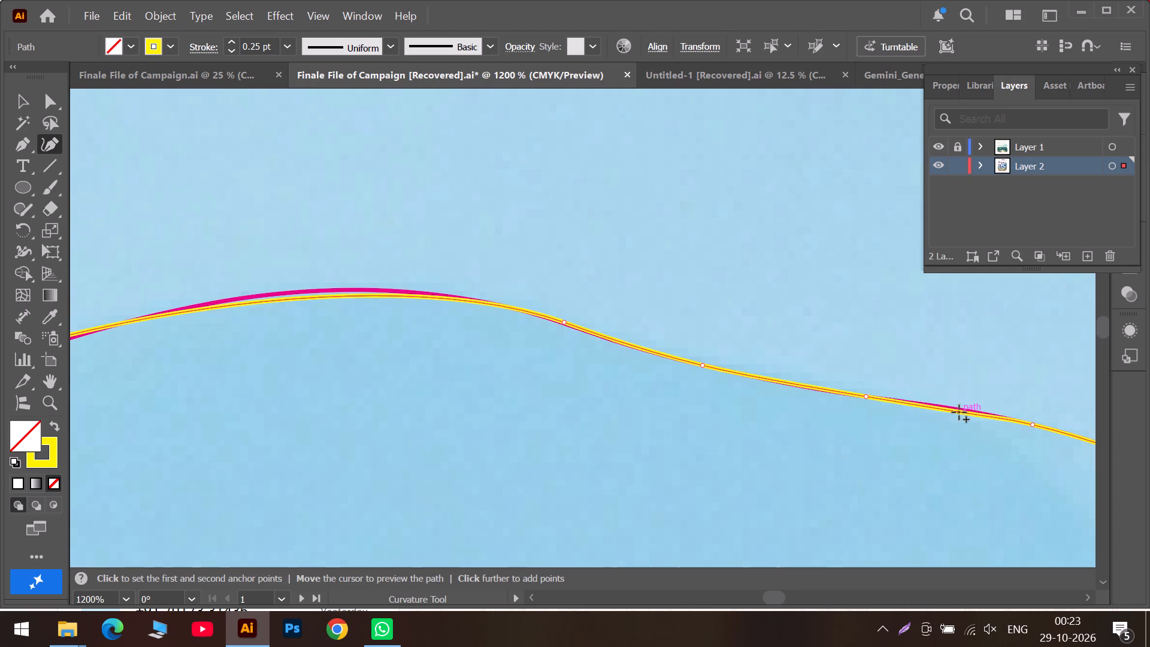
pyautogui.click(959, 412)
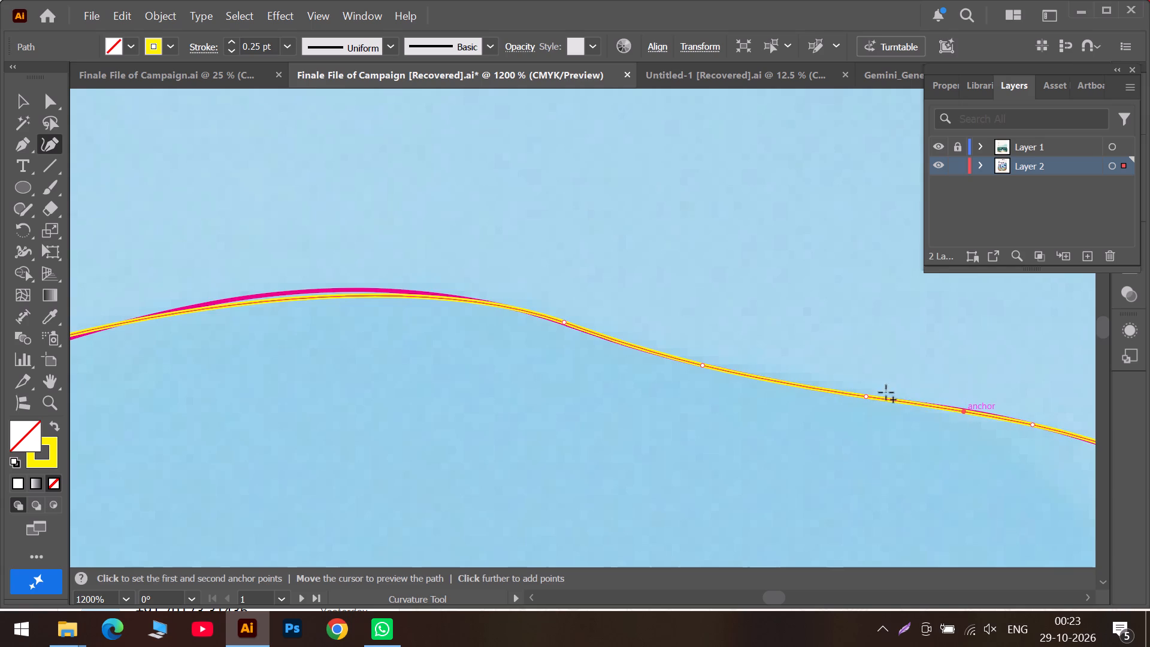
# Add points to the yellow path at the crest and on its rising side, and fit both to the magenta line.
pyautogui.moveTo(335, 297); pyautogui.dragTo(408, 291)
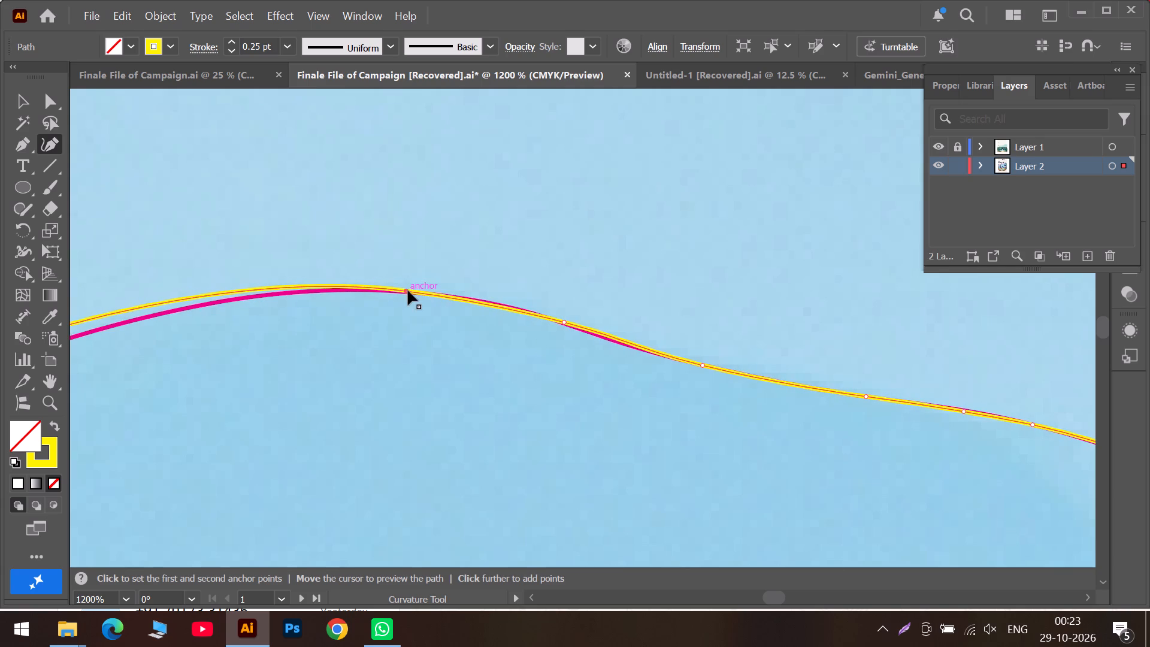
pyautogui.hotkey('ctrl', 'z')
pyautogui.click(167, 316)
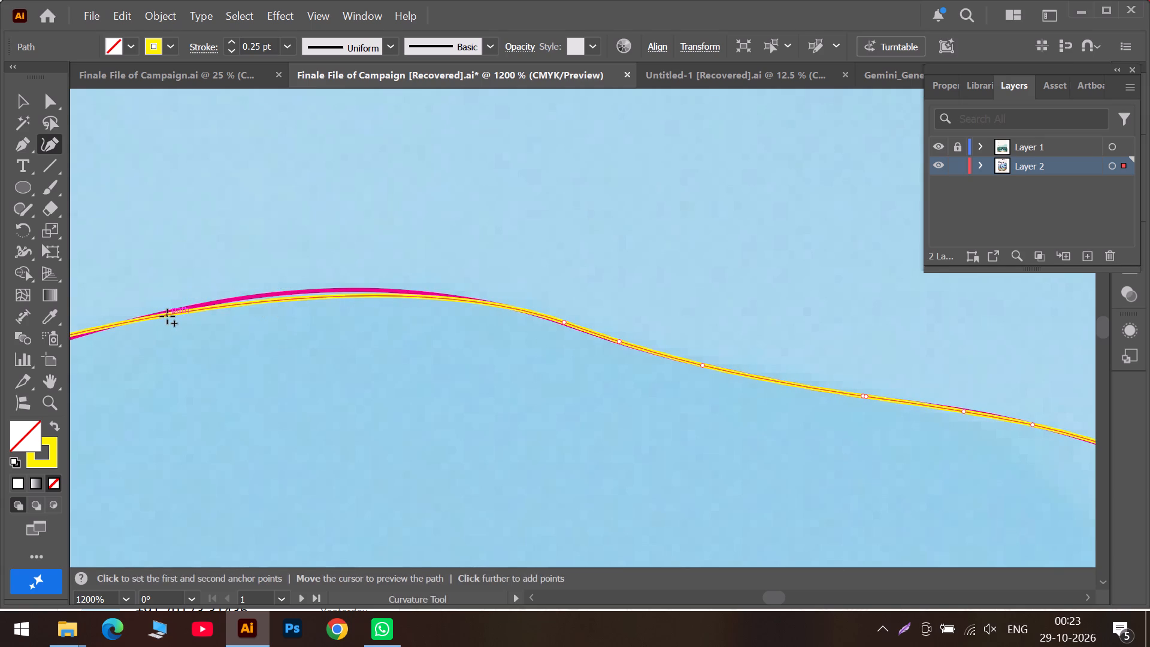
pyautogui.moveTo(329, 297); pyautogui.dragTo(320, 291)
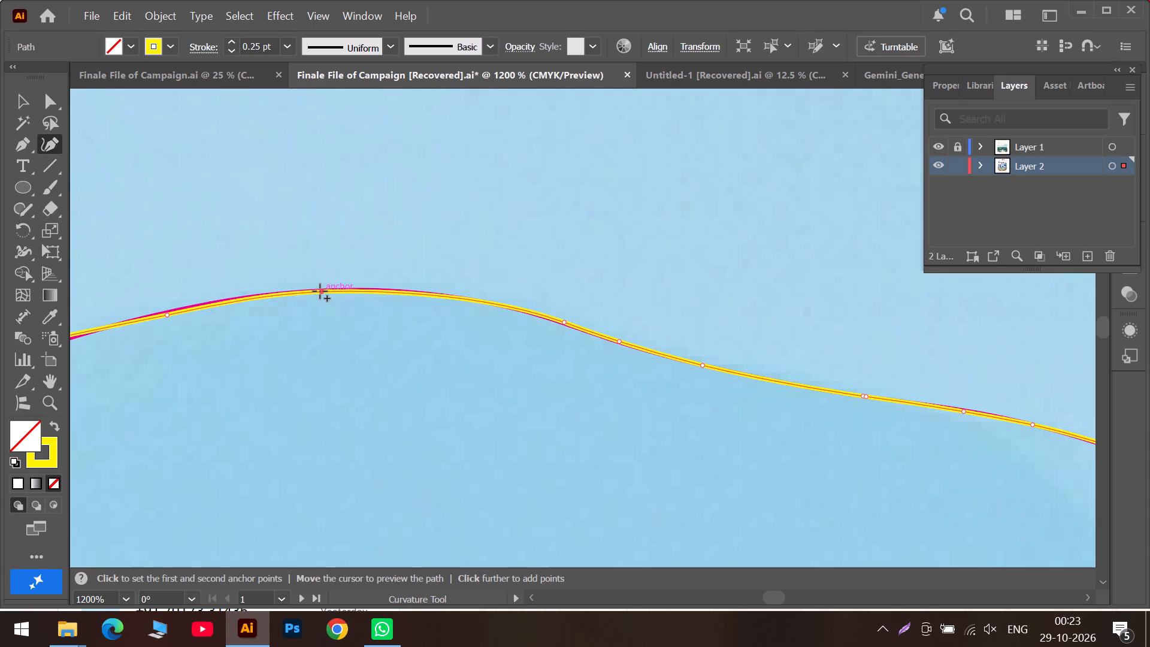
pyautogui.moveTo(320, 291); pyautogui.dragTo(345, 289)
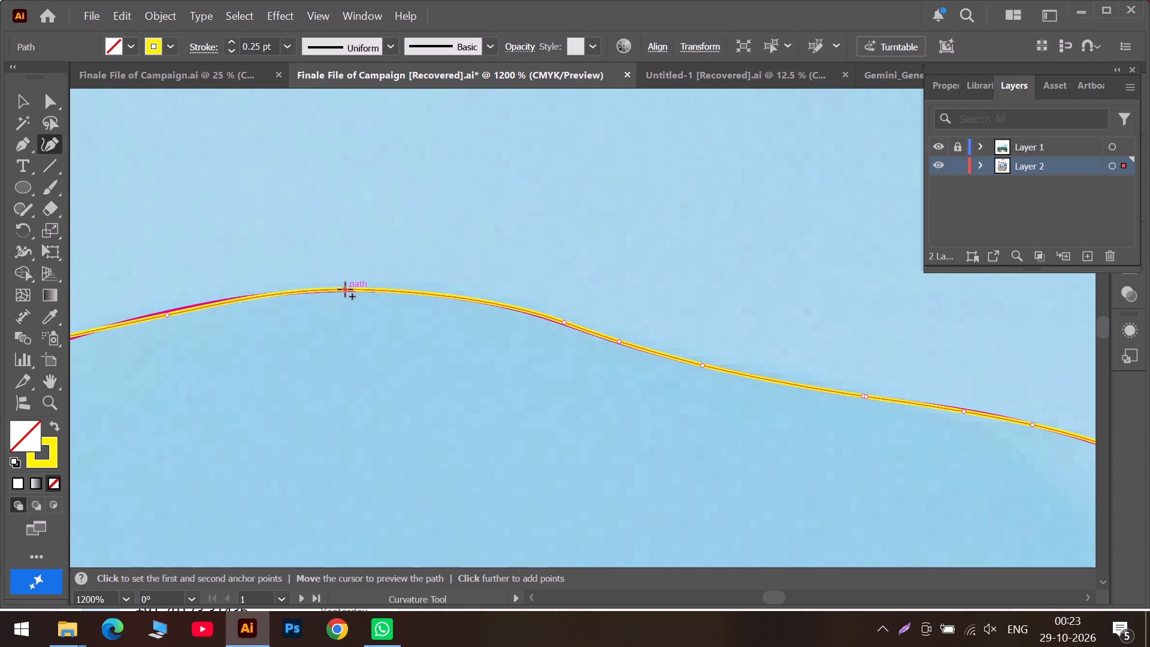
pyautogui.moveTo(168, 315); pyautogui.dragTo(189, 309)
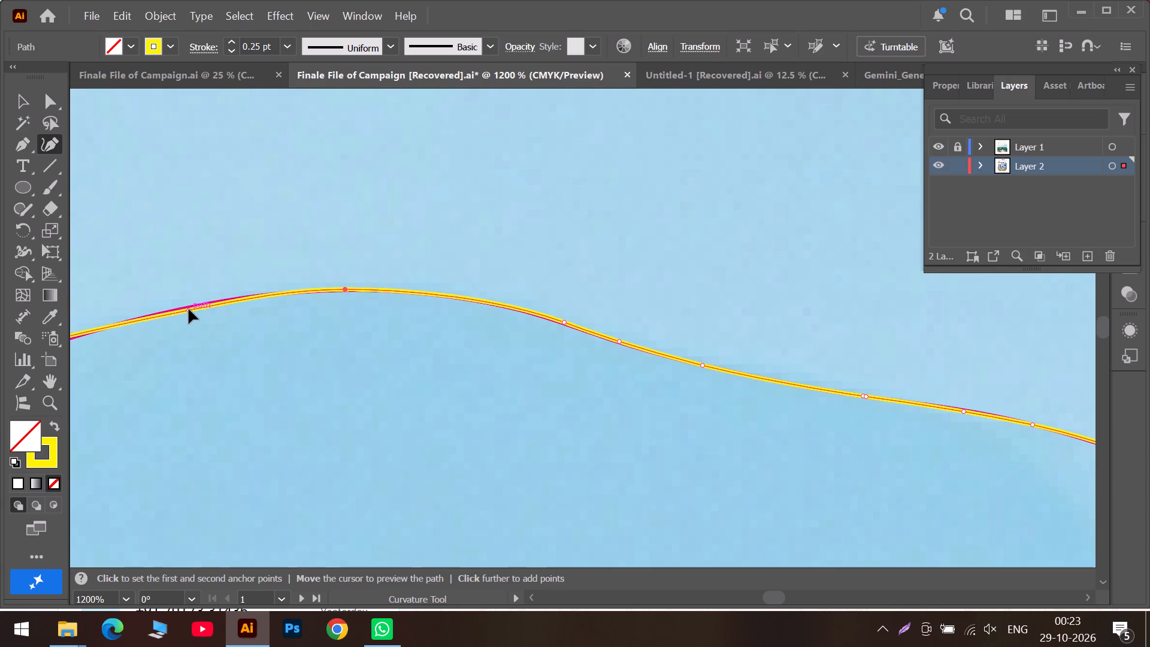
pyautogui.moveTo(189, 309); pyautogui.dragTo(190, 307)
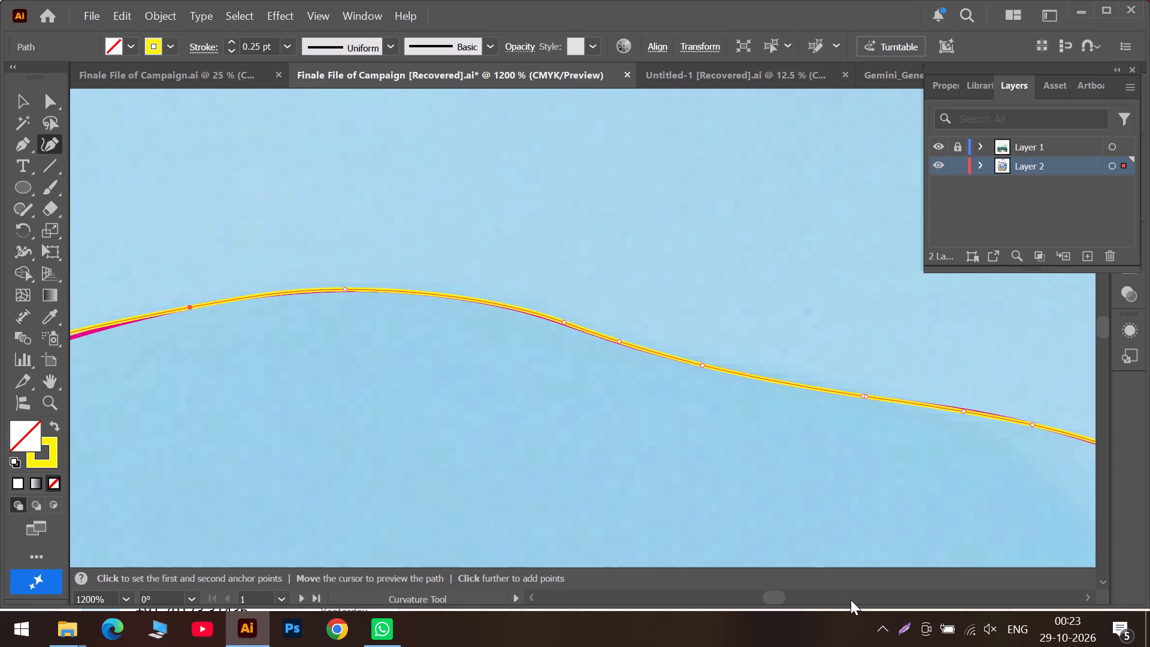
# Add a point midway along the yellow path's long rise to the crest, pull it onto the magenta line and finish curve editing.
pyautogui.click(851, 598)
pyautogui.doubleClick(737, 594)
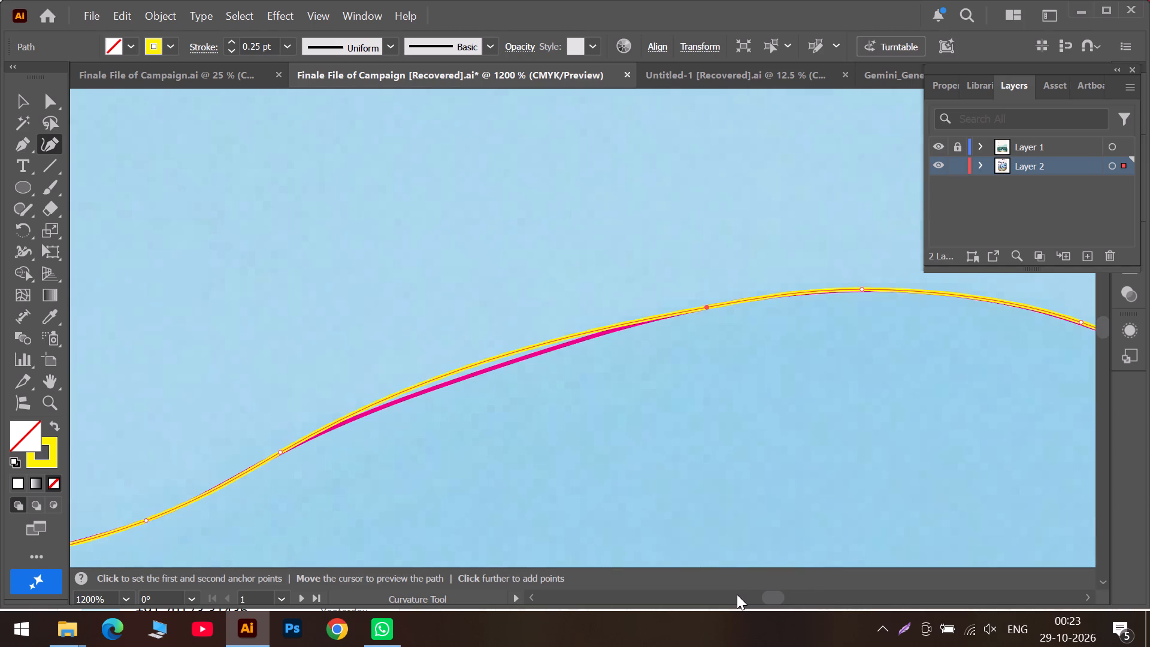
pyautogui.moveTo(478, 364); pyautogui.dragTo(494, 368)
pyautogui.keyDown('alt'); pyautogui.scroll(-4, 503, 422); pyautogui.keyUp('alt')
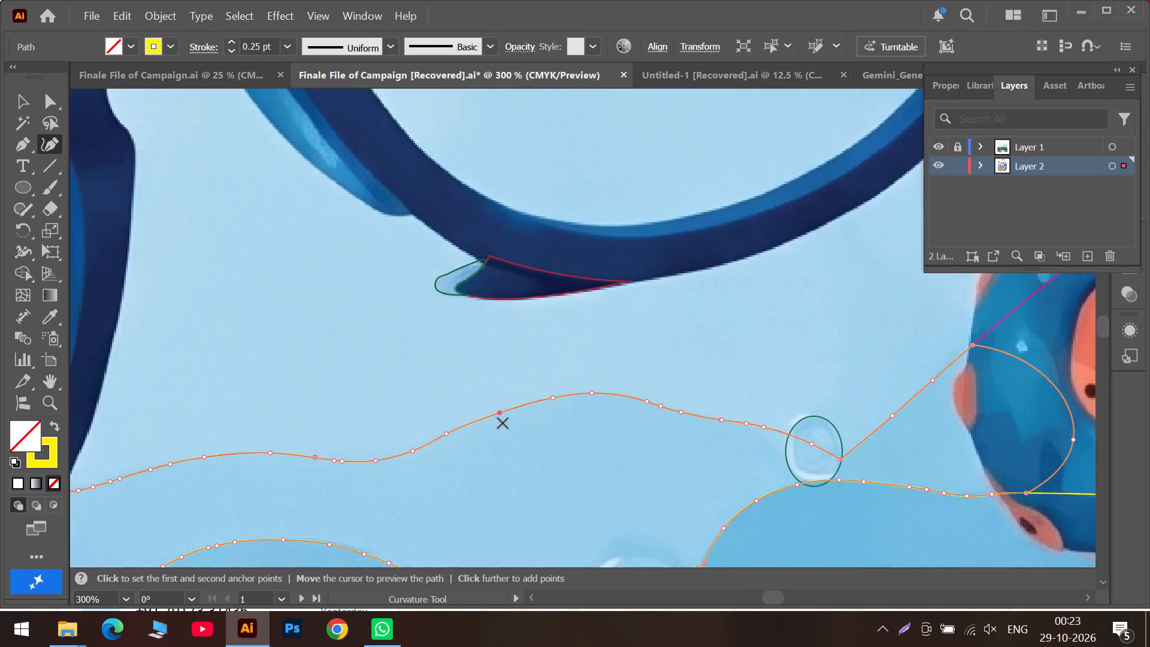
pyautogui.keyDown('alt'); pyautogui.scroll(-3, 502, 423); pyautogui.keyUp('alt')
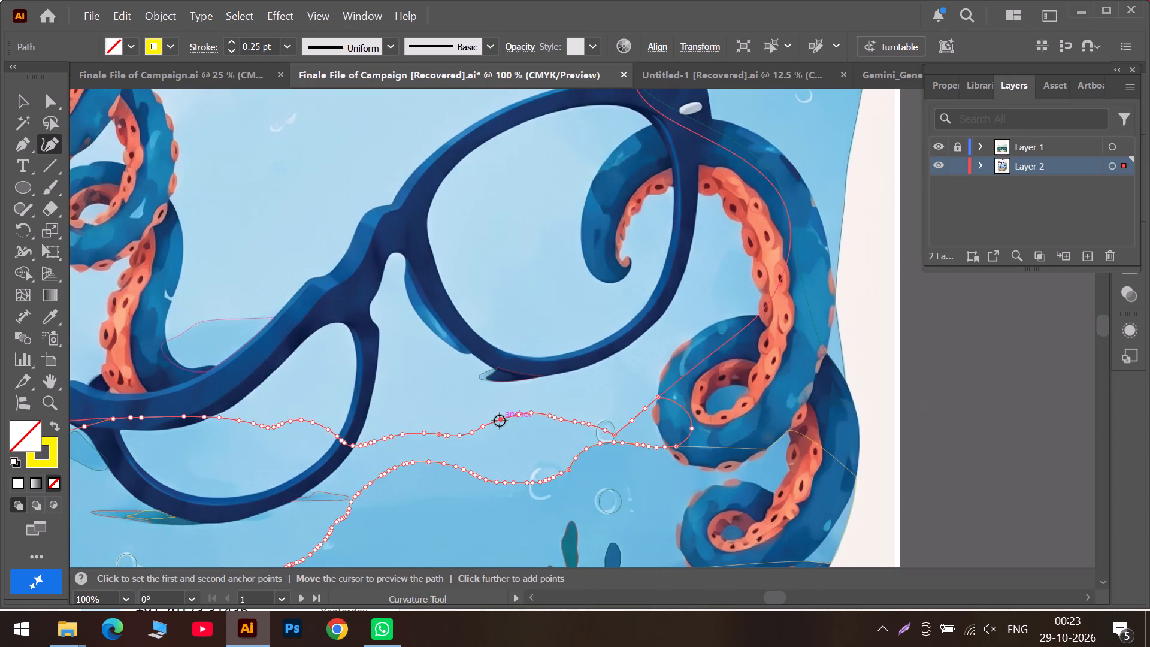
pyautogui.keyDown('alt'); pyautogui.scroll(-1, 500, 421); pyautogui.keyUp('alt')
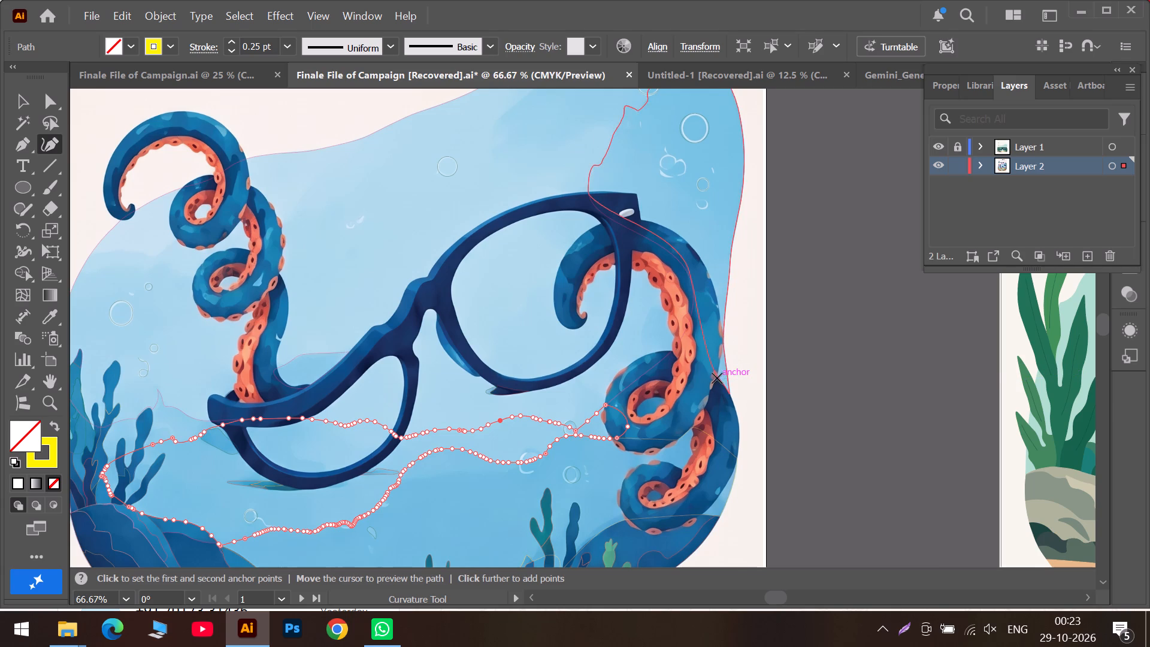
pyautogui.click(18, 102)
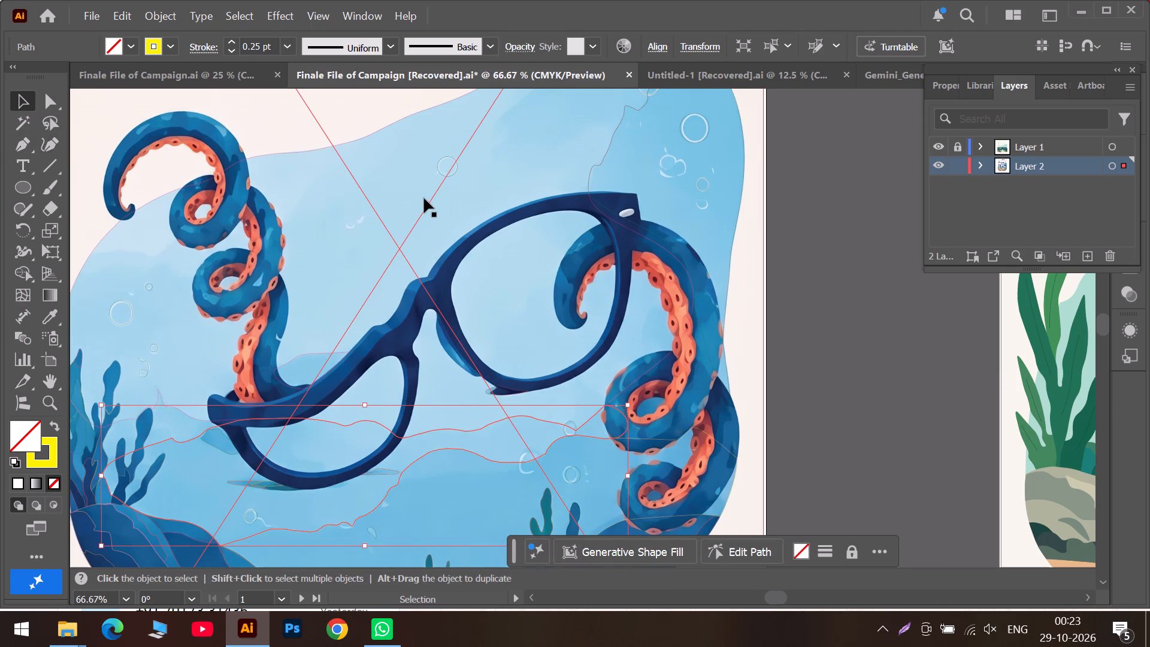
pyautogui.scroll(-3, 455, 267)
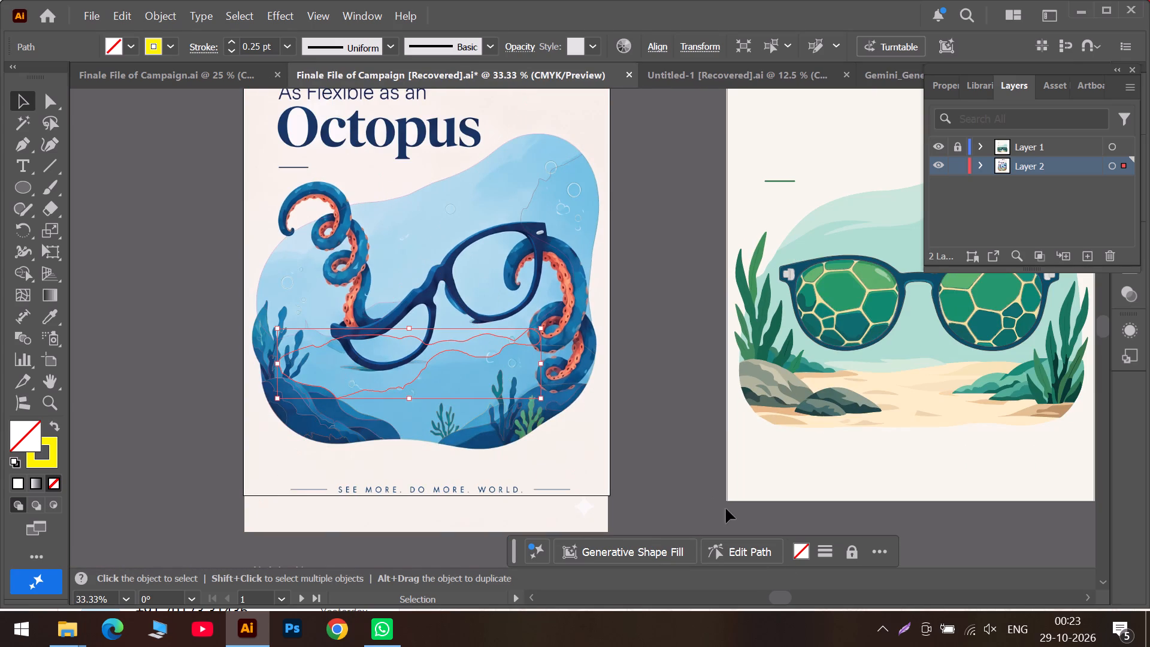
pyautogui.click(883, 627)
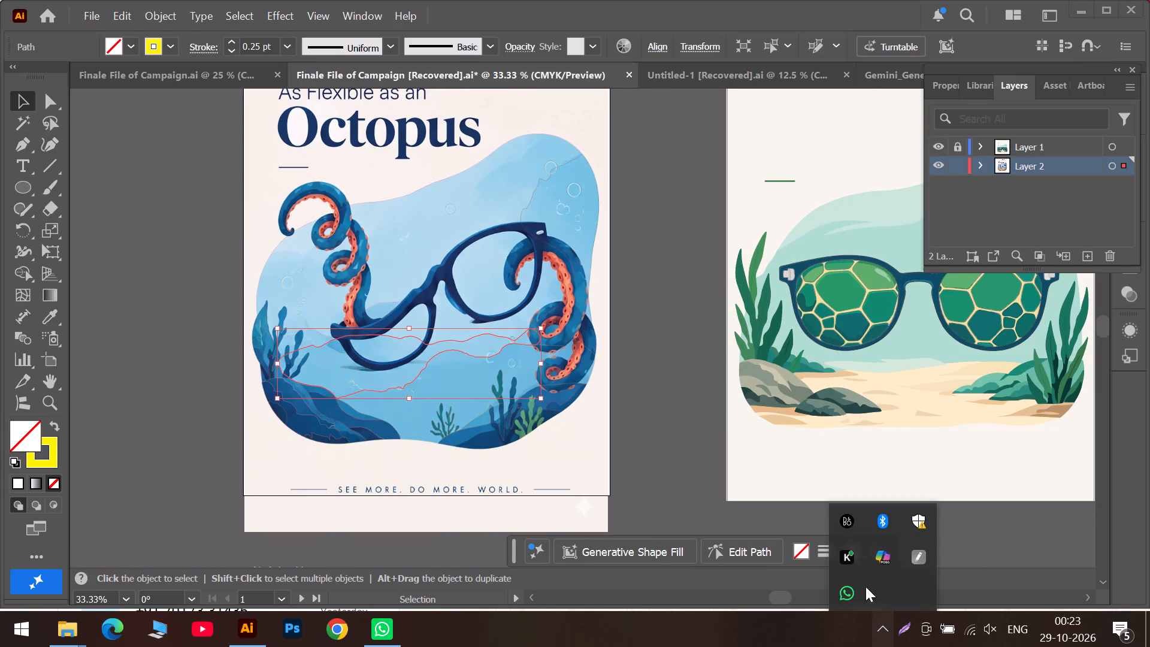